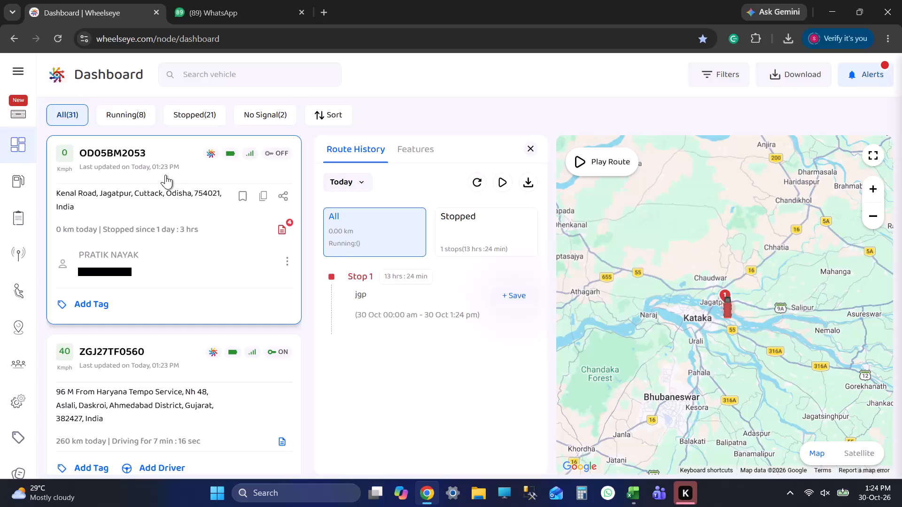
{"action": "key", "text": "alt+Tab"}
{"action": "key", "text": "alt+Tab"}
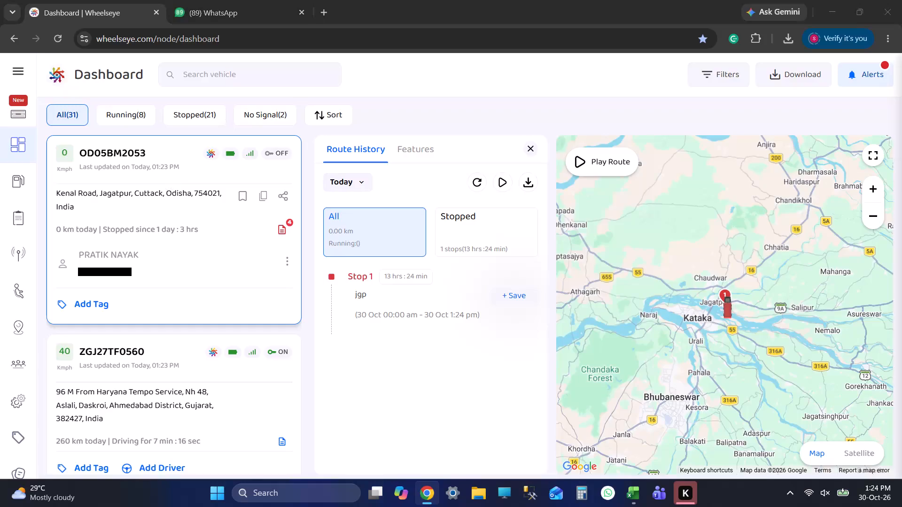
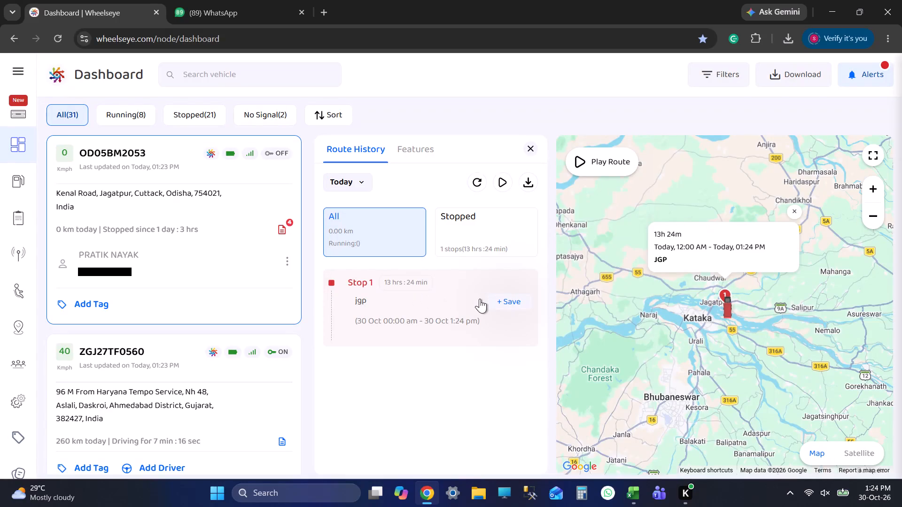
Select the Stop 1 entry in the Jagatpur vehicle's route history for today to check its location on the map.
{"action": "triple_click", "coordinate": [435, 296]}
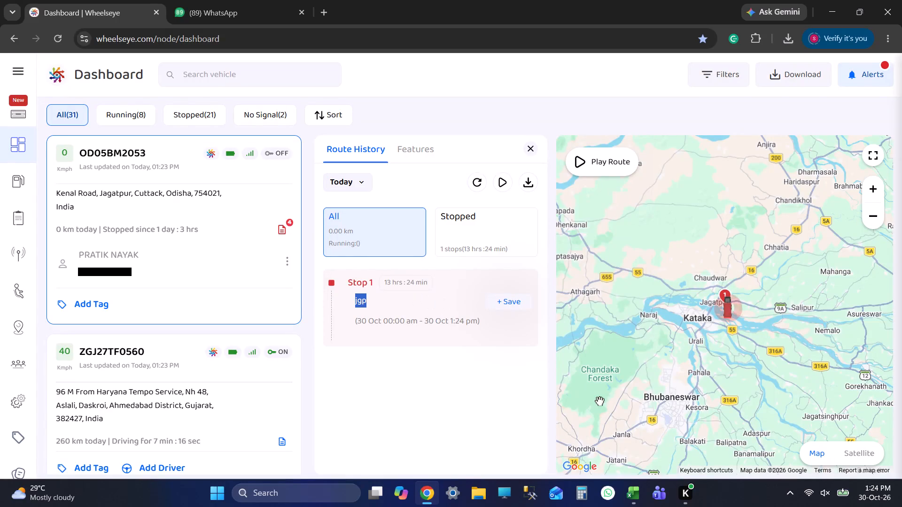
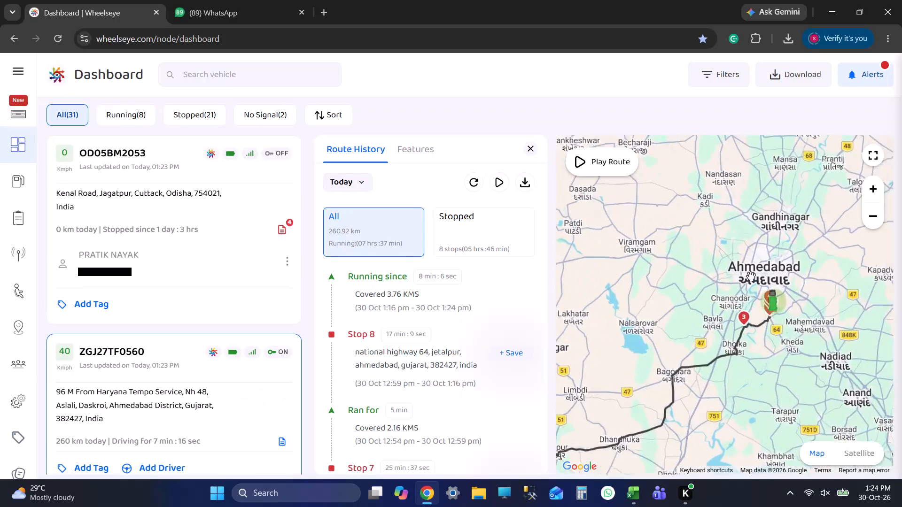
Open today's route history for the vehicle stopped on Kenal Road, Jagatpur, Cuttack.
{"action": "scroll", "coordinate": [242, 247], "scroll_direction": "up", "scroll_amount": 4}
{"action": "left_click", "coordinate": [176, 254]}
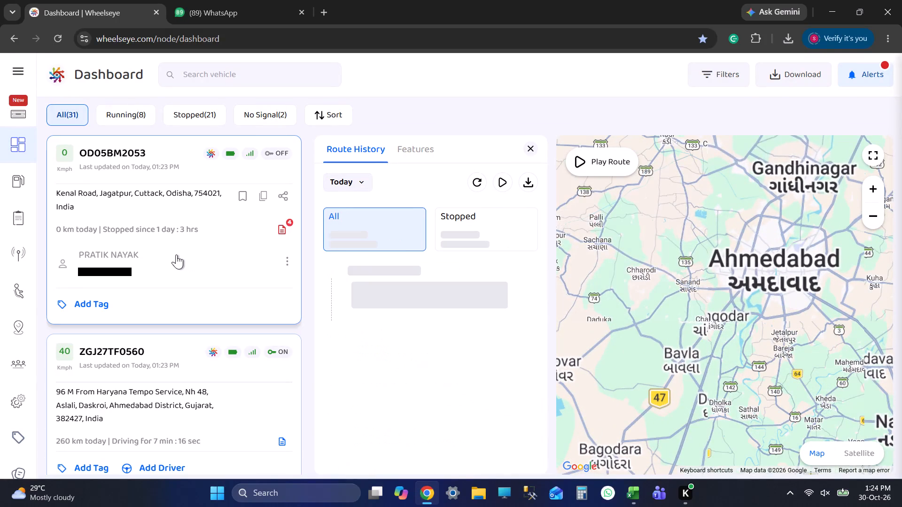
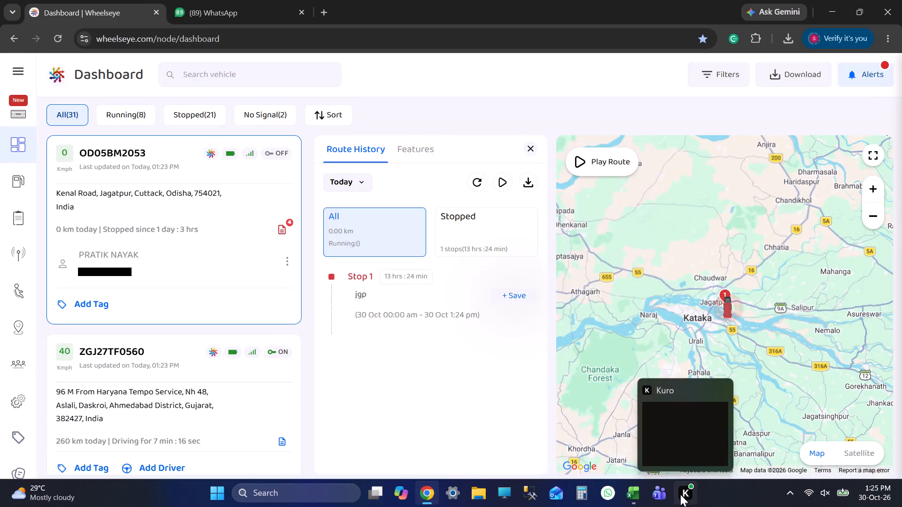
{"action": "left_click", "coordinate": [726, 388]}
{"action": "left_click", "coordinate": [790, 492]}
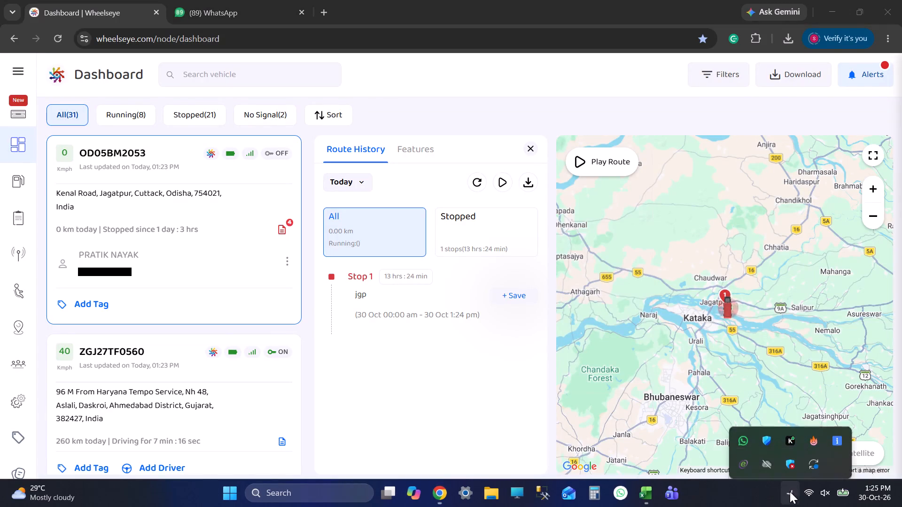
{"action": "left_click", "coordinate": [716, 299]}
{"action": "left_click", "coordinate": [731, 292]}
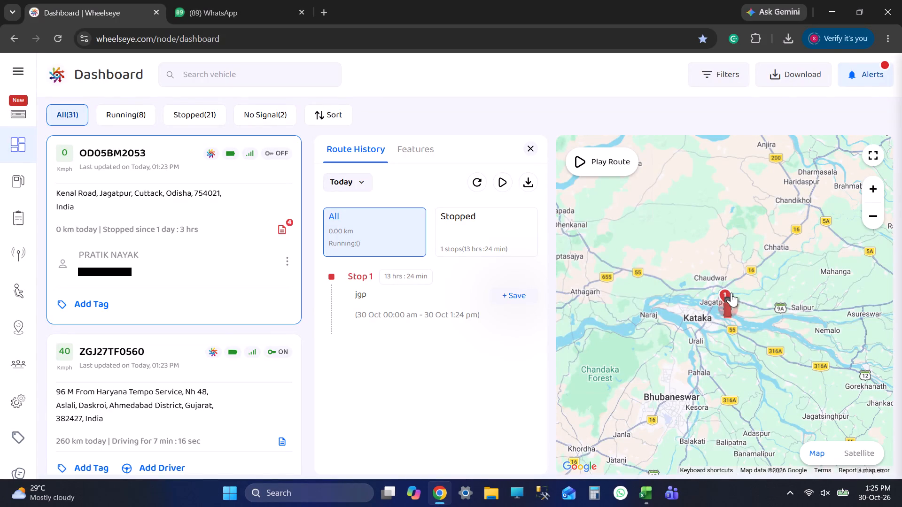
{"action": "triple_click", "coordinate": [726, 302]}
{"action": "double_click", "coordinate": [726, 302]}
{"action": "scroll", "coordinate": [140, 259], "scroll_direction": "up", "scroll_amount": 4}
{"action": "scroll", "coordinate": [189, 264], "scroll_direction": "down", "scroll_amount": 3}
{"action": "left_click", "coordinate": [153, 208]}
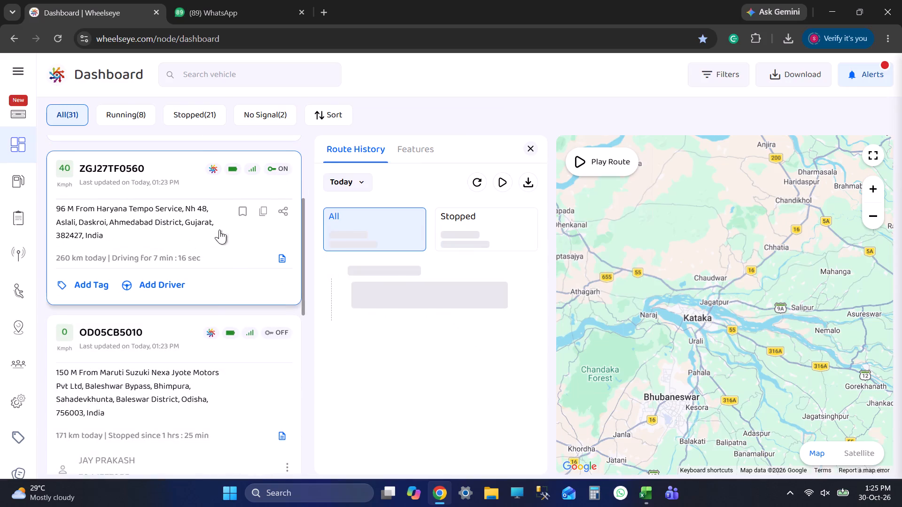
{"action": "scroll", "coordinate": [202, 321], "scroll_direction": "down", "scroll_amount": 2}
{"action": "left_click", "coordinate": [171, 264]}
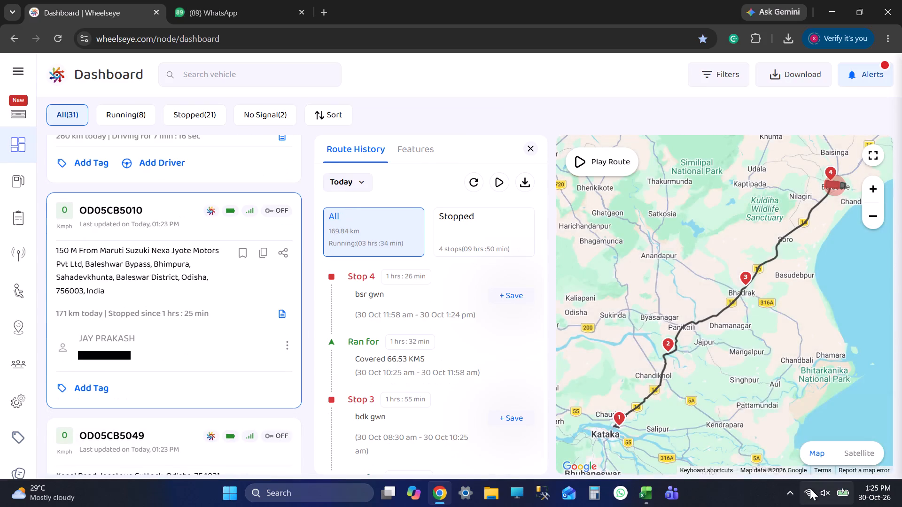
Toggle the Night light display setting in Windows.
{"action": "left_click", "coordinate": [810, 488]}
{"action": "left_click", "coordinate": [767, 396]}
{"action": "left_click", "coordinate": [814, 506]}
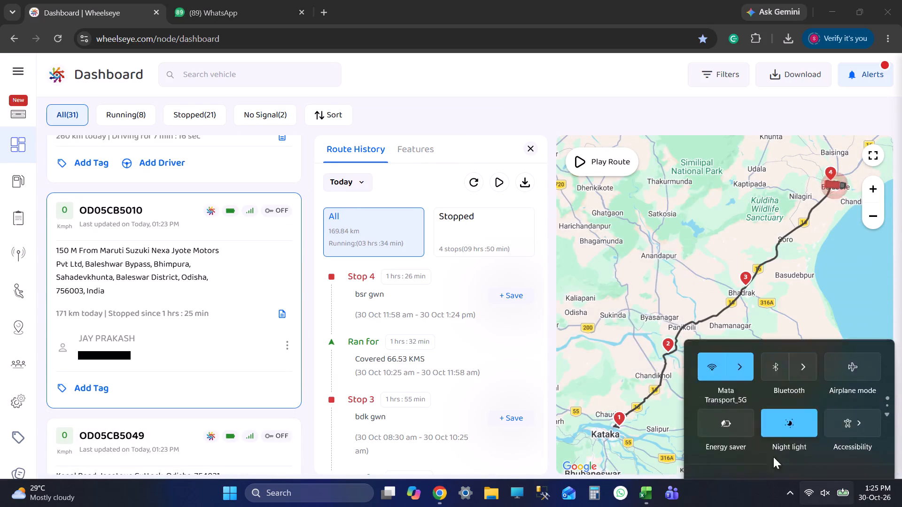
Switch to Excel and save the "23 OCT TO 29 OCT with comments" workbook.
{"action": "key", "text": "alt+Tab"}
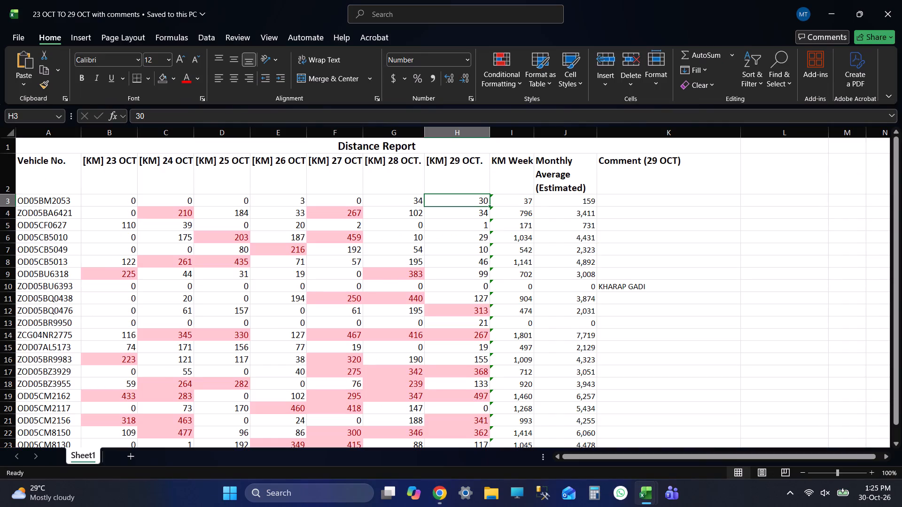
{"action": "key", "text": "ctrl+s"}
{"action": "key", "text": "alt+Tab"}
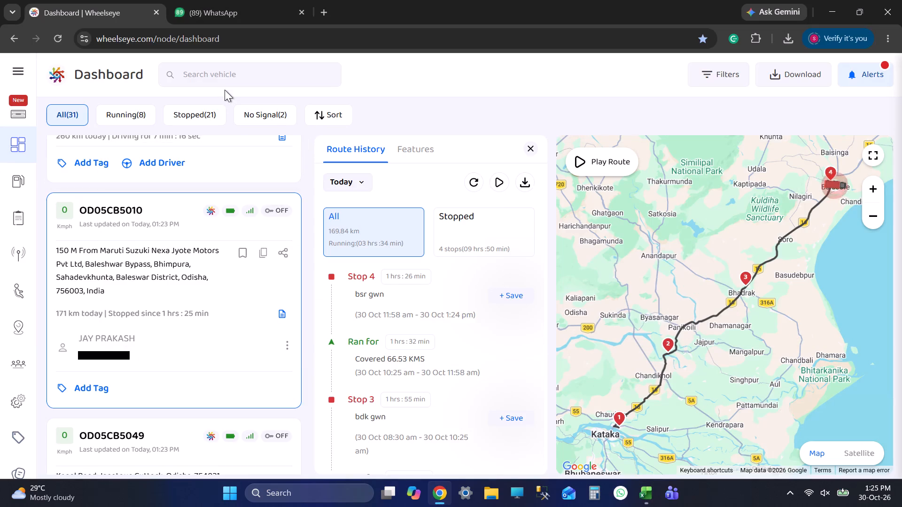
{"action": "left_click", "coordinate": [224, 72]}
{"action": "type", "text": "2053"}
{"action": "key", "text": "Return"}
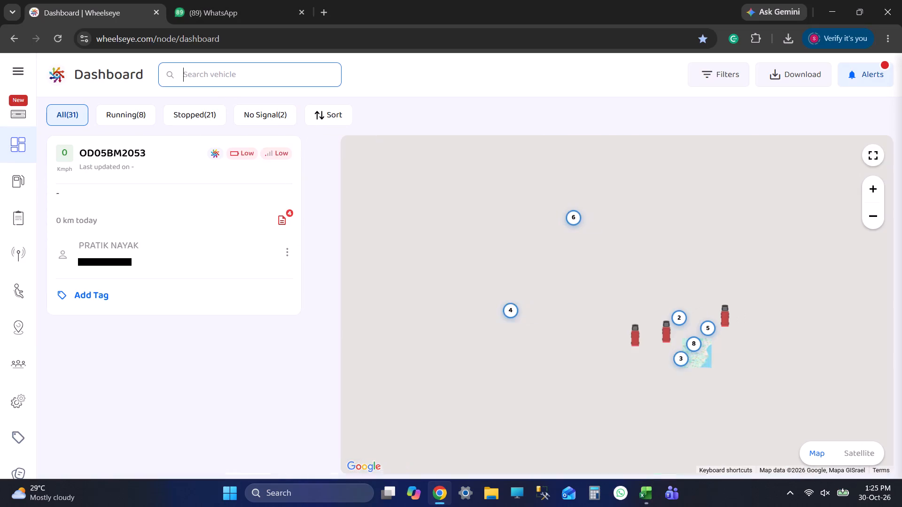
{"action": "left_click", "coordinate": [78, 221]}
{"action": "left_click", "coordinate": [322, 184]}
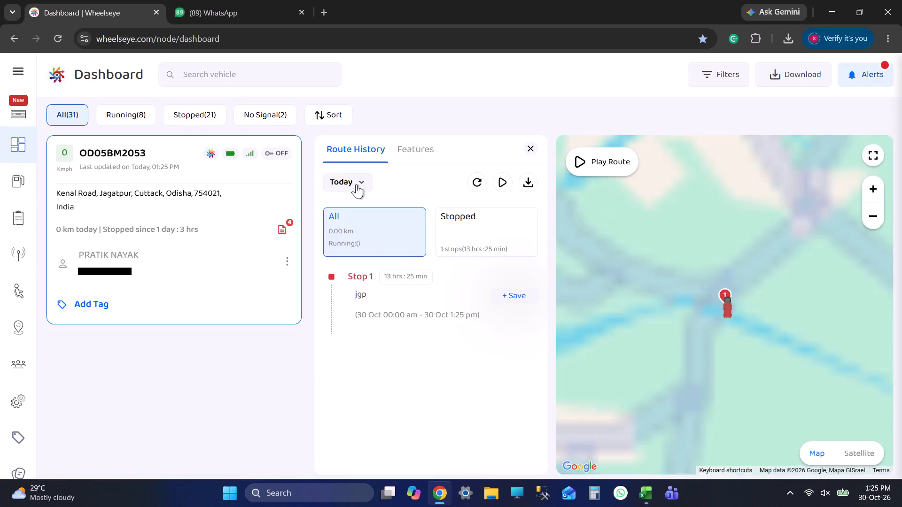
Set the route history to a custom range from 29 October 2026 00:00 to 29 October 2026 23:59.
{"action": "left_click", "coordinate": [356, 184]}
{"action": "left_click", "coordinate": [380, 300]}
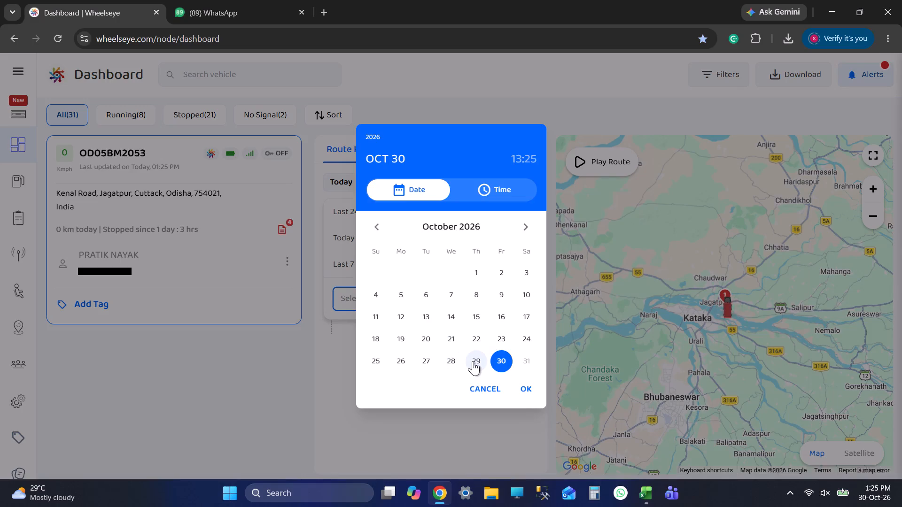
{"action": "left_click", "coordinate": [473, 361]}
{"action": "left_click", "coordinate": [448, 251]}
{"action": "left_click", "coordinate": [450, 230]}
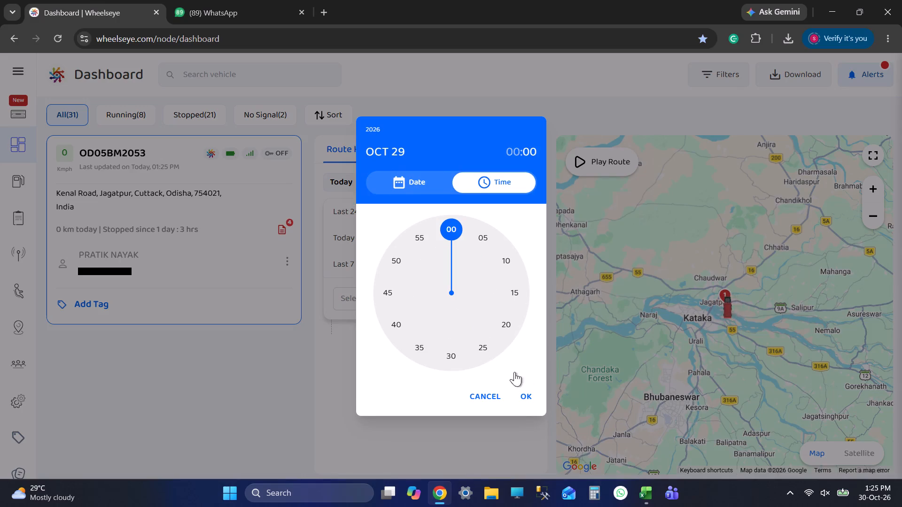
{"action": "left_click", "coordinate": [524, 393]}
{"action": "left_click", "coordinate": [478, 297]}
{"action": "left_click", "coordinate": [478, 361]}
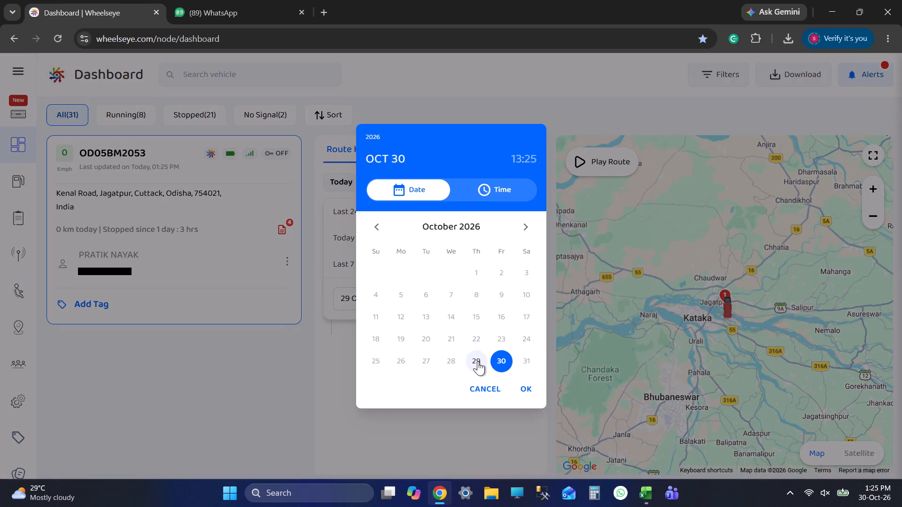
{"action": "left_click", "coordinate": [430, 253]}
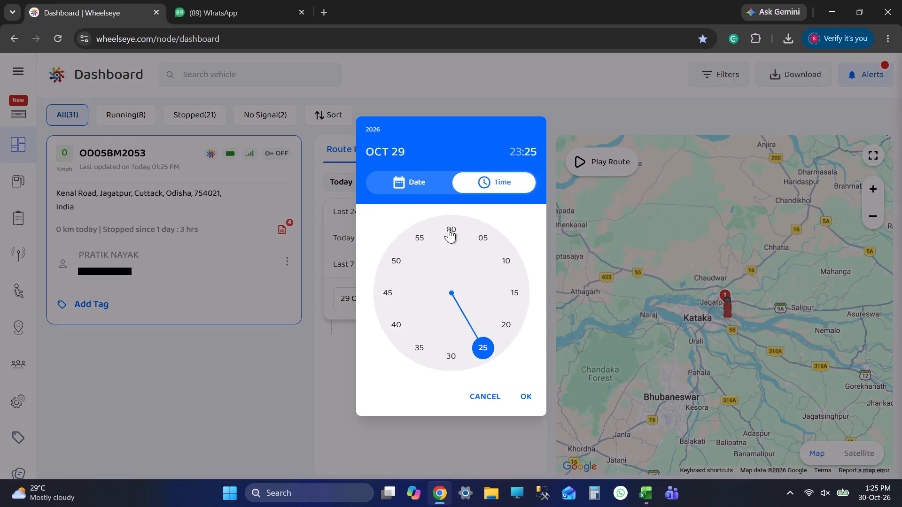
{"action": "left_click", "coordinate": [449, 229]}
{"action": "left_click", "coordinate": [443, 229]}
{"action": "left_click", "coordinate": [533, 399]}
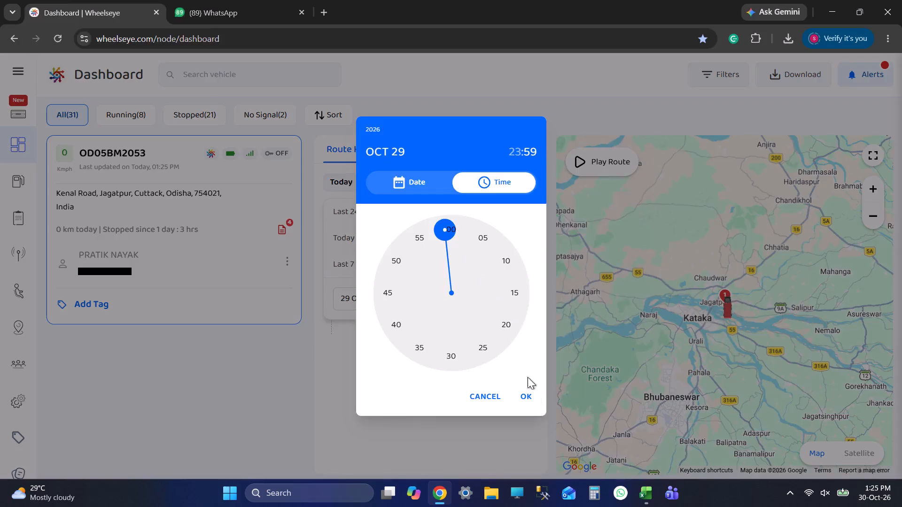
{"action": "scroll", "coordinate": [479, 342], "scroll_direction": "down", "scroll_amount": 3}
{"action": "scroll", "coordinate": [477, 370], "scroll_direction": "up", "scroll_amount": 1}
{"action": "scroll", "coordinate": [477, 371], "scroll_direction": "down", "scroll_amount": 3}
{"action": "scroll", "coordinate": [477, 372], "scroll_direction": "up", "scroll_amount": 1}
{"action": "scroll", "coordinate": [477, 372], "scroll_direction": "down", "scroll_amount": 2}
{"action": "left_click", "coordinate": [451, 436]}
{"action": "scroll", "coordinate": [468, 421], "scroll_direction": "down", "scroll_amount": 4}
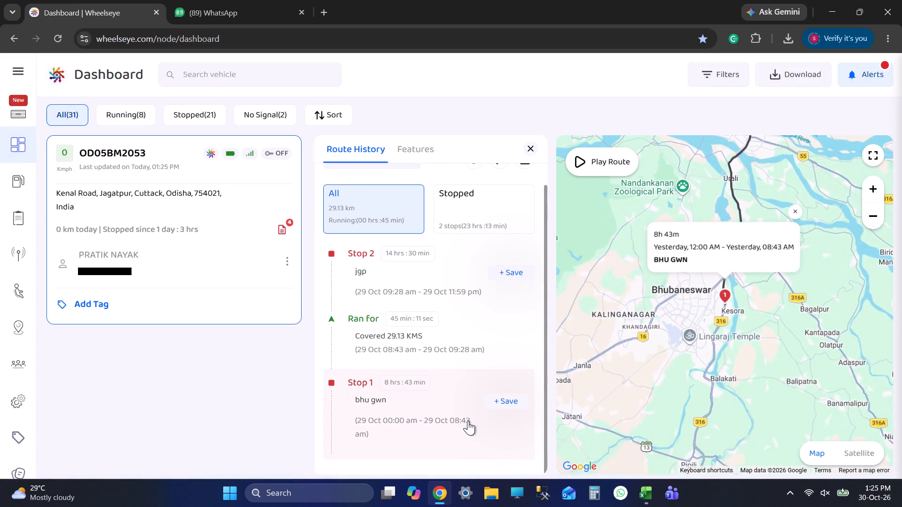
{"action": "scroll", "coordinate": [483, 409], "scroll_direction": "down", "scroll_amount": 4}
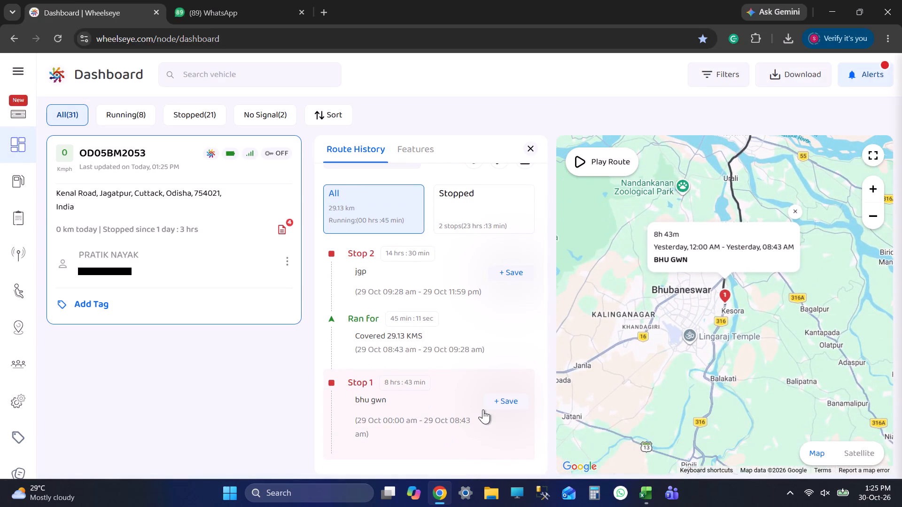
{"action": "left_click", "coordinate": [430, 263]}
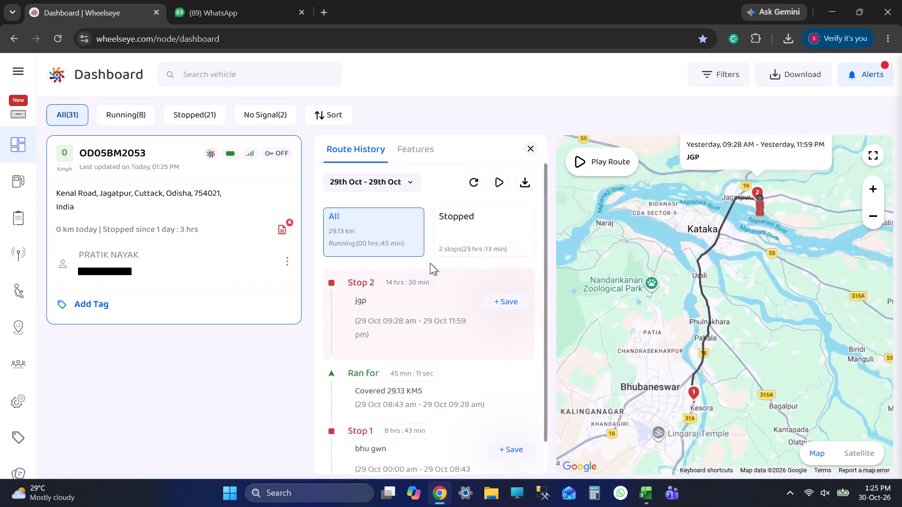
{"action": "key", "text": "alt+Tab"}
{"action": "key", "text": "Tab"}
{"action": "key", "text": "Tab"}
{"action": "key", "text": "Tab"}
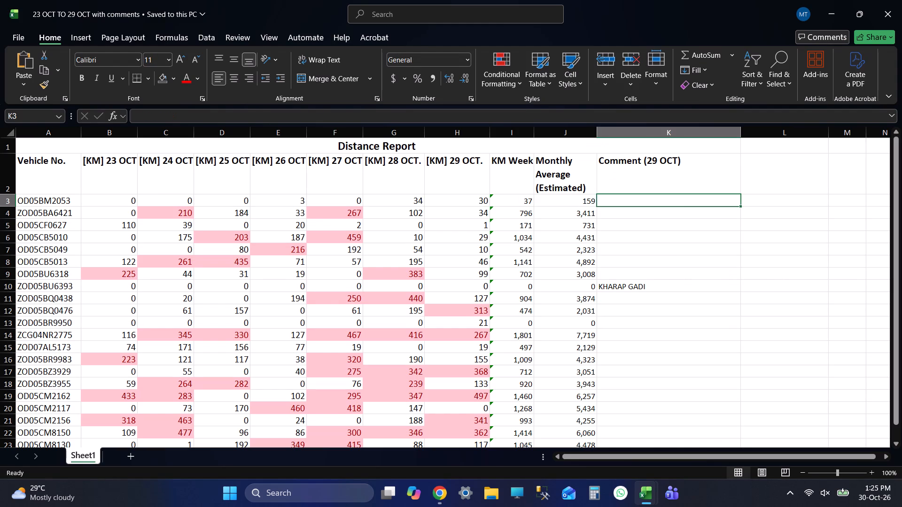
{"action": "type", "text": "bhu"}
{"action": "key", "text": "space"}
{"action": "key", "text": "BackSpace"}
{"action": "key", "text": "BackSpace"}
{"action": "key", "text": "BackSpace"}
{"action": "key", "text": "BackSpace"}
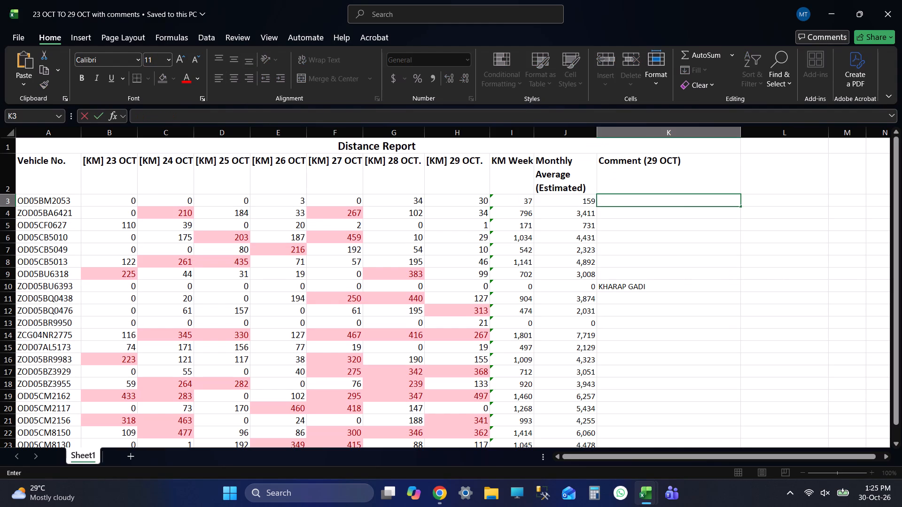
{"action": "type", "text": "BHU"}
{"action": "key", "text": "space"}
{"action": "type", "text": "KHALI KARKE"}
{"action": "key", "text": "space"}
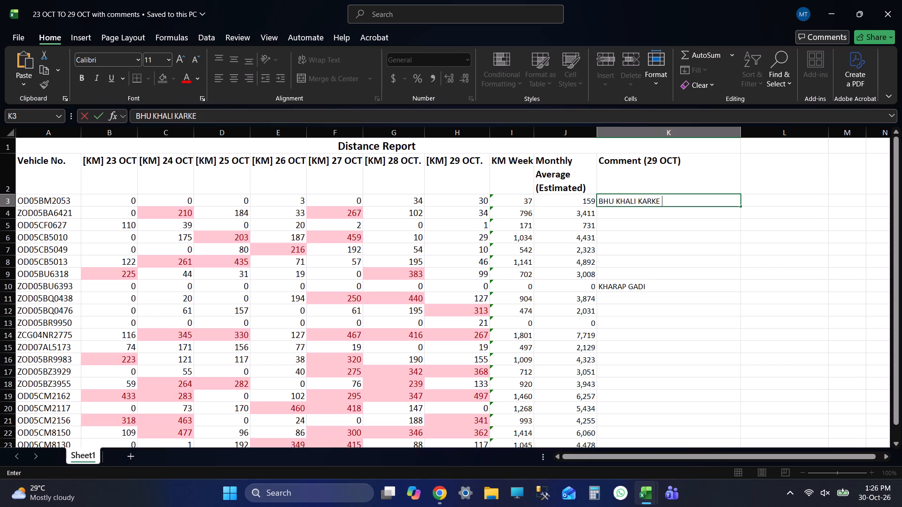
{"action": "type", "text": "SUBHA"}
{"action": "key", "text": "space"}
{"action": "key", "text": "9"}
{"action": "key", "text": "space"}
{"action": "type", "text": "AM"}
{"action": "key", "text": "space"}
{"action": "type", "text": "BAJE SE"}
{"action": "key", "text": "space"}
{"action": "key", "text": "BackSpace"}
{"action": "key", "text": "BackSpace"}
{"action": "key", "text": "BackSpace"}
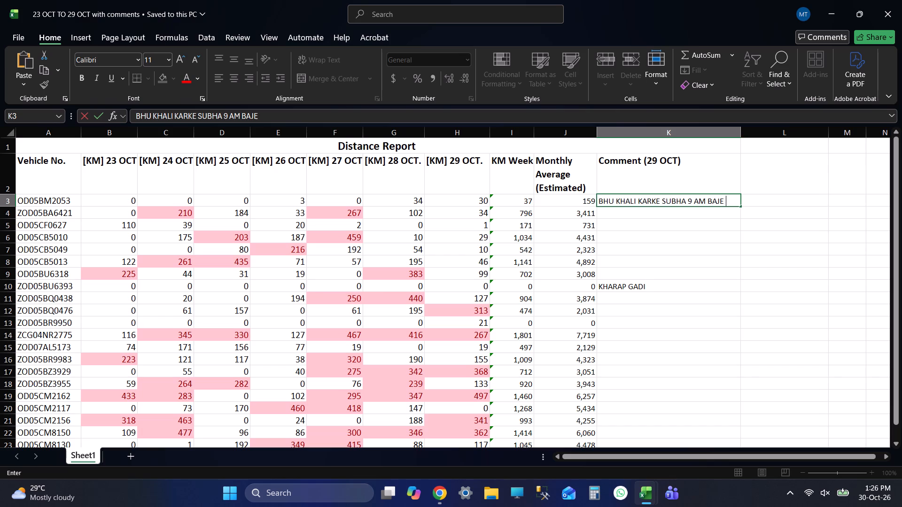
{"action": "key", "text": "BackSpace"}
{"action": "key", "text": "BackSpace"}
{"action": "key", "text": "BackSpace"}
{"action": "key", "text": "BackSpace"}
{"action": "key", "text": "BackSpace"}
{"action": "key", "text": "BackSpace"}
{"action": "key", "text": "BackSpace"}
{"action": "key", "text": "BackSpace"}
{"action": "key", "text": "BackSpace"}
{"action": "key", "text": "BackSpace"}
Copy Stop 2's start time "29 Oct 09:28 am" from the Wheelseye route history into the K3 comment in Excel.
{"action": "key", "text": "alt+Tab"}
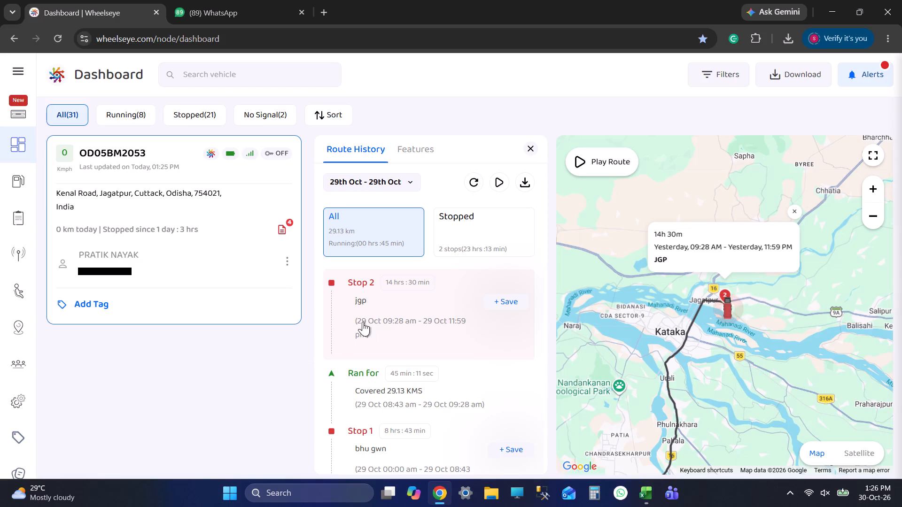
{"action": "left_click_drag", "start_coordinate": [358, 318], "coordinate": [417, 326]}
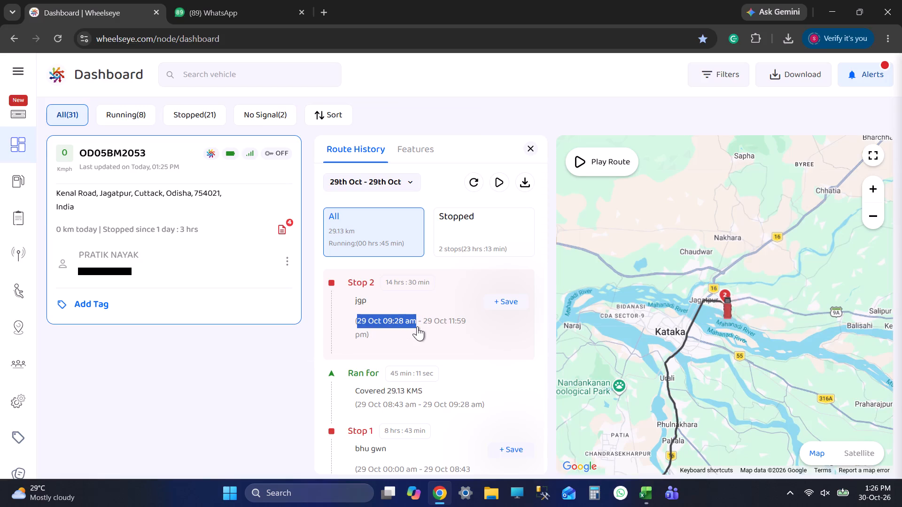
{"action": "key", "text": "ctrl+c"}
{"action": "key", "text": "alt+Tab"}
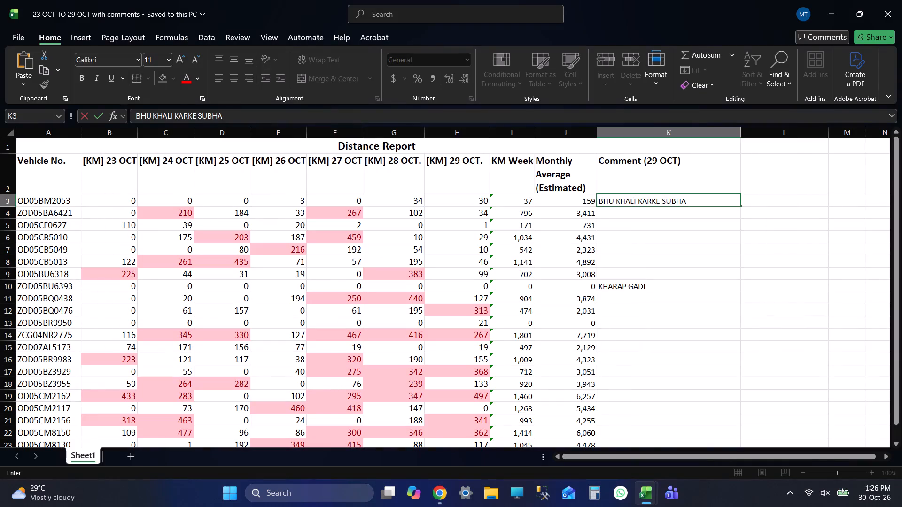
{"action": "key", "text": "ctrl+v"}
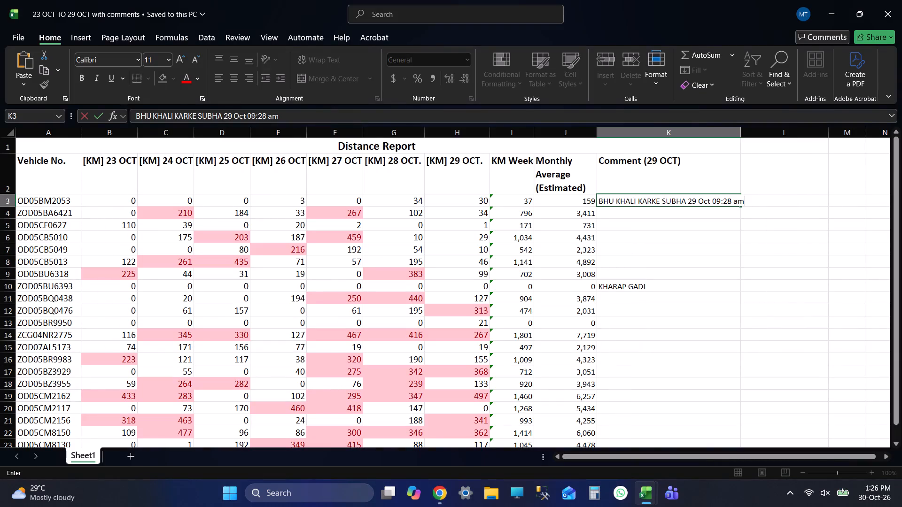
{"action": "key", "text": "space"}
{"action": "type", "text": "BAJE SE JGP MEIN KHADA"}
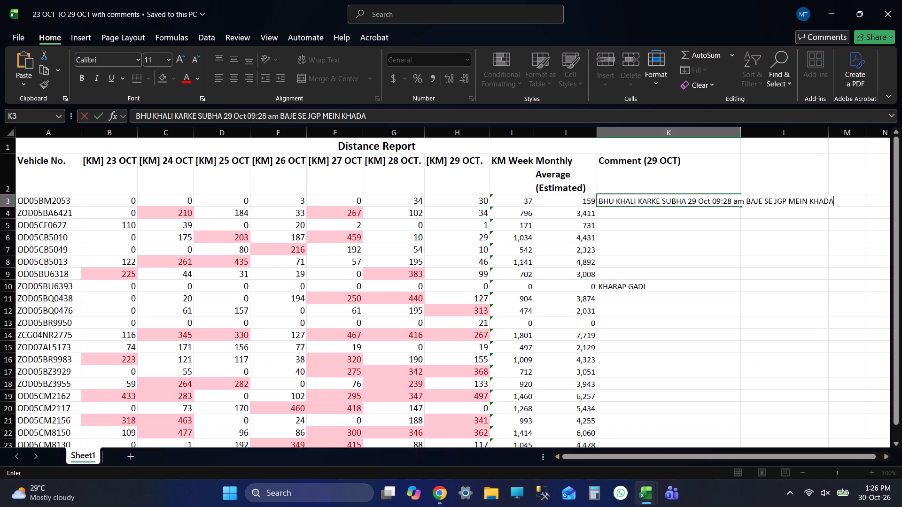
{"action": "key", "text": "space"}
{"action": "type", "text": "TRHA"}
{"action": "key", "text": "space"}
{"action": "key", "text": "BackSpace"}
{"action": "key", "text": "BackSpace"}
{"action": "key", "text": "BackSpace"}
{"action": "key", "text": "BackSpace"}
{"action": "type", "text": "HA"}
{"action": "key", "text": "space"}
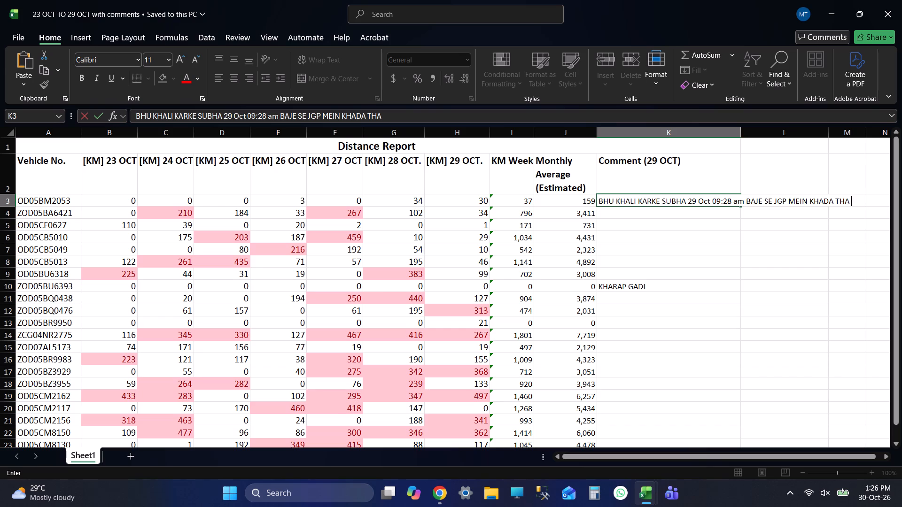
{"action": "type", "text": "IS LIYE KAM CHJ"}
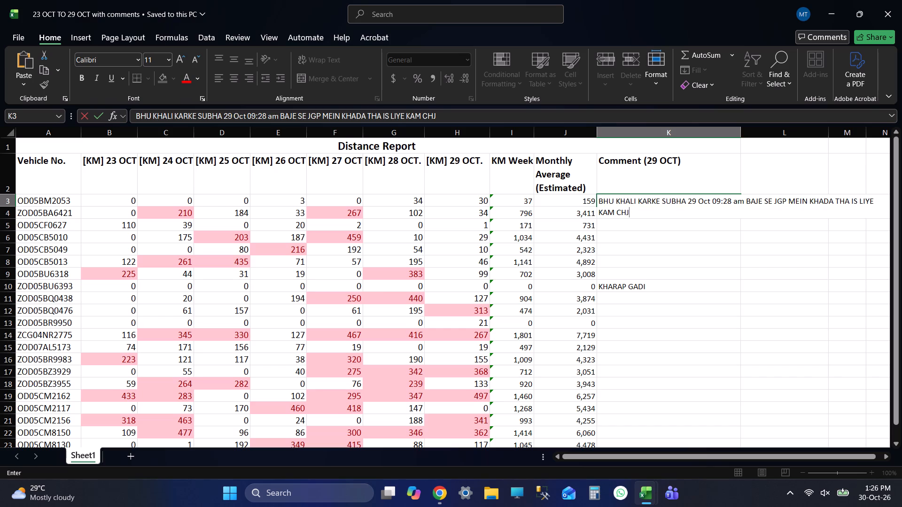
{"action": "key", "text": "a"}
{"action": "key", "text": "BackSpace"}
{"action": "key", "text": "BackSpace"}
{"action": "type", "text": "ALA."}
{"action": "key", "text": "Return"}
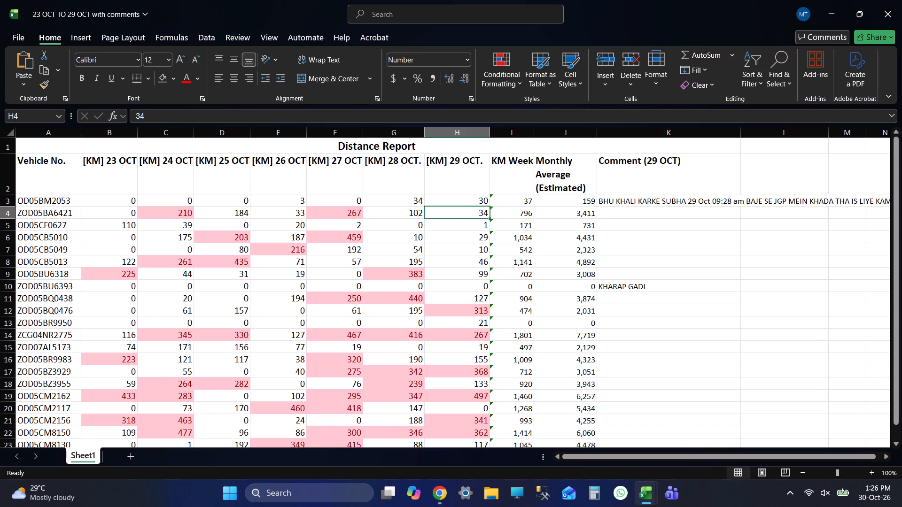
{"action": "key", "text": "ctrl+s"}
{"action": "key", "text": "alt+Tab"}
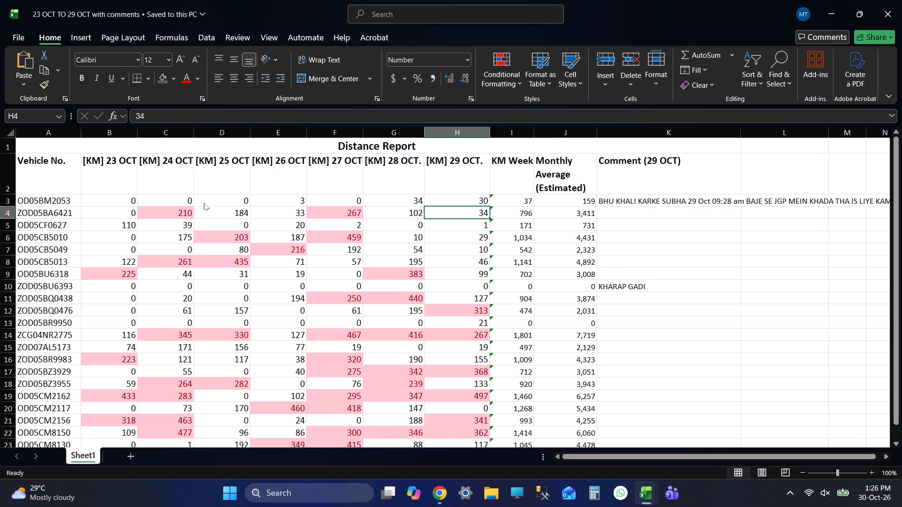
{"action": "left_click", "coordinate": [234, 69]}
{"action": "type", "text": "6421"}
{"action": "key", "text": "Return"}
{"action": "left_click", "coordinate": [202, 198]}
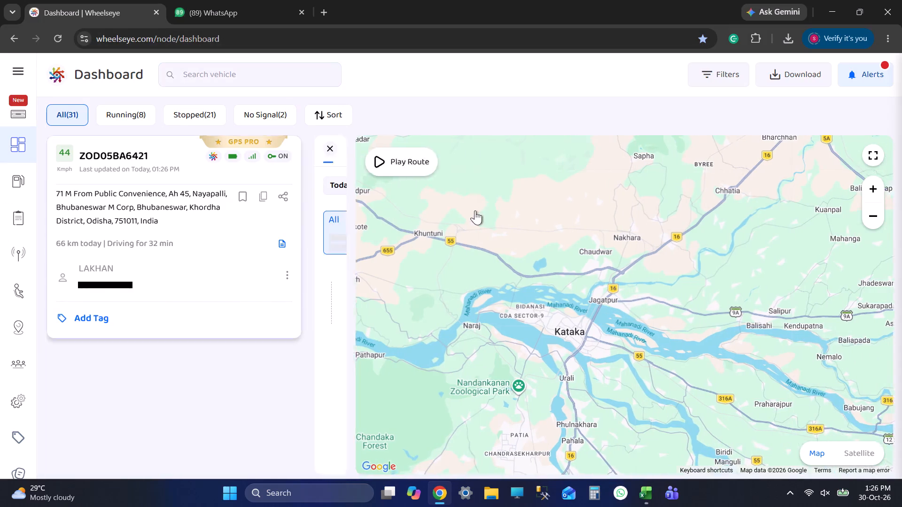
{"action": "left_click", "coordinate": [332, 185]}
{"action": "left_click", "coordinate": [371, 299]}
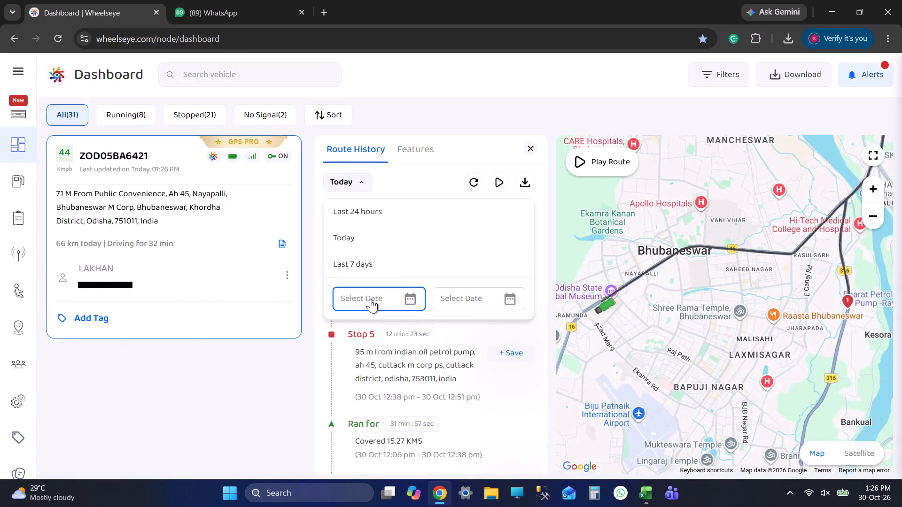
{"action": "left_click", "coordinate": [475, 363]}
{"action": "left_click", "coordinate": [452, 254]}
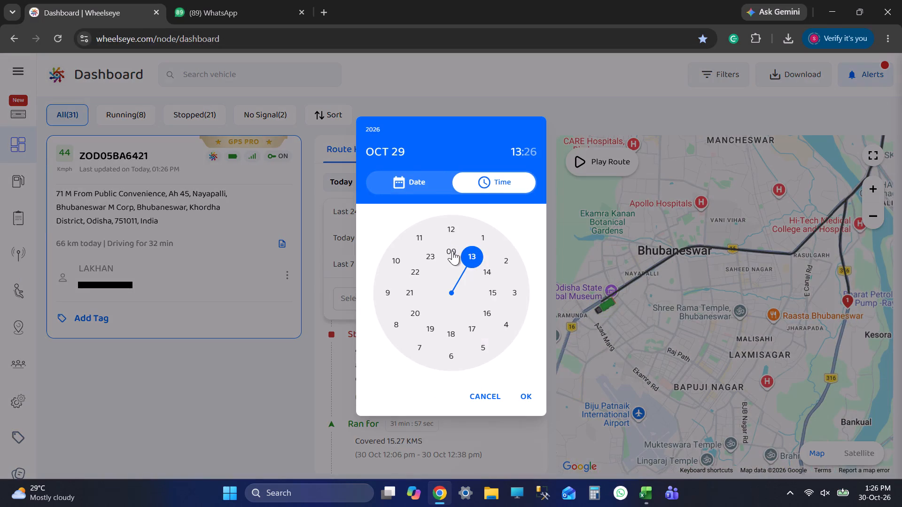
{"action": "left_click", "coordinate": [452, 227]}
{"action": "left_click", "coordinate": [524, 397]}
{"action": "left_click", "coordinate": [479, 300]}
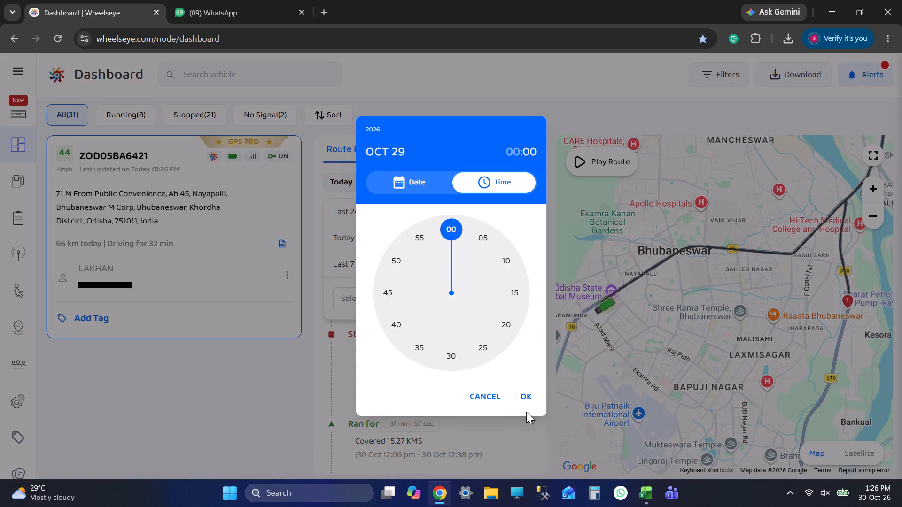
{"action": "left_click", "coordinate": [474, 361]}
{"action": "left_click", "coordinate": [432, 259]}
{"action": "left_click", "coordinate": [442, 225]}
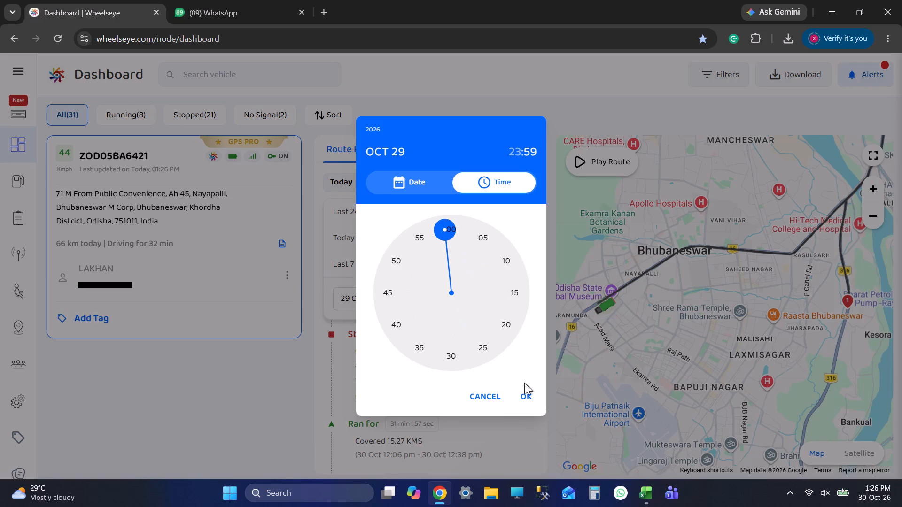
{"action": "left_click", "coordinate": [524, 390]}
{"action": "scroll", "coordinate": [640, 330], "scroll_direction": "down", "scroll_amount": 2}
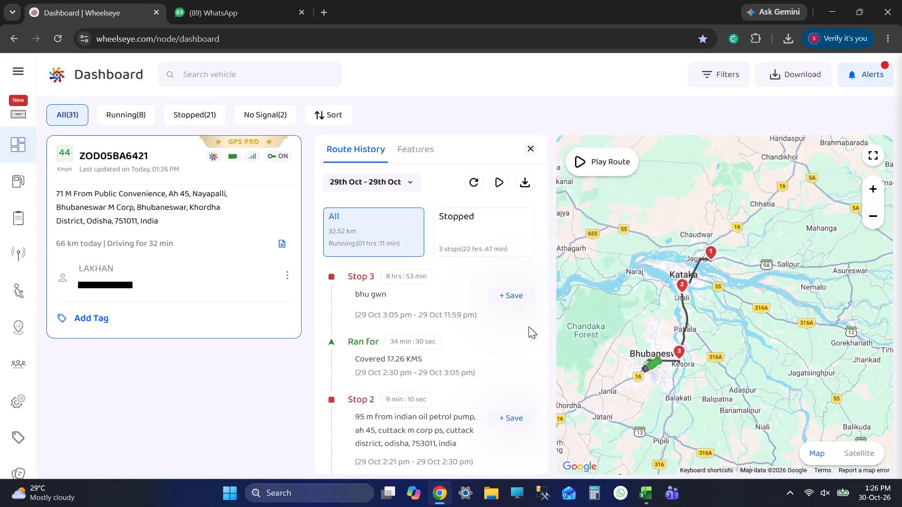
{"action": "scroll", "coordinate": [481, 356], "scroll_direction": "down", "scroll_amount": 11}
{"action": "left_click", "coordinate": [419, 428]}
{"action": "scroll", "coordinate": [453, 399], "scroll_direction": "up", "scroll_amount": 2}
{"action": "left_click", "coordinate": [435, 379]}
{"action": "scroll", "coordinate": [453, 350], "scroll_direction": "up", "scroll_amount": 3}
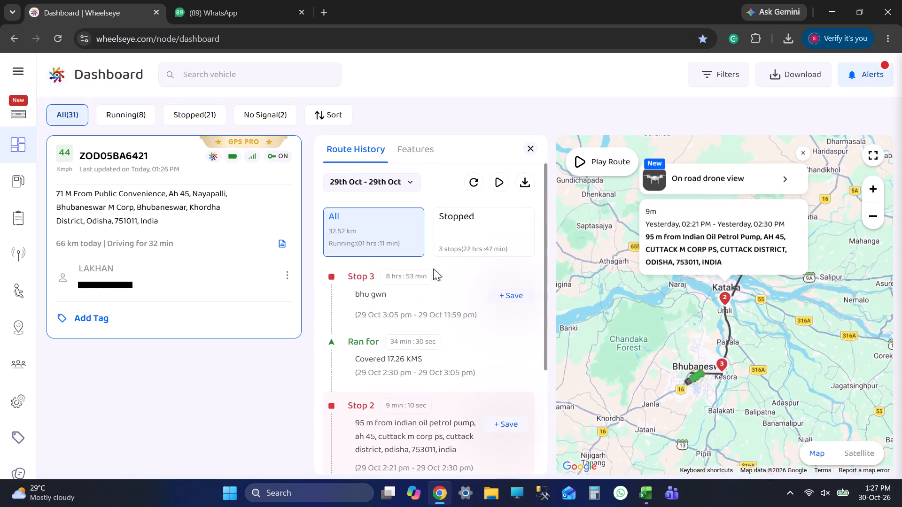
{"action": "left_click", "coordinate": [433, 269]}
{"action": "left_click", "coordinate": [440, 300]}
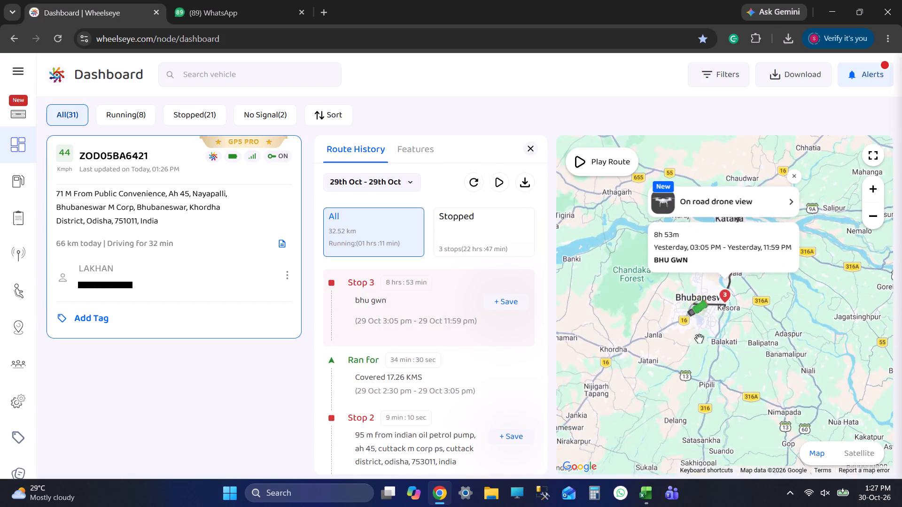
{"action": "scroll", "coordinate": [698, 369], "scroll_direction": "down", "scroll_amount": 3}
{"action": "scroll", "coordinate": [377, 396], "scroll_direction": "down", "scroll_amount": 4}
{"action": "scroll", "coordinate": [443, 380], "scroll_direction": "down", "scroll_amount": 3}
{"action": "left_click", "coordinate": [437, 431]}
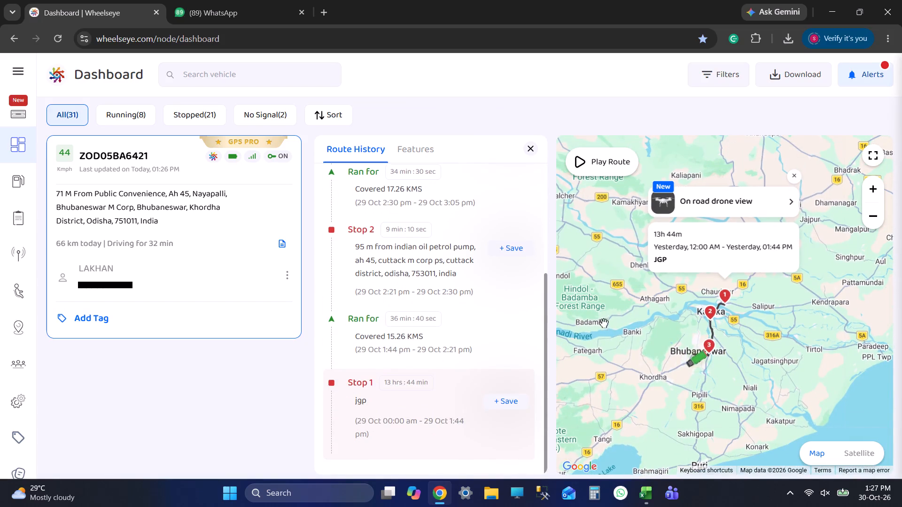
{"action": "key", "text": "alt+Tab"}
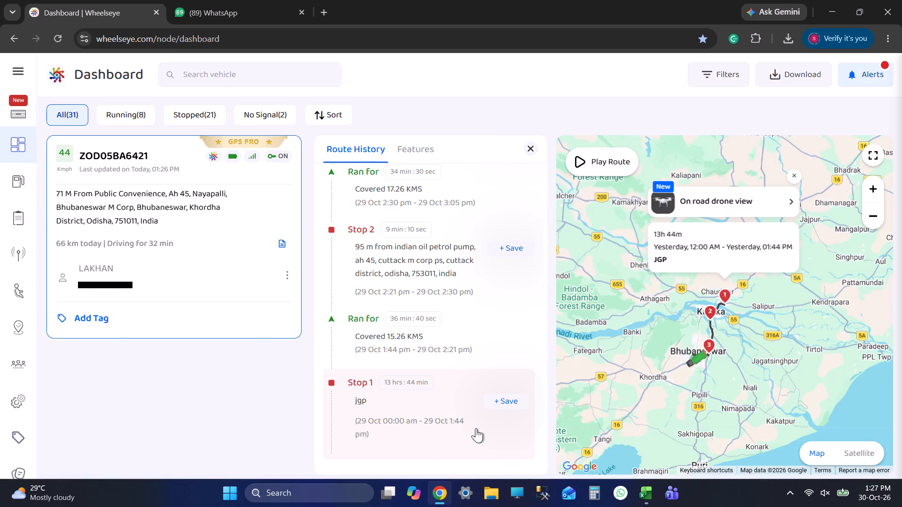
{"action": "key", "text": "Tab"}
{"action": "key", "text": "Tab"}
{"action": "key", "text": "Tab"}
{"action": "key", "text": "alt+Tab"}
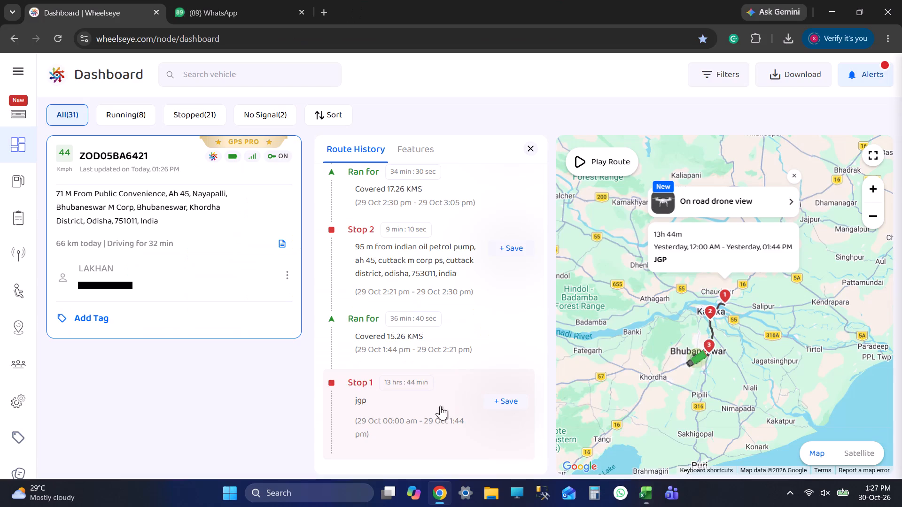
{"action": "scroll", "coordinate": [455, 329], "scroll_direction": "up", "scroll_amount": 2}
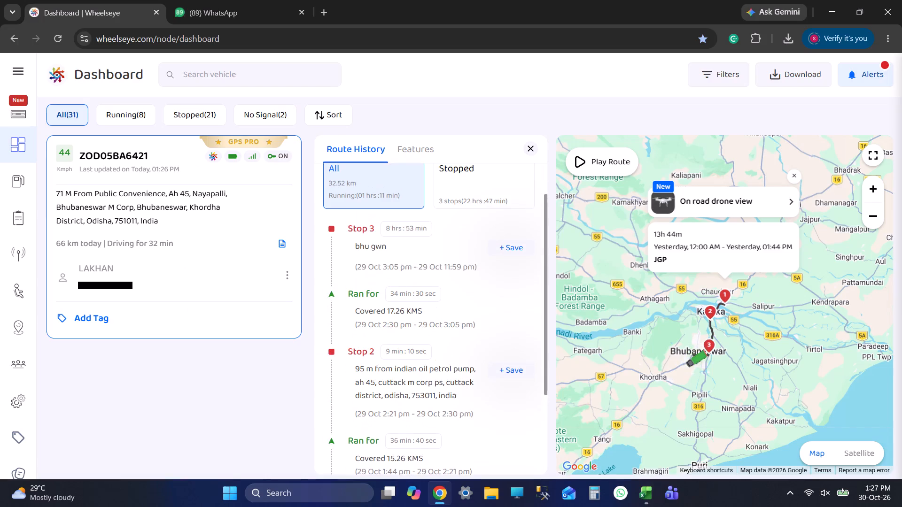
{"action": "left_click", "coordinate": [411, 253]}
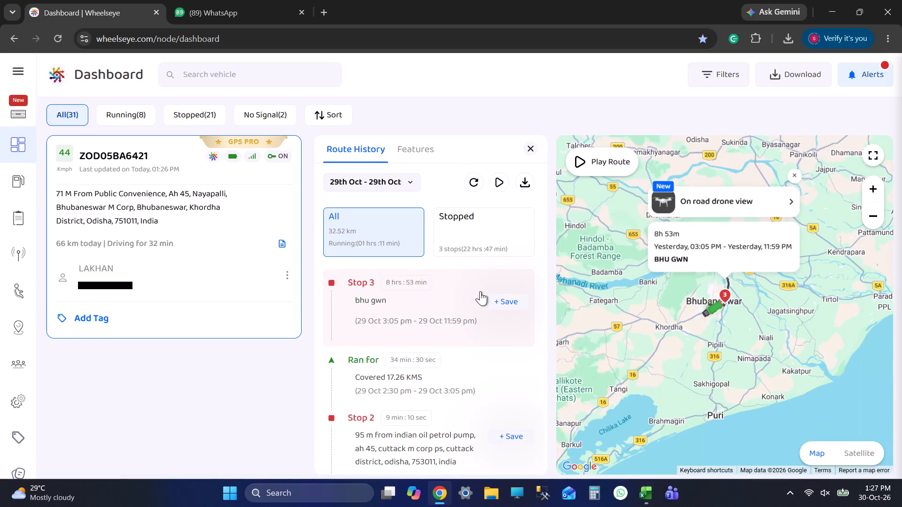
{"action": "key", "text": "alt+Tab"}
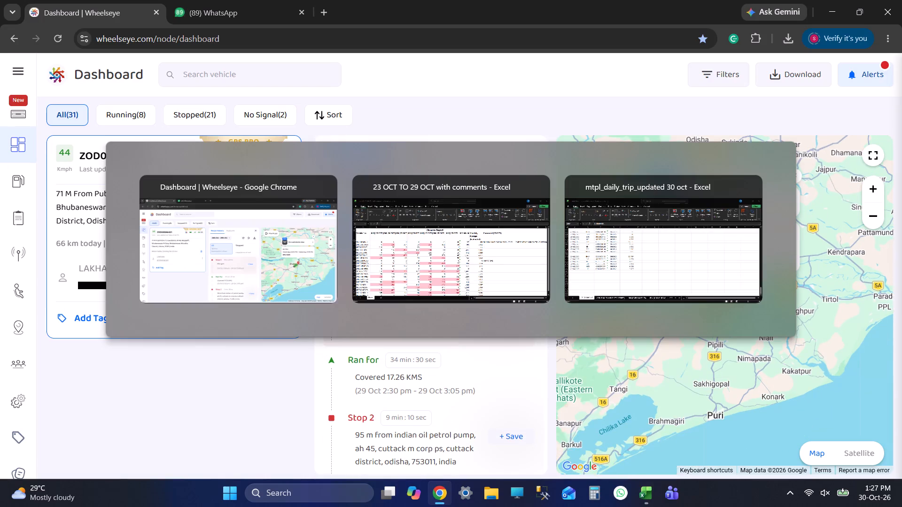
{"action": "key", "text": "alt+Tab"}
{"action": "scroll", "coordinate": [413, 349], "scroll_direction": "down", "scroll_amount": 7}
{"action": "scroll", "coordinate": [446, 414], "scroll_direction": "up", "scroll_amount": 1}
{"action": "scroll", "coordinate": [446, 415], "scroll_direction": "down", "scroll_amount": 1}
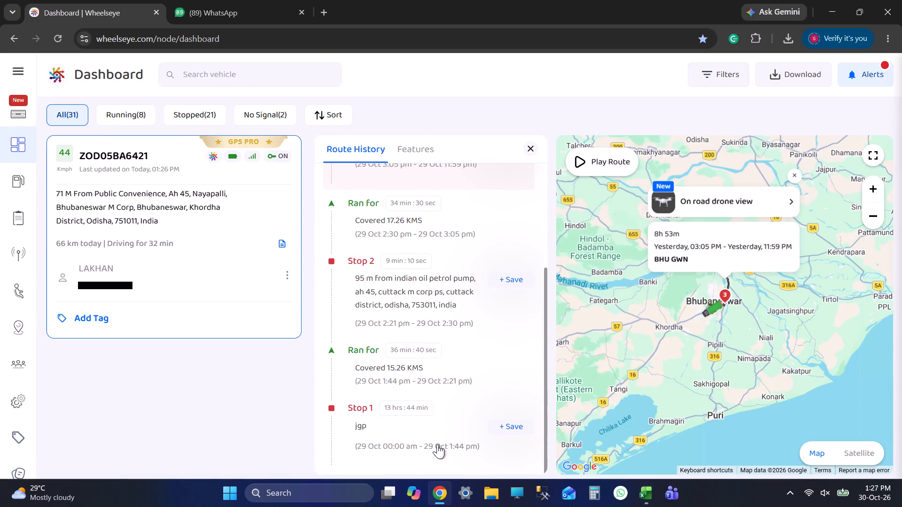
{"action": "left_click_drag", "start_coordinate": [425, 446], "coordinate": [374, 465]}
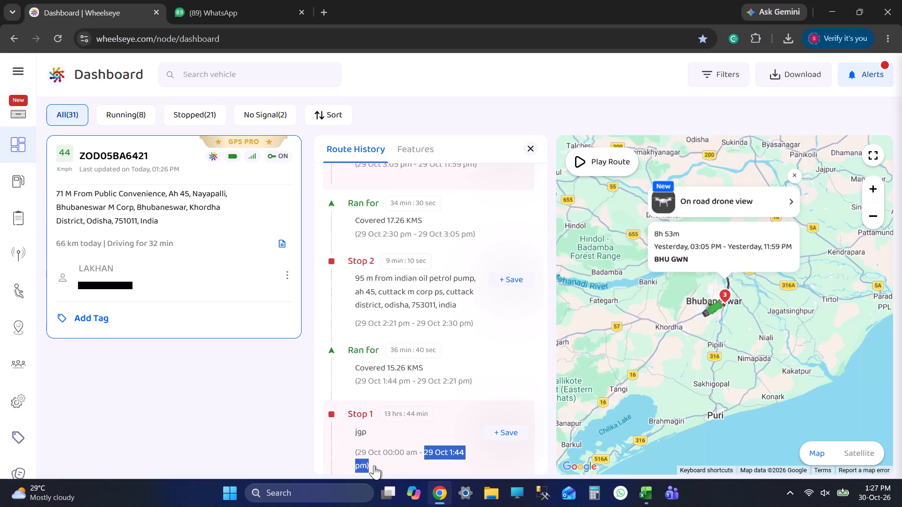
{"action": "left_click_drag", "start_coordinate": [374, 465], "coordinate": [367, 464]}
{"action": "key", "text": "ctrl+c"}
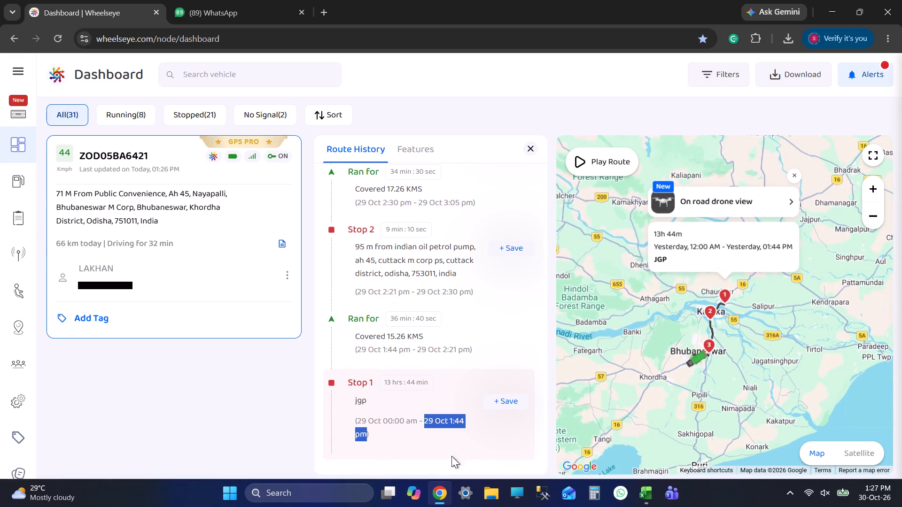
Switch to Excel and enter "JGP SE BHU 29 Oct 1:44 pm BAJE NIKLA THA BUT" in K4, pasting the copied time.
{"action": "key", "text": "alt+Tab"}
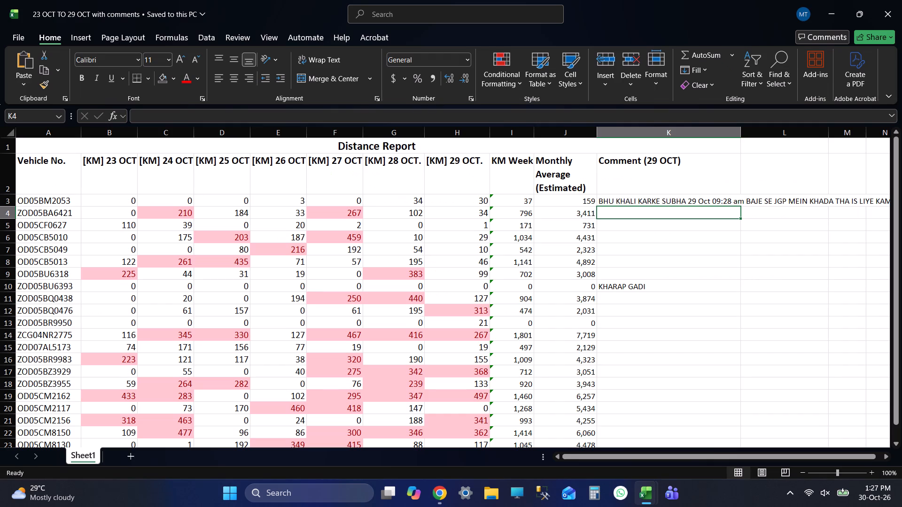
{"action": "type", "text": "JGP SE"}
{"action": "key", "text": "space"}
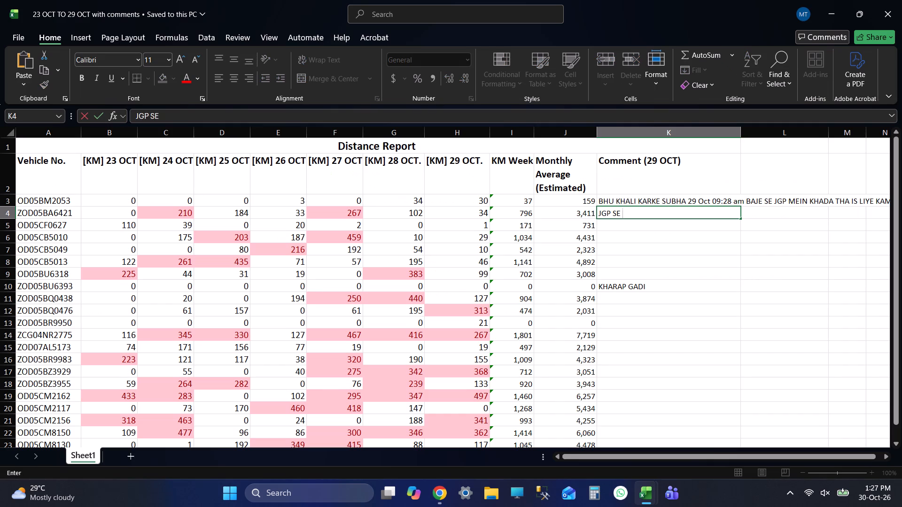
{"action": "type", "text": "BHU"}
{"action": "key", "text": "space"}
{"action": "key", "text": "ctrl+v"}
{"action": "key", "text": "space"}
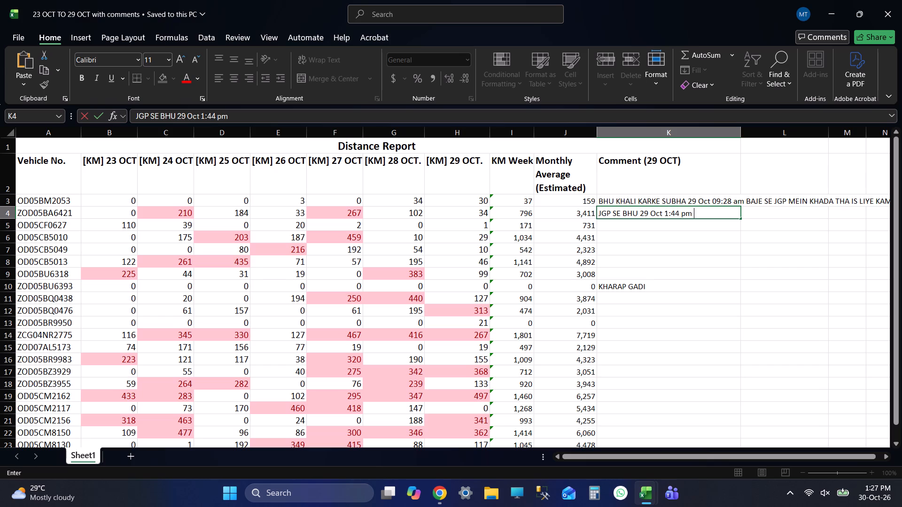
{"action": "type", "text": "BAJE NIKLA THA BUT"}
{"action": "key", "text": "space"}
{"action": "key", "text": "alt+Tab"}
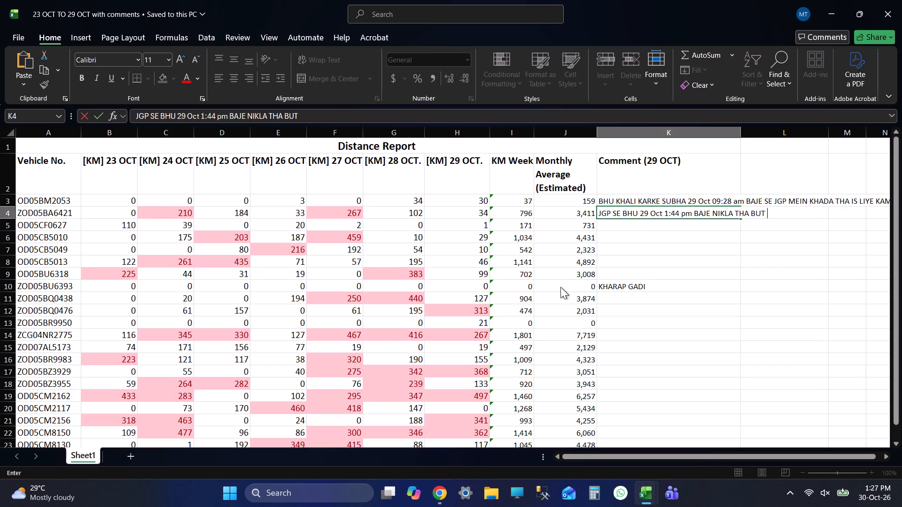
{"action": "scroll", "coordinate": [421, 330], "scroll_direction": "up", "scroll_amount": 3}
{"action": "left_click", "coordinate": [434, 287]}
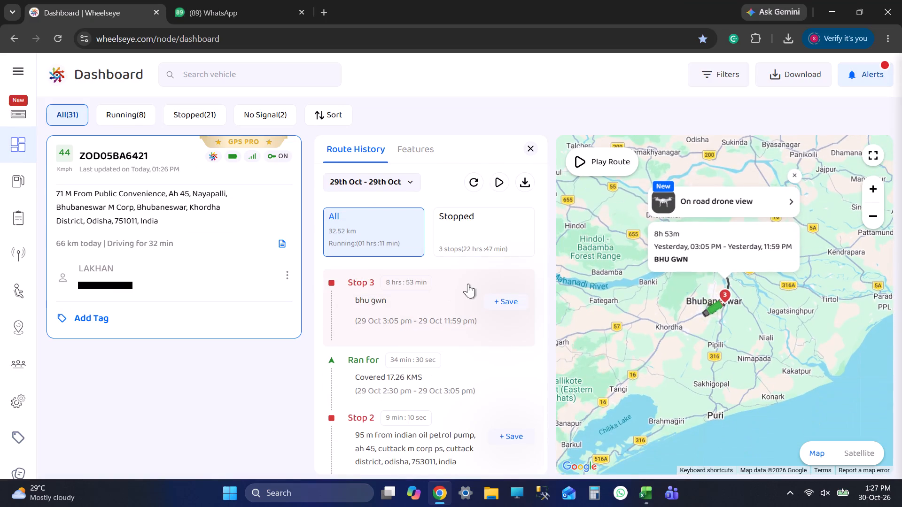
{"action": "left_click", "coordinate": [382, 188]}
{"action": "left_click", "coordinate": [409, 269]}
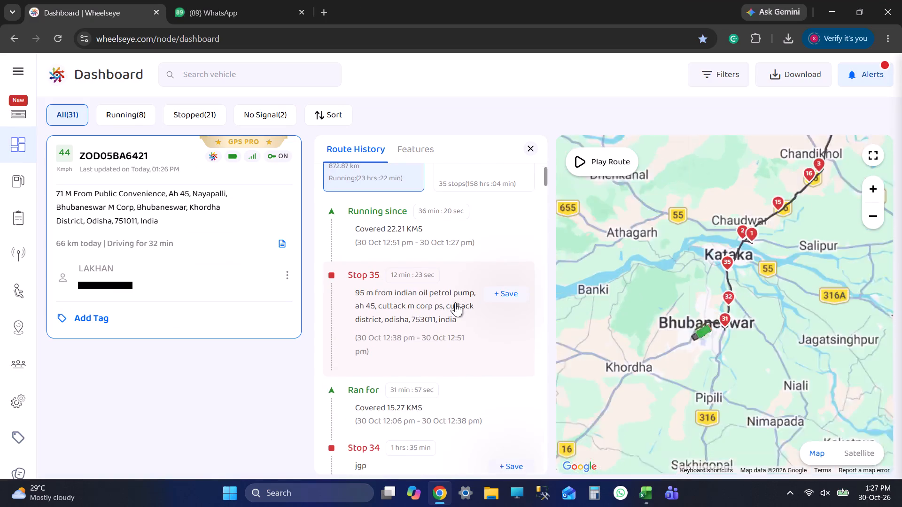
{"action": "scroll", "coordinate": [459, 308], "scroll_direction": "down", "scroll_amount": 2}
{"action": "left_click", "coordinate": [445, 355]}
{"action": "scroll", "coordinate": [445, 355], "scroll_direction": "down", "scroll_amount": 2}
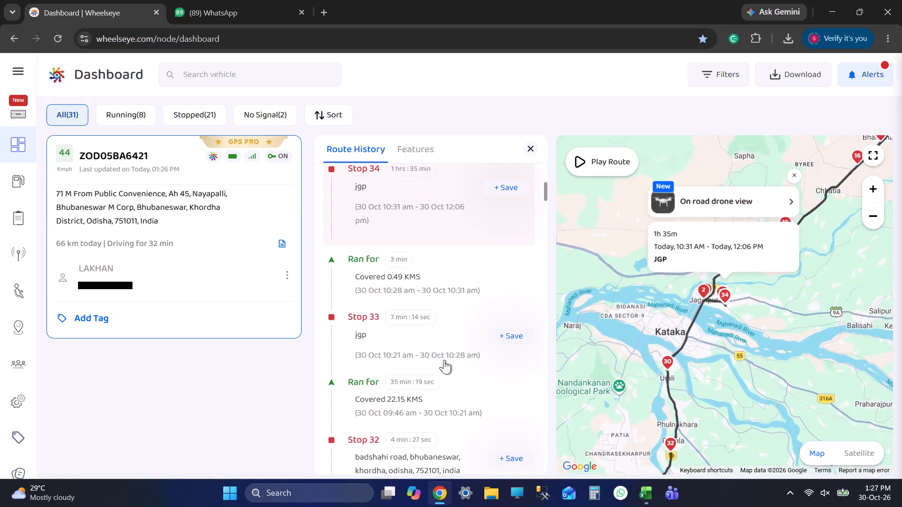
{"action": "scroll", "coordinate": [444, 363], "scroll_direction": "down", "scroll_amount": 5}
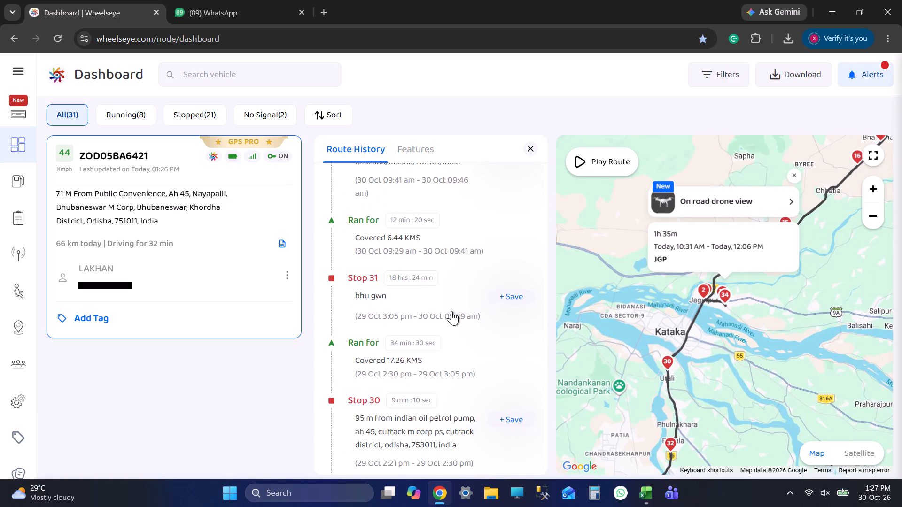
{"action": "left_click", "coordinate": [451, 311]}
{"action": "scroll", "coordinate": [685, 322], "scroll_direction": "up", "scroll_amount": 2}
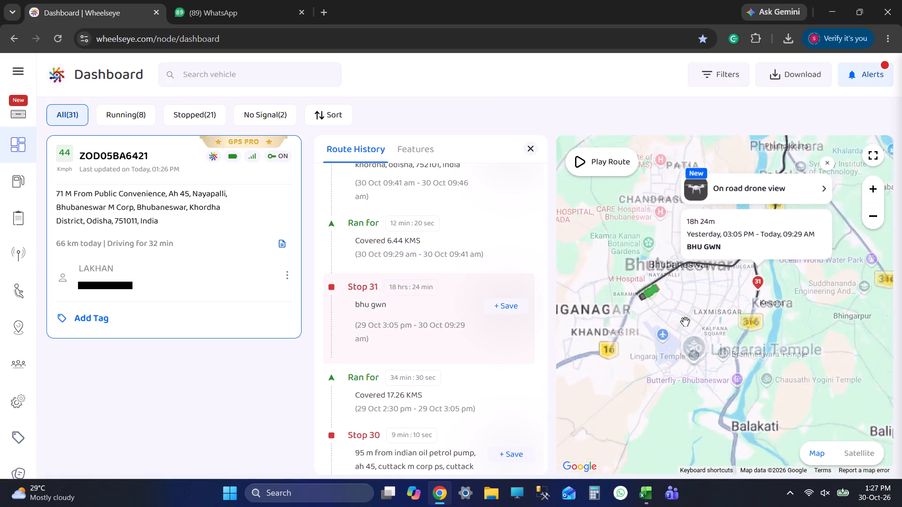
{"action": "scroll", "coordinate": [760, 291], "scroll_direction": "up", "scroll_amount": 6}
{"action": "key", "text": "alt+Tab"}
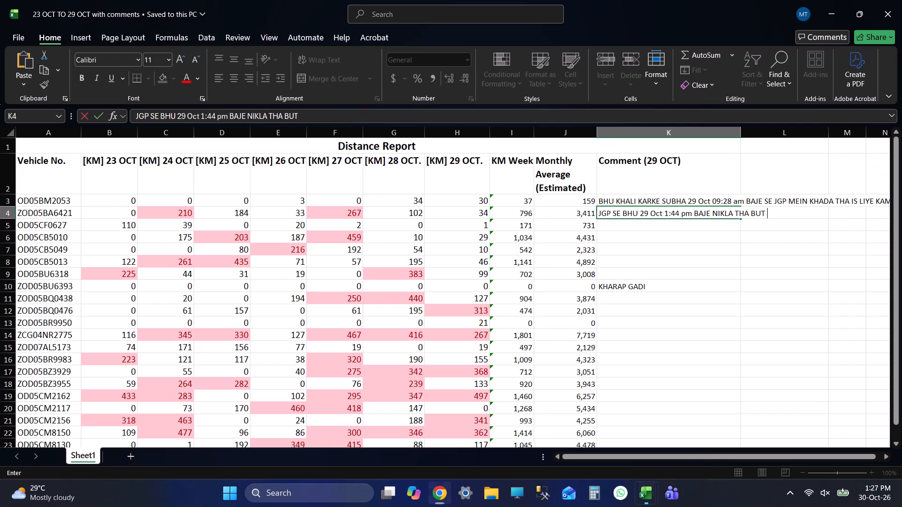
{"action": "key", "text": "alt+Tab"}
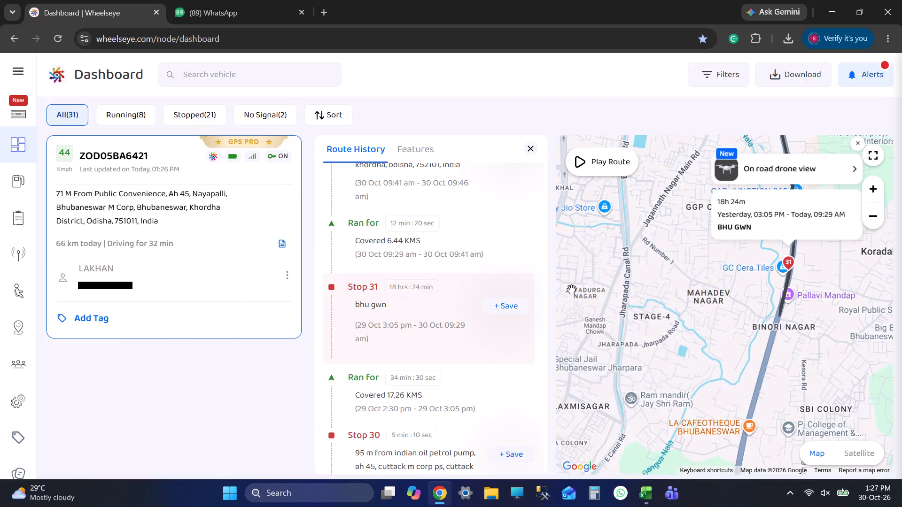
{"action": "key", "text": "alt+Tab"}
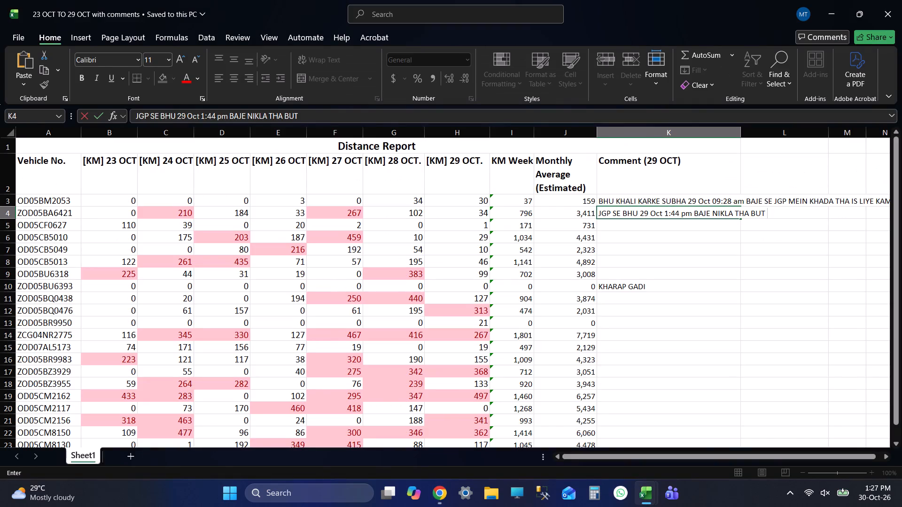
{"action": "type", "text": "BHU MEIN"}
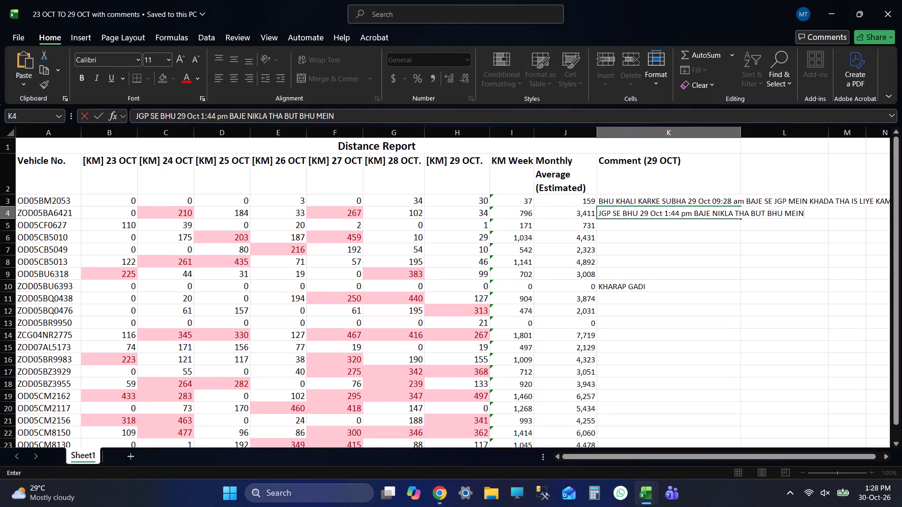
{"action": "key", "text": "space"}
{"action": "type", "text": "KHALI NAHI HUA"}
{"action": "key", "text": "space"}
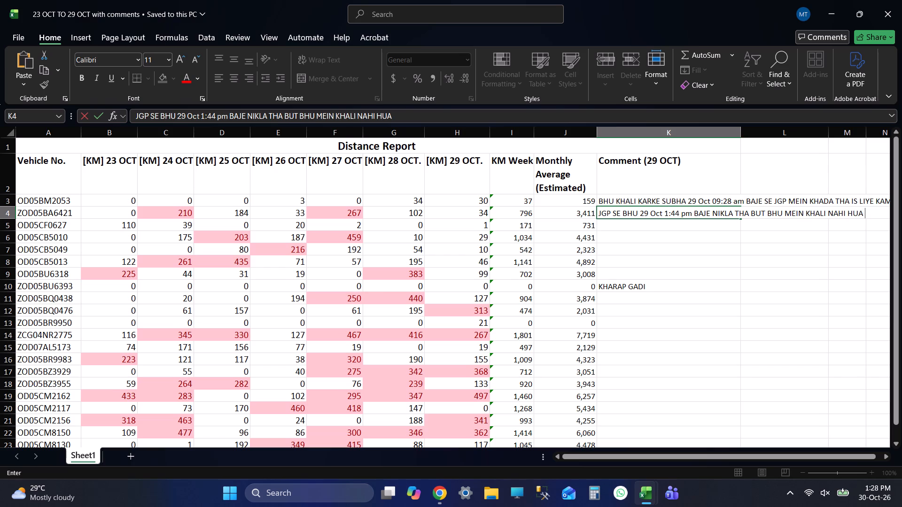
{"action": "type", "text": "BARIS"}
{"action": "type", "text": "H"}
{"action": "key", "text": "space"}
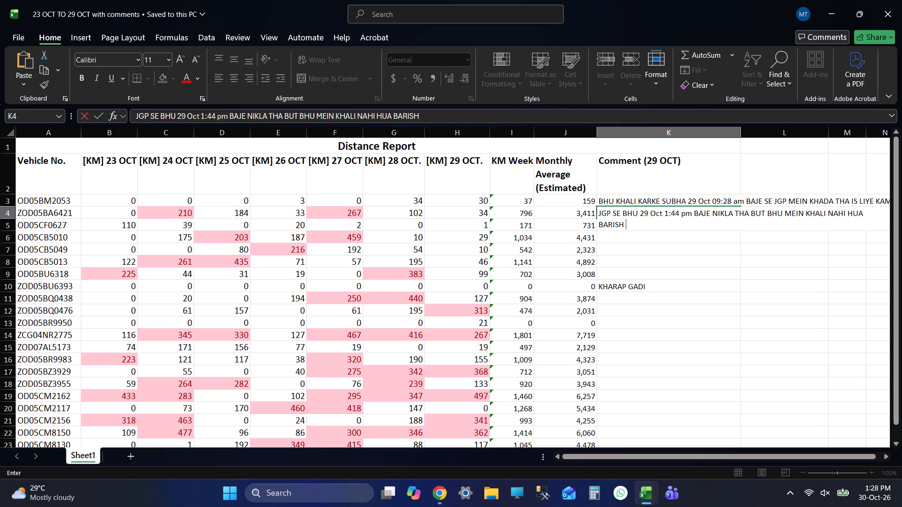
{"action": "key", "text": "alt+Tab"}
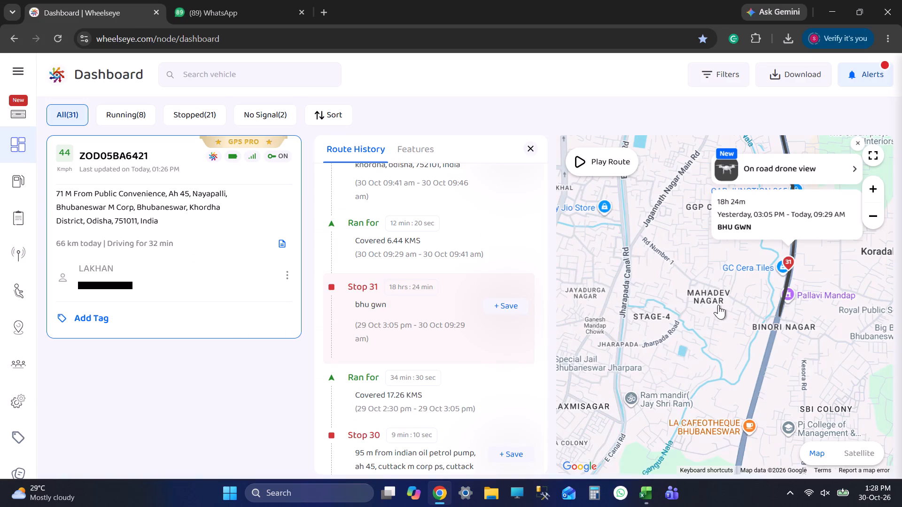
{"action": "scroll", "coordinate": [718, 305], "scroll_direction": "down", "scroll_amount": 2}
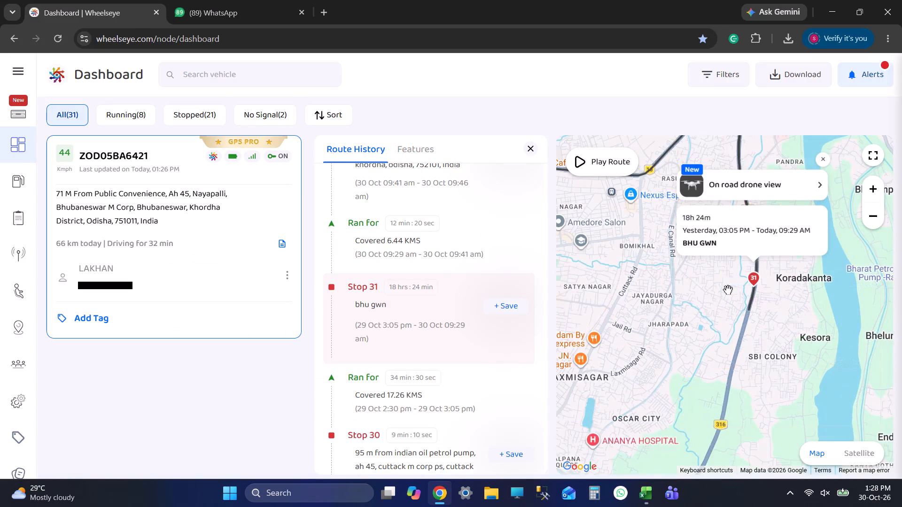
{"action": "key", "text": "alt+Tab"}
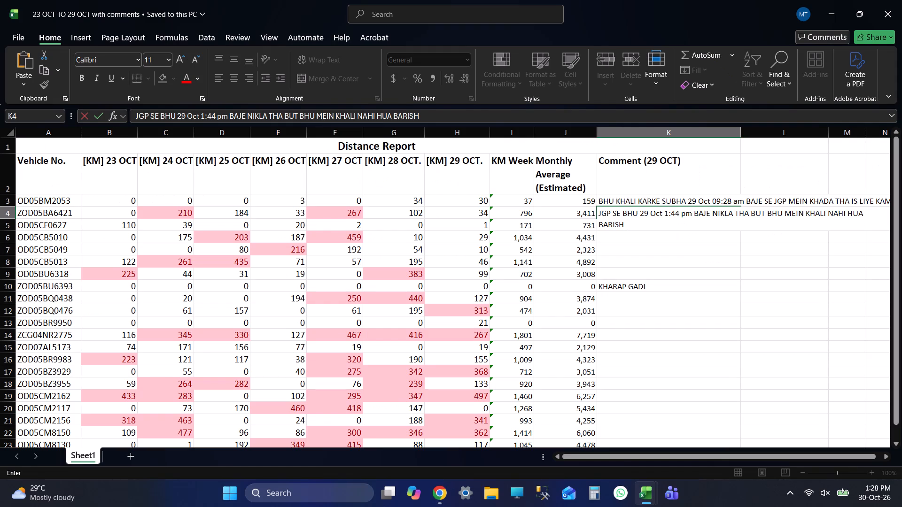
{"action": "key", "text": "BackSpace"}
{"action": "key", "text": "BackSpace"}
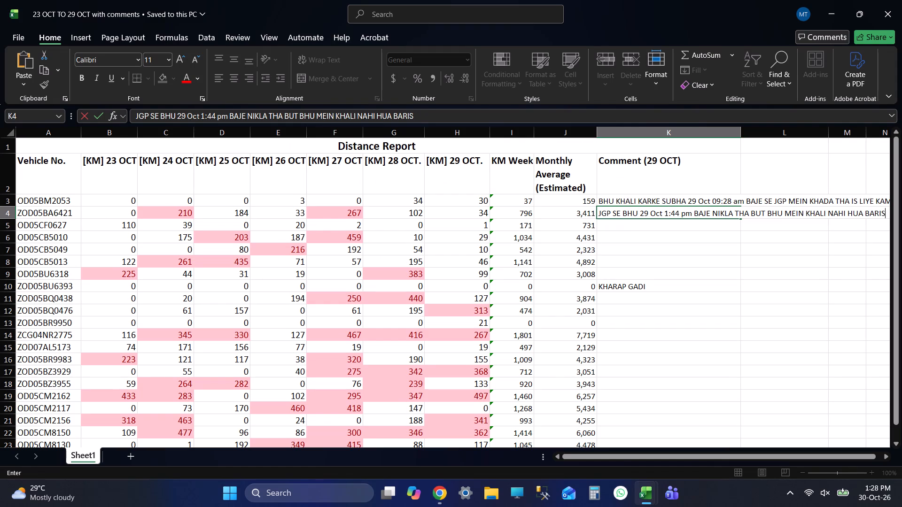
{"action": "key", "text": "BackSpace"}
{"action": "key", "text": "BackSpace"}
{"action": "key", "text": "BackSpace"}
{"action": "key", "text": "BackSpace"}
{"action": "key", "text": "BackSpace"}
Finish the comment in K4 with "IS LIYE KAM CHALA." and save the workbook.
{"action": "type", "text": "IS"}
{"action": "key", "text": "space"}
{"action": "type", "text": "LIYE"}
{"action": "key", "text": "space"}
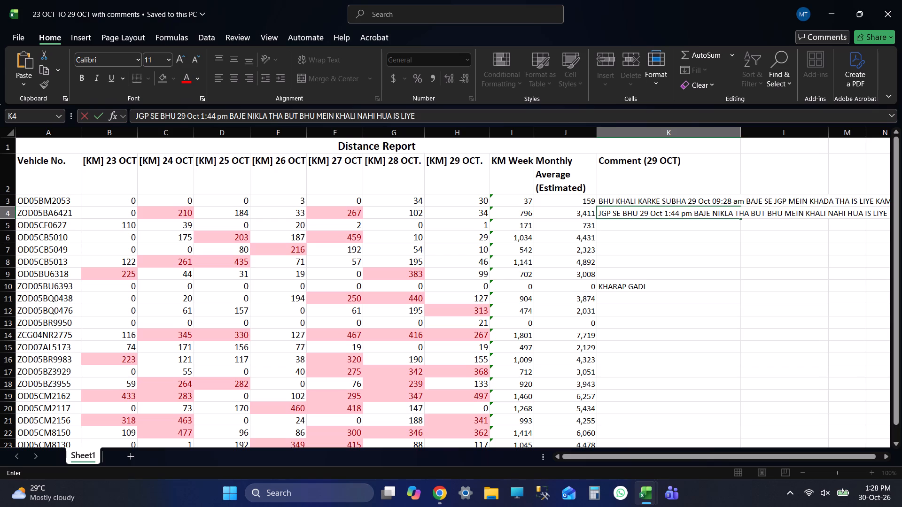
{"action": "type", "text": "KAM CHALA"}
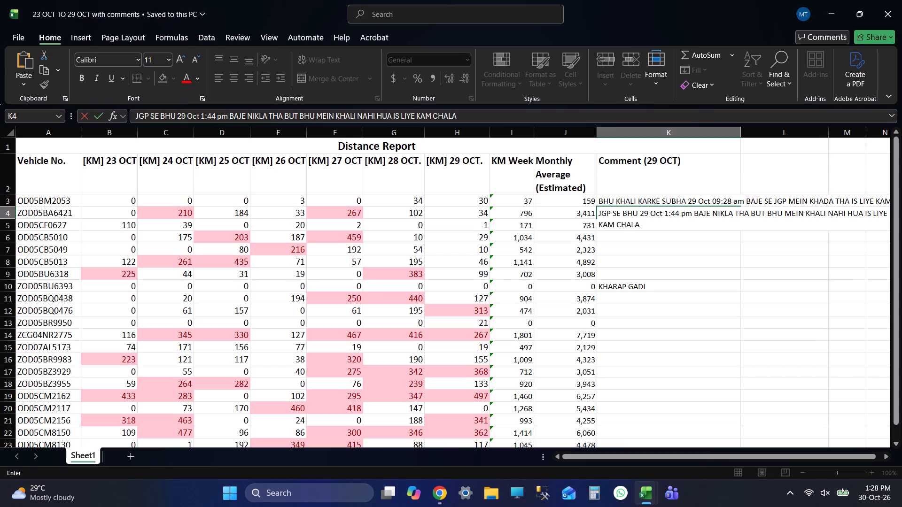
{"action": "key", "text": "period"}
{"action": "key", "text": "Return"}
{"action": "key", "text": "ctrl+s"}
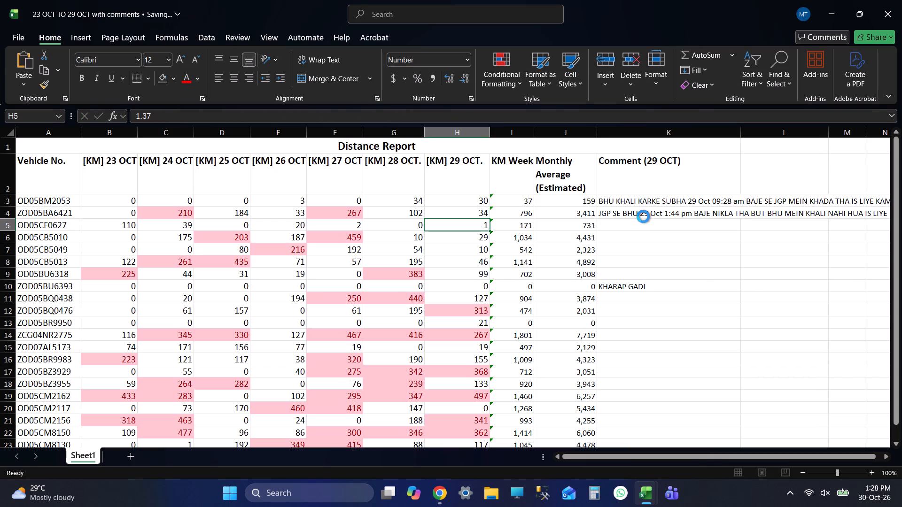
{"action": "left_click", "coordinate": [643, 216]}
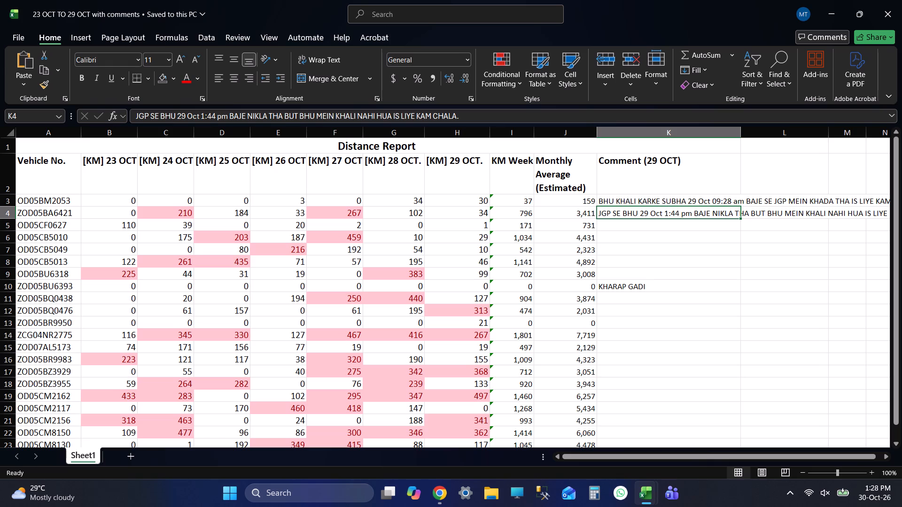
{"action": "key", "text": "Return"}
{"action": "key", "text": "ctrl+s"}
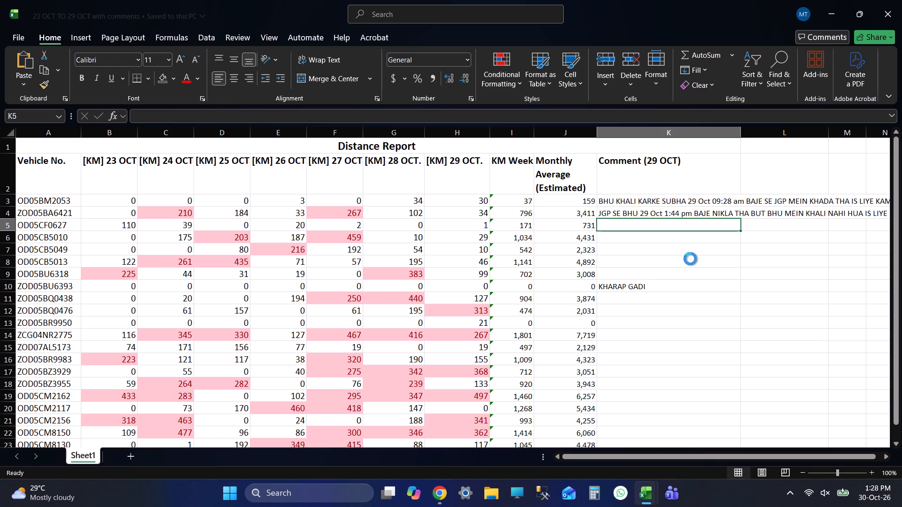
{"action": "key", "text": "shift+Tab"}
{"action": "key", "text": "shift+Tab"}
{"action": "key", "text": "shift+Tab"}
{"action": "key", "text": "shift+Tab"}
{"action": "key", "text": "shift+Tab"}
{"action": "key", "text": "shift+Tab"}
{"action": "key", "text": "shift+Tab"}
{"action": "key", "text": "shift+Tab"}
{"action": "key", "text": "shift+Tab"}
{"action": "key", "text": "shift+Tab"}
{"action": "key", "text": "shift+Tab"}
{"action": "key", "text": "shift+Tab"}
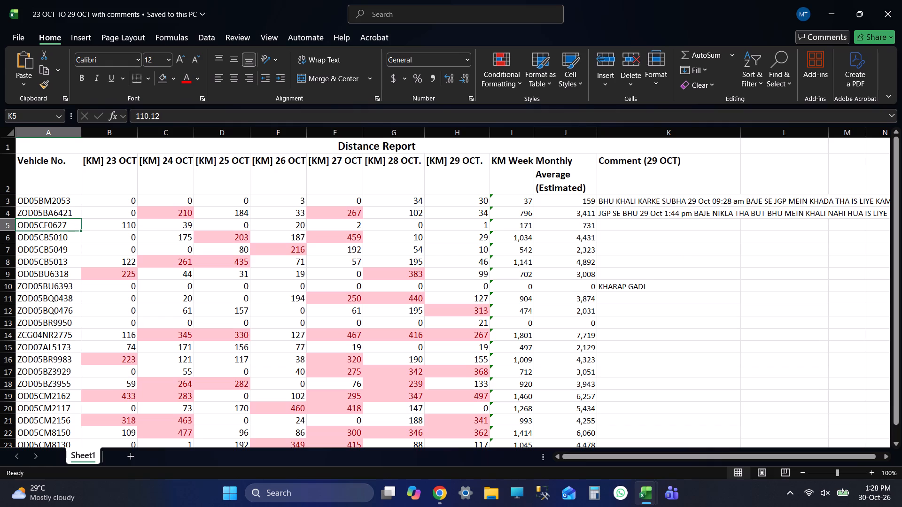
{"action": "key", "text": "ctrl+c"}
{"action": "key", "text": "alt+Tab"}
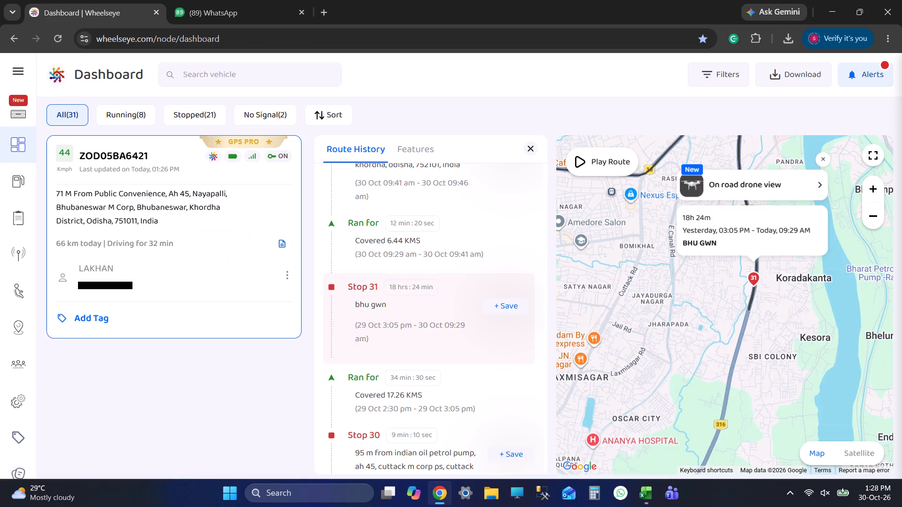
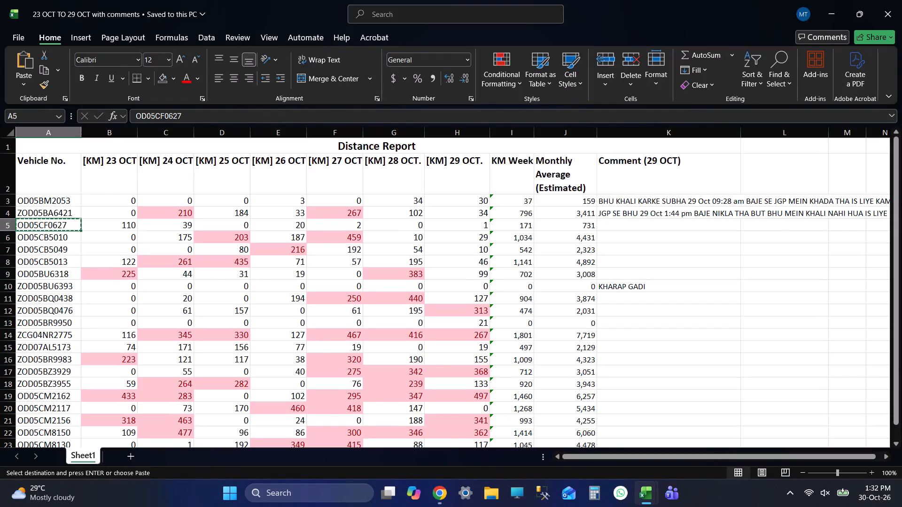
{"action": "key", "text": "ctrl+c"}
{"action": "key", "text": "alt+Tab"}
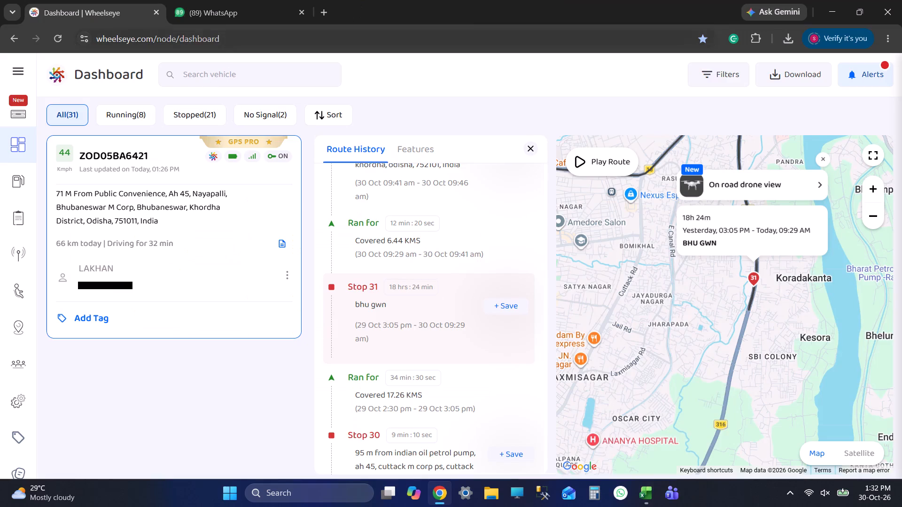
{"action": "left_click", "coordinate": [229, 84]}
{"action": "key", "text": "ctrl+v"}
{"action": "key", "text": "Return"}
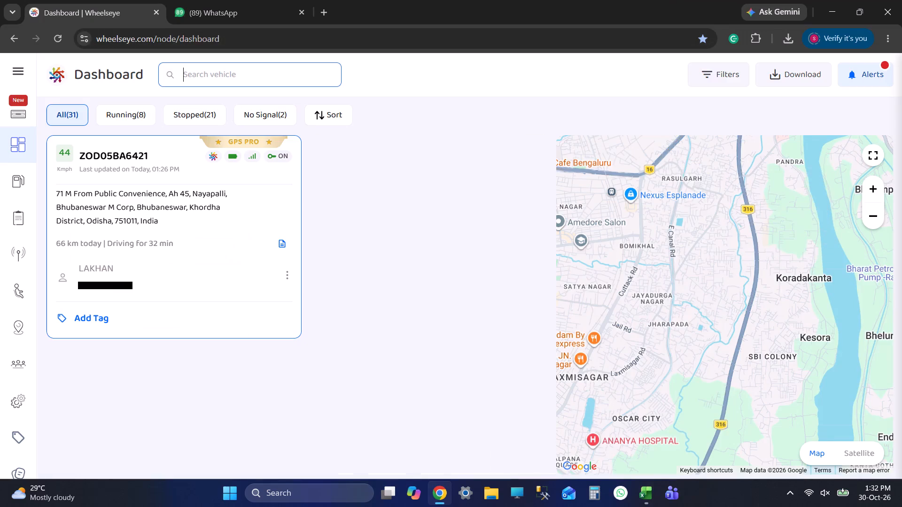
{"action": "left_click_drag", "start_coordinate": [122, 221], "coordinate": [132, 217]}
{"action": "left_click", "coordinate": [360, 183]}
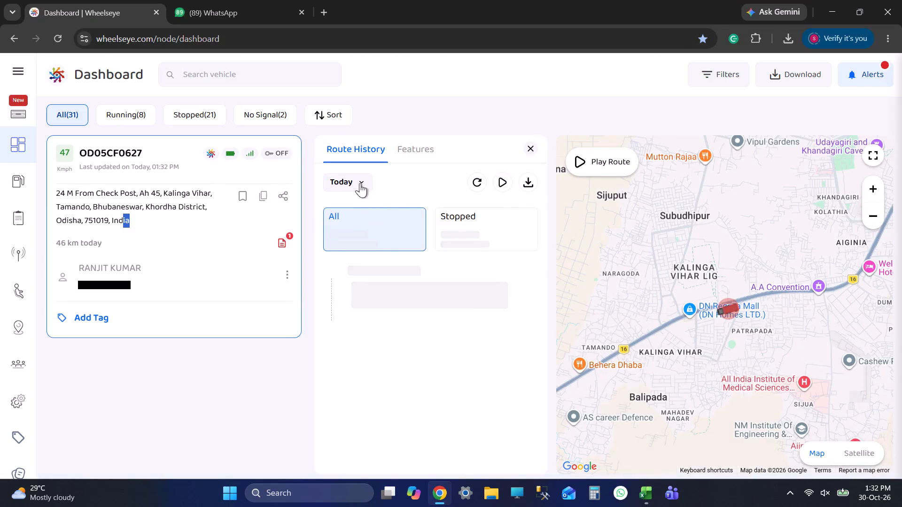
{"action": "left_click", "coordinate": [376, 296]}
{"action": "key", "text": "alt+Tab"}
{"action": "key", "text": "alt+Tab"}
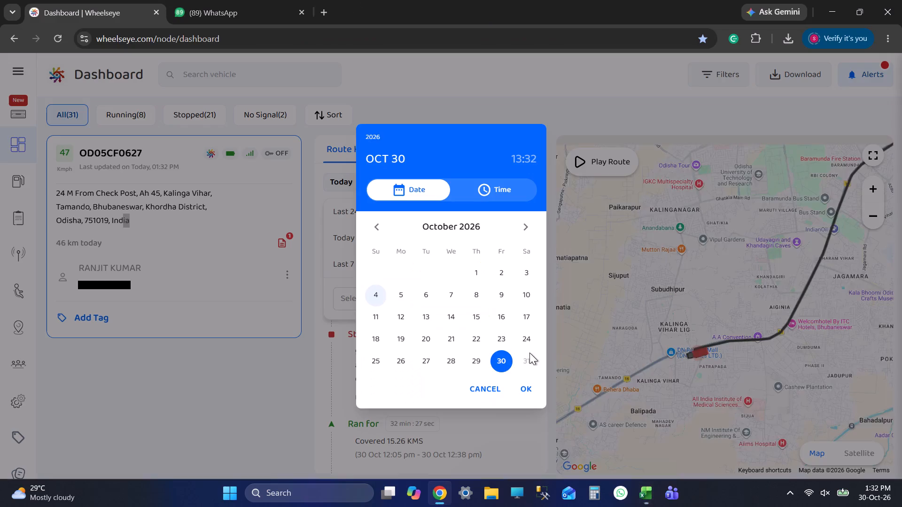
{"action": "left_click", "coordinate": [474, 359]}
{"action": "left_click", "coordinate": [450, 251]}
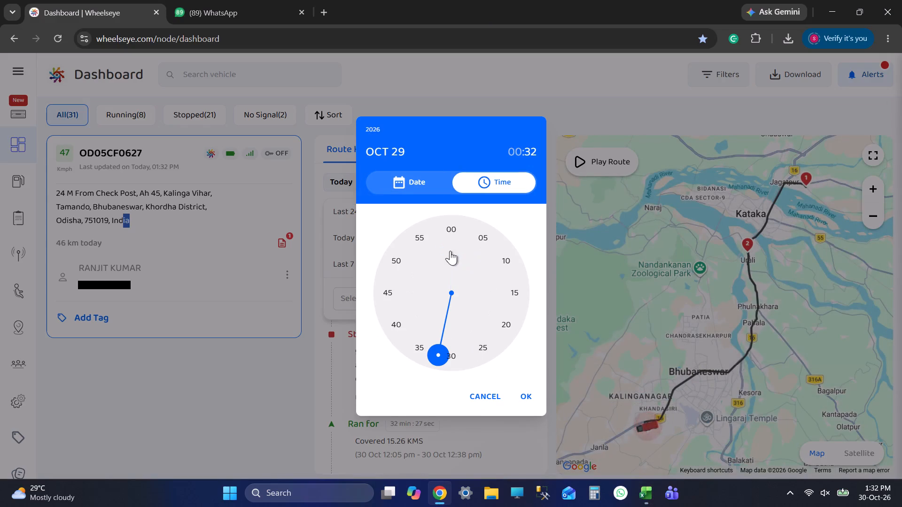
{"action": "left_click", "coordinate": [451, 229]}
{"action": "left_click", "coordinate": [525, 393]}
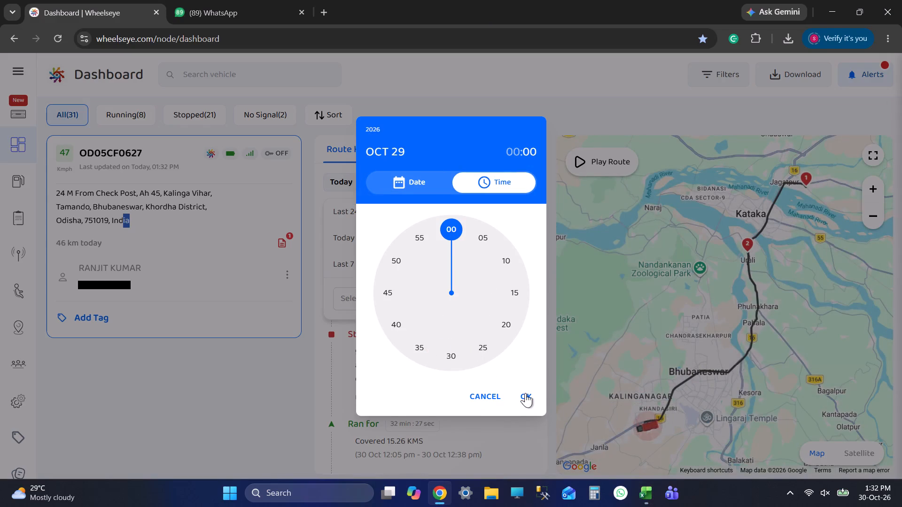
{"action": "left_click", "coordinate": [472, 296]}
{"action": "left_click", "coordinate": [475, 361]}
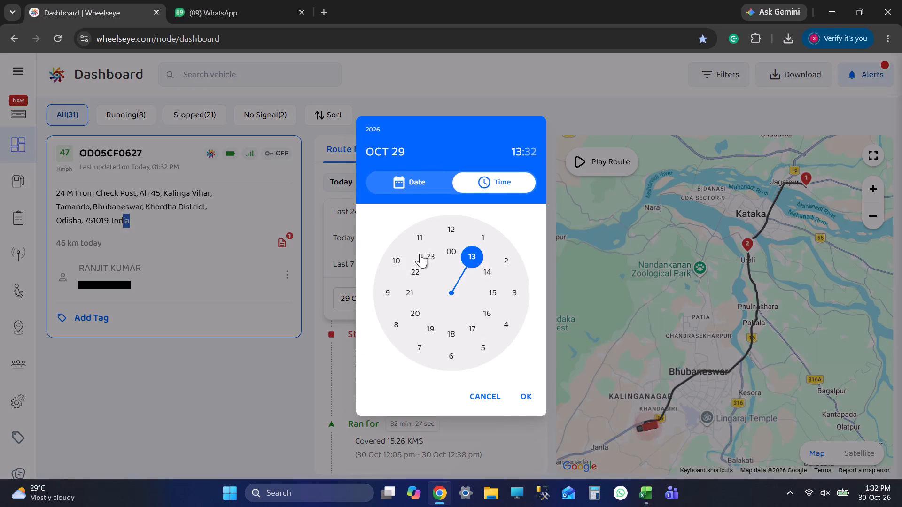
{"action": "left_click", "coordinate": [435, 257]}
{"action": "left_click", "coordinate": [443, 234]}
{"action": "left_click", "coordinate": [521, 397]}
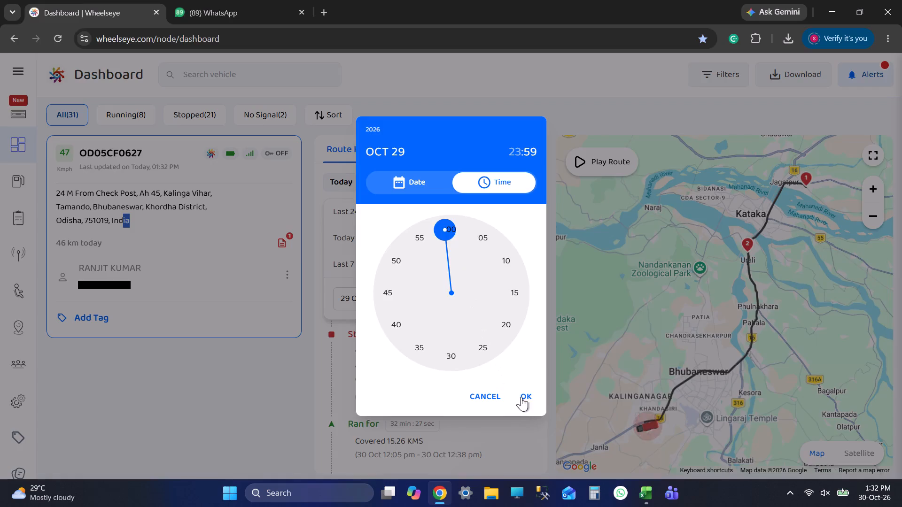
{"action": "scroll", "coordinate": [440, 342], "scroll_direction": "up", "scroll_amount": 1}
{"action": "scroll", "coordinate": [440, 347], "scroll_direction": "down", "scroll_amount": 15}
{"action": "left_click", "coordinate": [448, 410]}
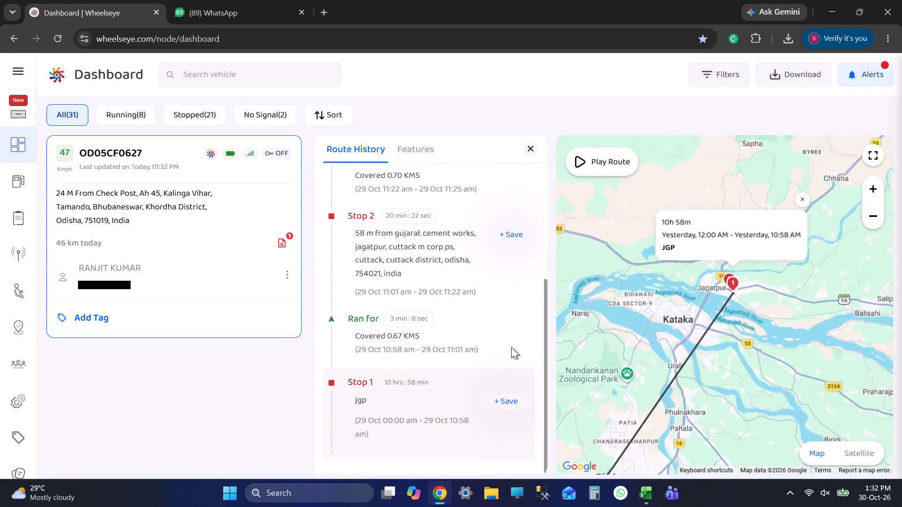
{"action": "left_click", "coordinate": [402, 249]}
{"action": "scroll", "coordinate": [440, 353], "scroll_direction": "up", "scroll_amount": 3}
{"action": "left_click", "coordinate": [416, 319]}
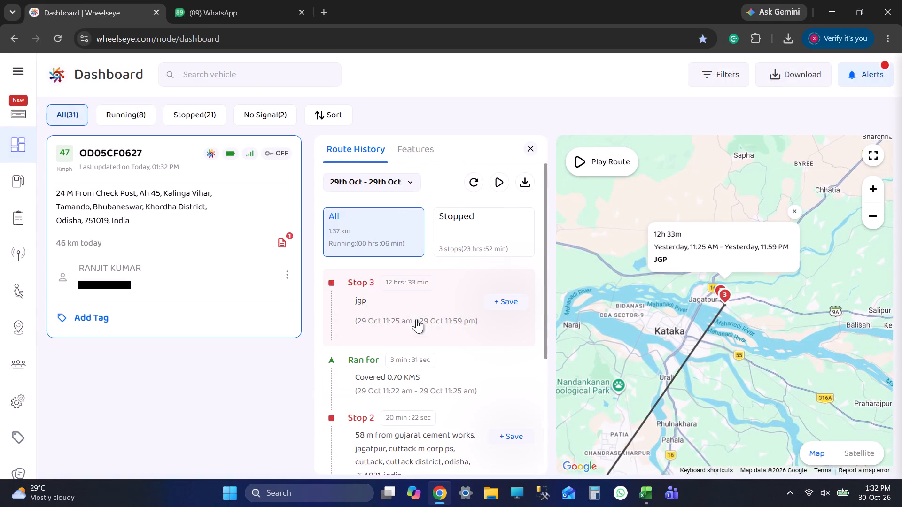
{"action": "scroll", "coordinate": [475, 361], "scroll_direction": "down", "scroll_amount": 4}
{"action": "left_click", "coordinate": [450, 269]}
{"action": "scroll", "coordinate": [731, 295], "scroll_direction": "up", "scroll_amount": 2}
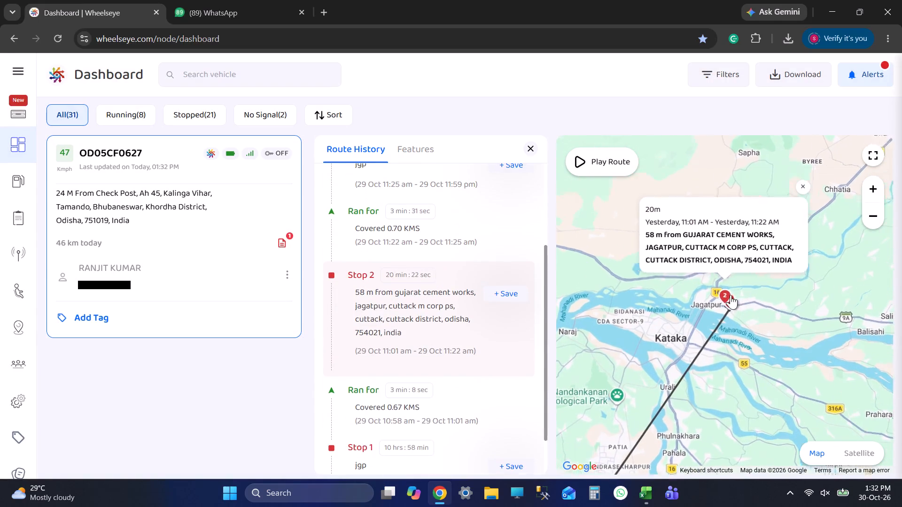
{"action": "scroll", "coordinate": [731, 295], "scroll_direction": "up", "scroll_amount": 18}
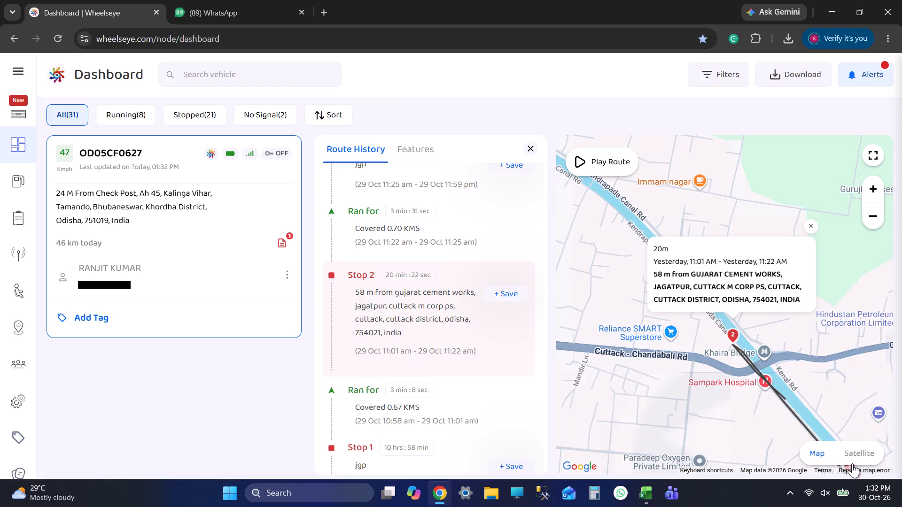
{"action": "left_click", "coordinate": [863, 456]}
{"action": "scroll", "coordinate": [772, 354], "scroll_direction": "up", "scroll_amount": 4}
{"action": "scroll", "coordinate": [678, 328], "scroll_direction": "up", "scroll_amount": 2}
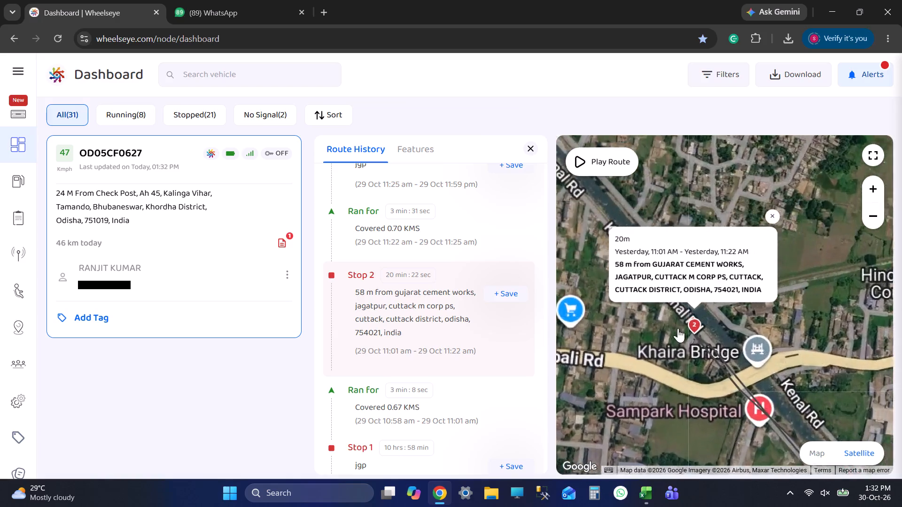
{"action": "scroll", "coordinate": [678, 328], "scroll_direction": "up", "scroll_amount": 2}
{"action": "scroll", "coordinate": [494, 330], "scroll_direction": "up", "scroll_amount": 7}
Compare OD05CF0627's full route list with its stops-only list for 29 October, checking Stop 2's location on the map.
{"action": "left_click", "coordinate": [459, 250]}
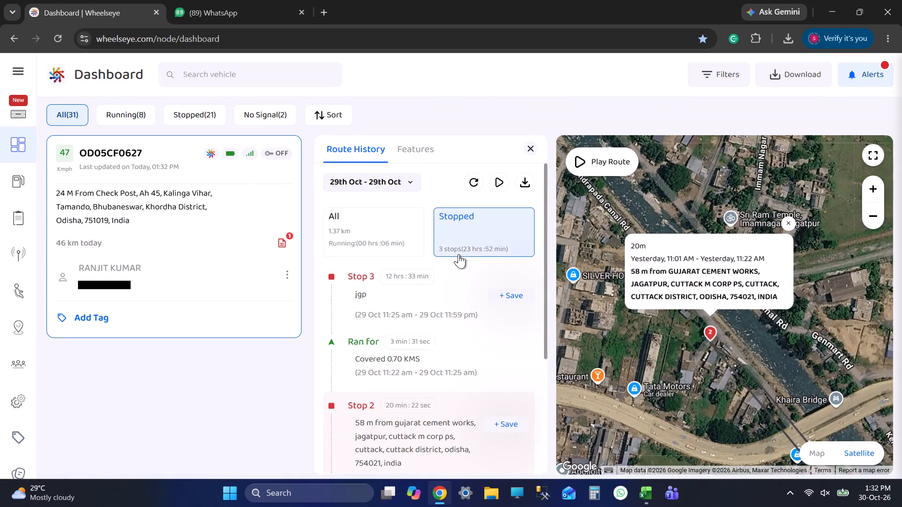
{"action": "left_click", "coordinate": [378, 232]}
{"action": "left_click", "coordinate": [482, 199]}
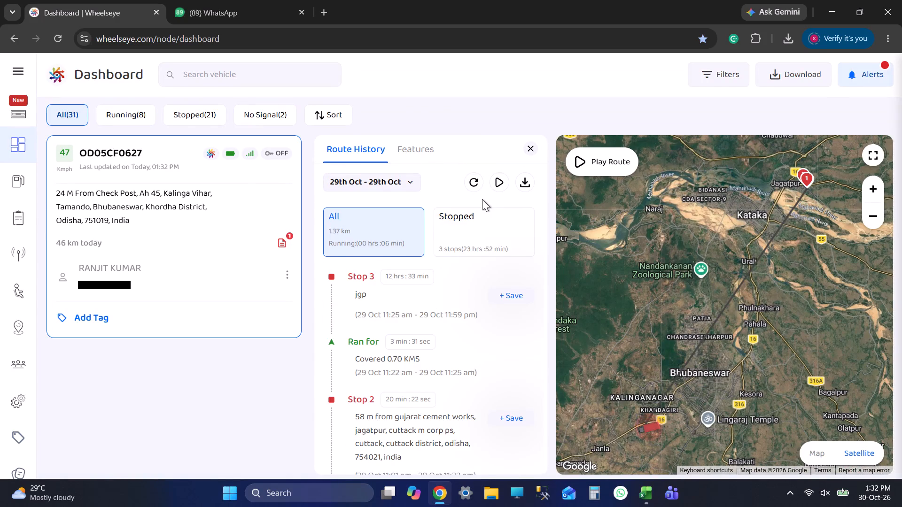
{"action": "left_click", "coordinate": [476, 235]}
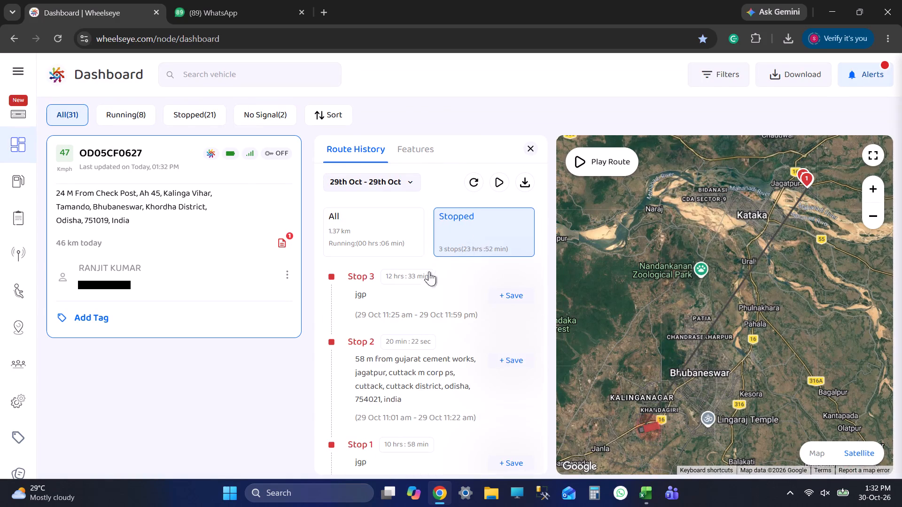
{"action": "scroll", "coordinate": [427, 290], "scroll_direction": "down", "scroll_amount": 2}
{"action": "left_click", "coordinate": [425, 301]}
{"action": "scroll", "coordinate": [425, 301], "scroll_direction": "up", "scroll_amount": 1}
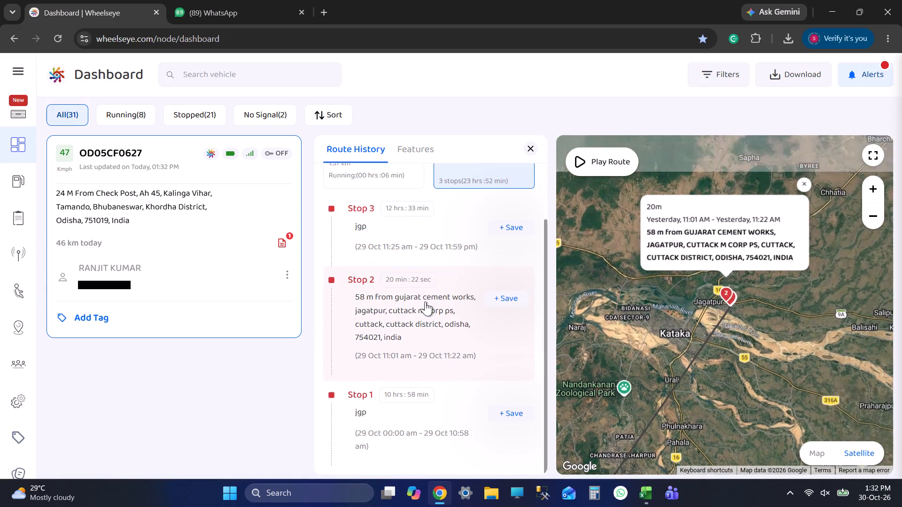
{"action": "scroll", "coordinate": [425, 301], "scroll_direction": "up", "scroll_amount": 1}
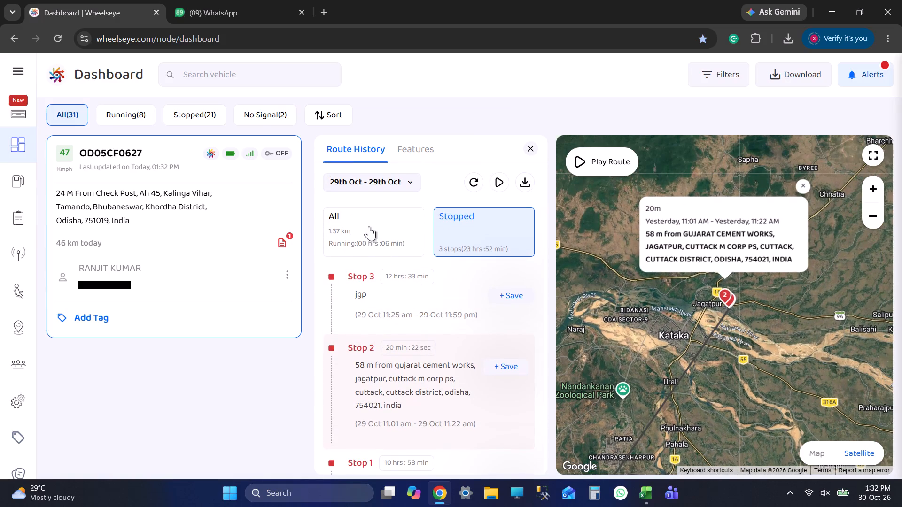
{"action": "left_click", "coordinate": [369, 226]}
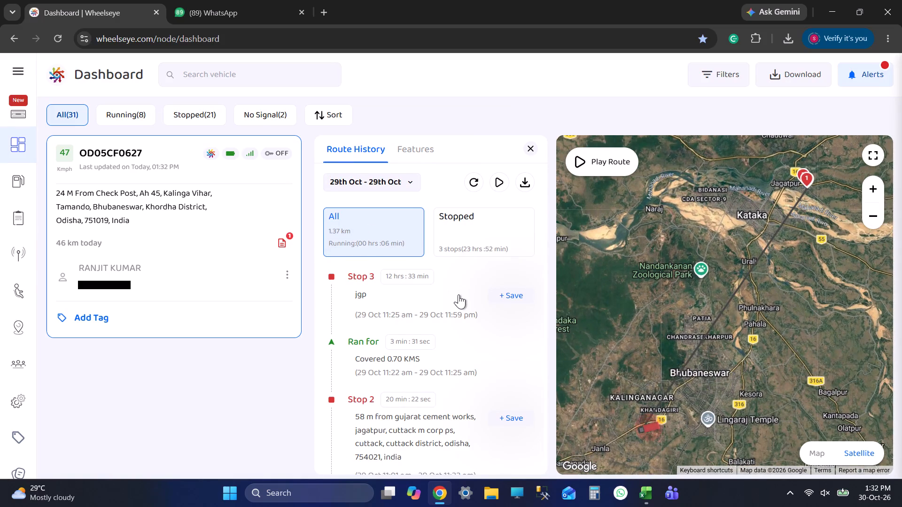
{"action": "left_click", "coordinate": [451, 247]}
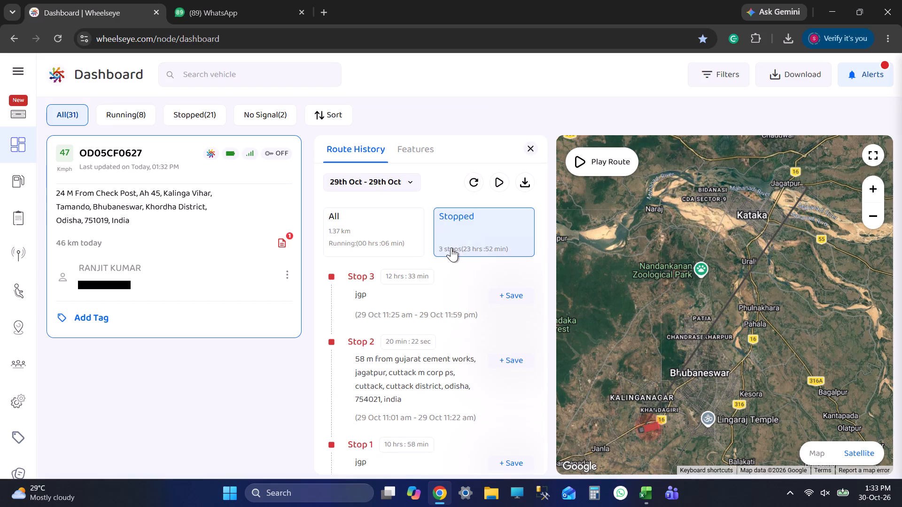
{"action": "left_click", "coordinate": [368, 230]}
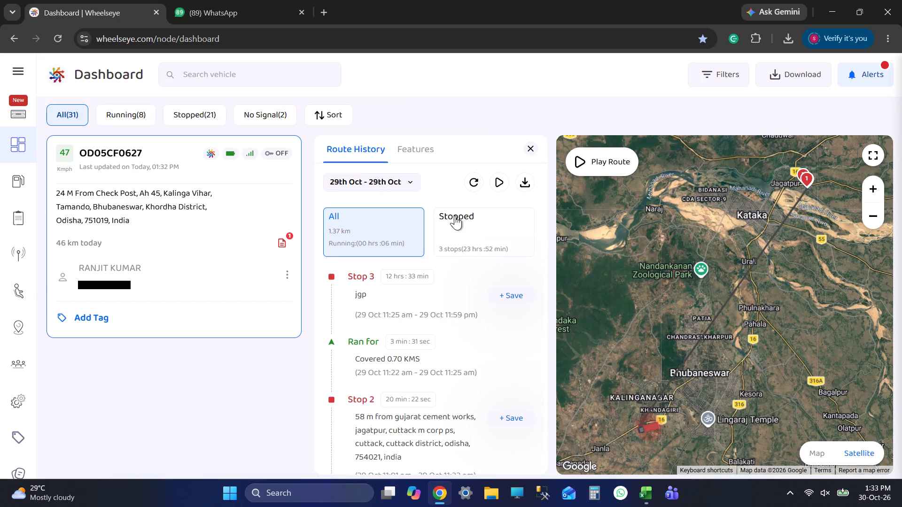
{"action": "left_click", "coordinate": [455, 215]}
{"action": "left_click", "coordinate": [373, 225]}
{"action": "scroll", "coordinate": [508, 367], "scroll_direction": "down", "scroll_amount": 3}
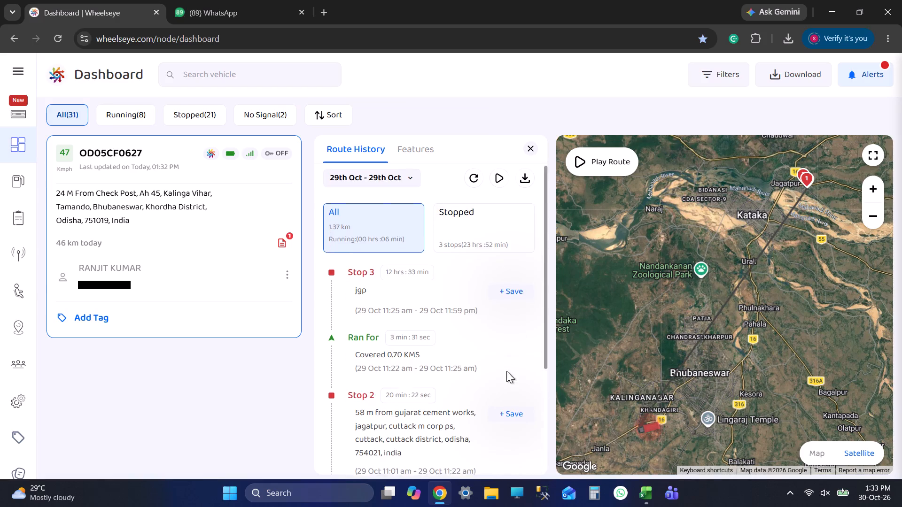
{"action": "scroll", "coordinate": [506, 371], "scroll_direction": "down", "scroll_amount": 5}
{"action": "key", "text": "alt+Tab"}
{"action": "key", "text": "Tab"}
{"action": "key", "text": "Tab"}
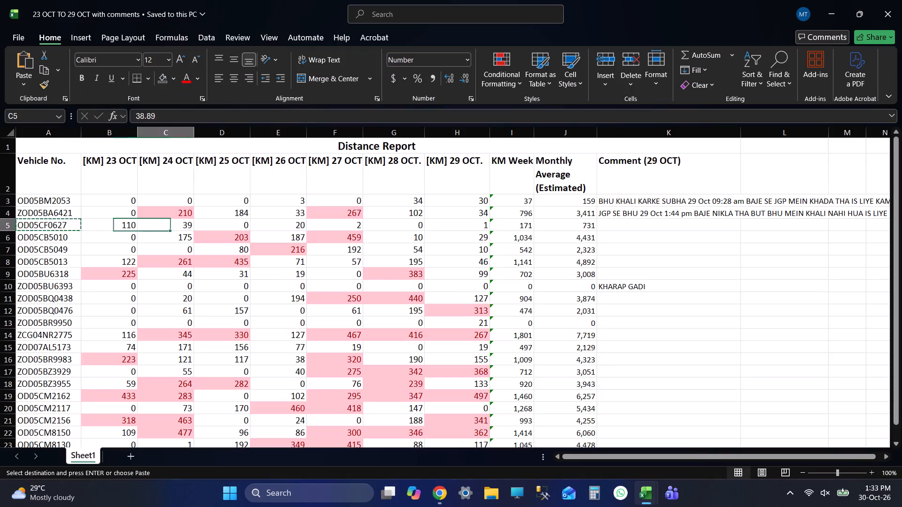
{"action": "key", "text": "Tab"}
{"action": "key", "text": "Tab"}
{"action": "key", "text": "Tab"}
{"action": "key", "text": "Tab"}
{"action": "key", "text": "Tab"}
{"action": "key", "text": "Tab"}
{"action": "key", "text": "Tab"}
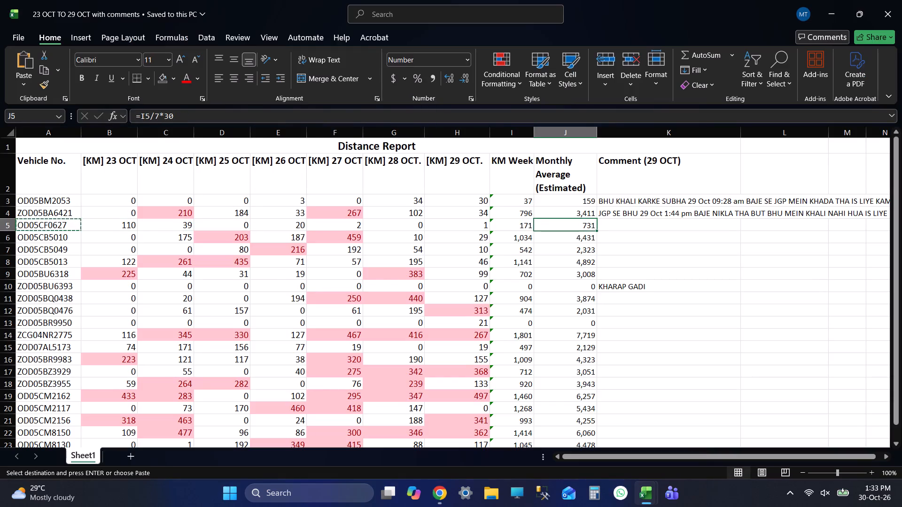
{"action": "key", "text": "Tab"}
{"action": "key", "text": "alt+Tab"}
{"action": "key", "text": "alt+Tab"}
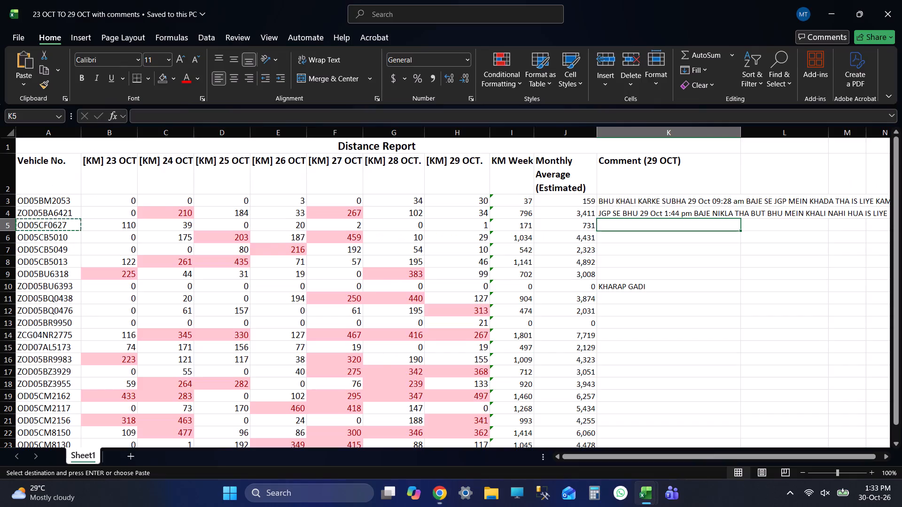
{"action": "key", "text": "alt+Tab"}
{"action": "key", "text": "alt+Tab"}
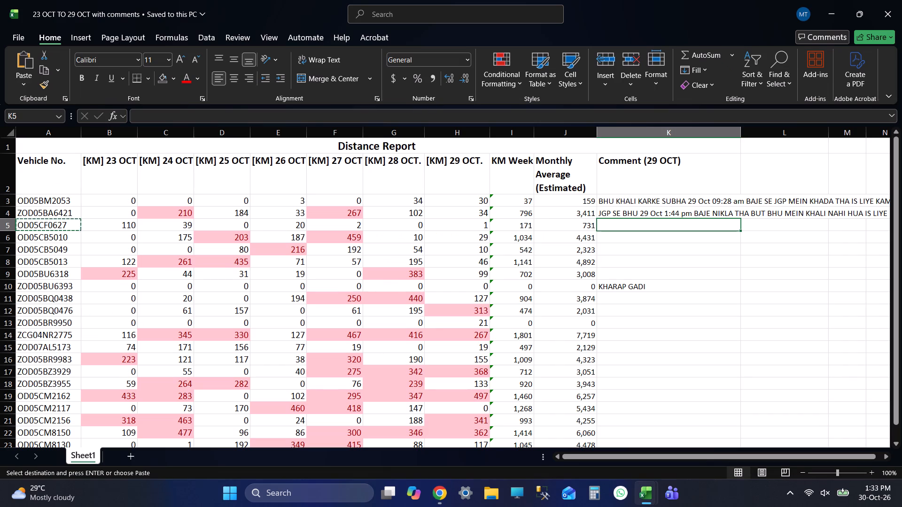
{"action": "type", "text": "PURA DIN JGP MEIN KHADA"}
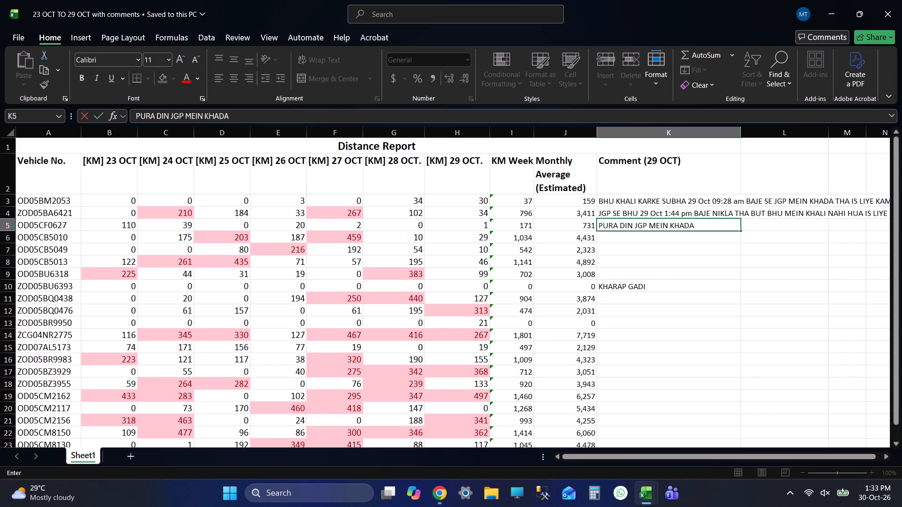
{"action": "key", "text": "space"}
{"action": "type", "text": "THGA"}
{"action": "key", "text": "BackSpace"}
{"action": "key", "text": "BackSpace"}
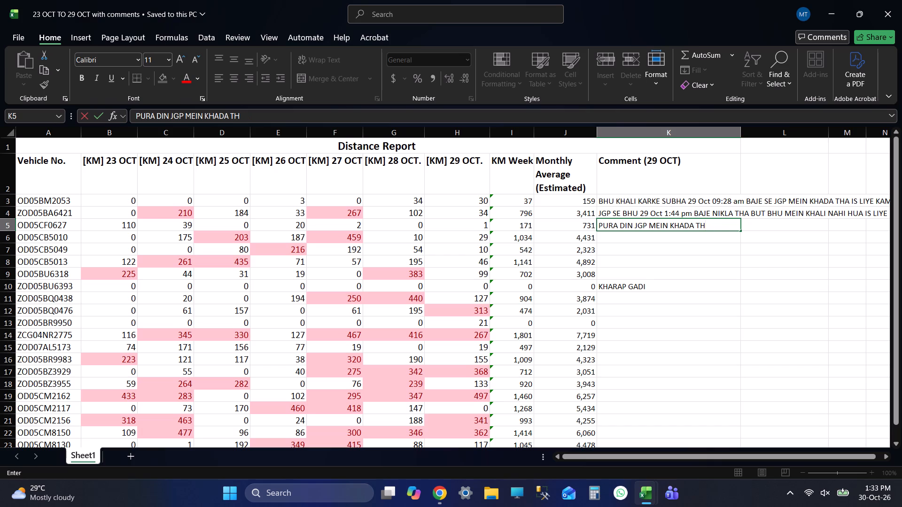
{"action": "key", "text": "a"}
{"action": "key", "text": "period"}
{"action": "key", "text": "Return"}
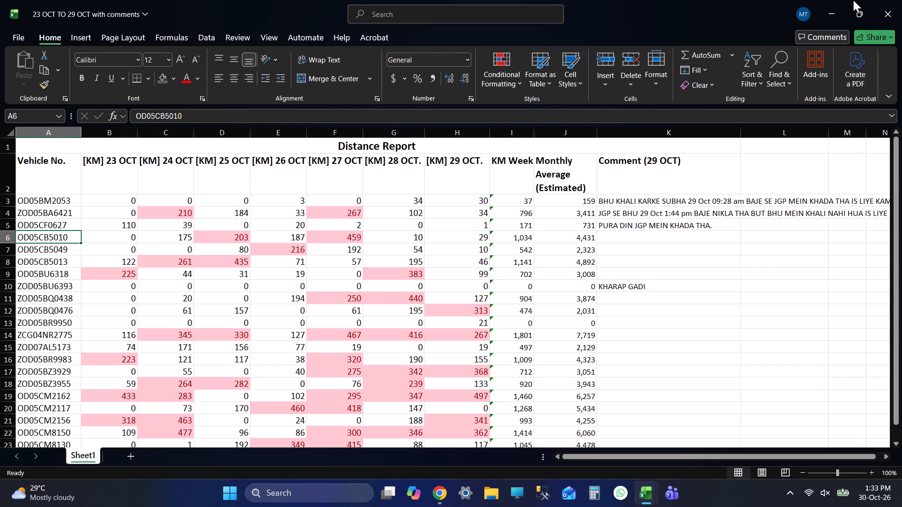
Select comment cell K5 and save the workbook.
{"action": "left_click", "coordinate": [710, 225]}
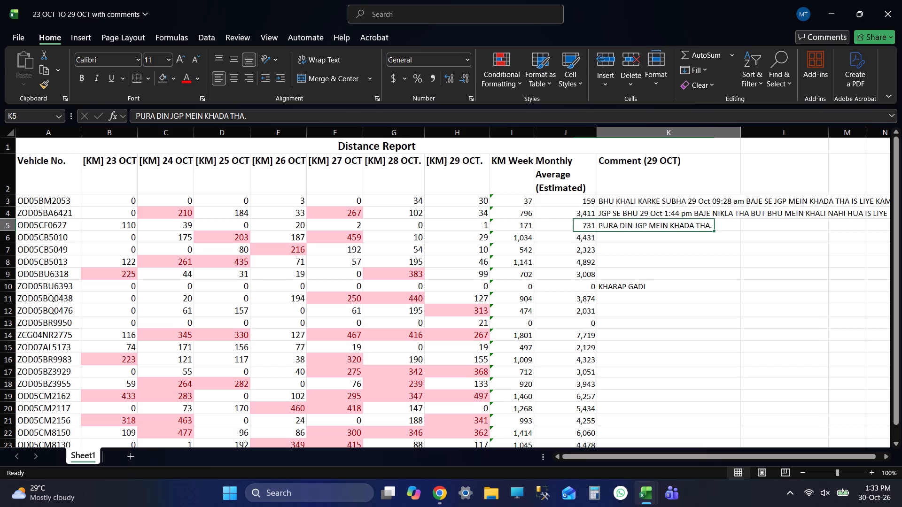
{"action": "key", "text": "ctrl+s"}
{"action": "key", "text": "ctrl+s"}
{"action": "key", "text": "ctrl+s"}
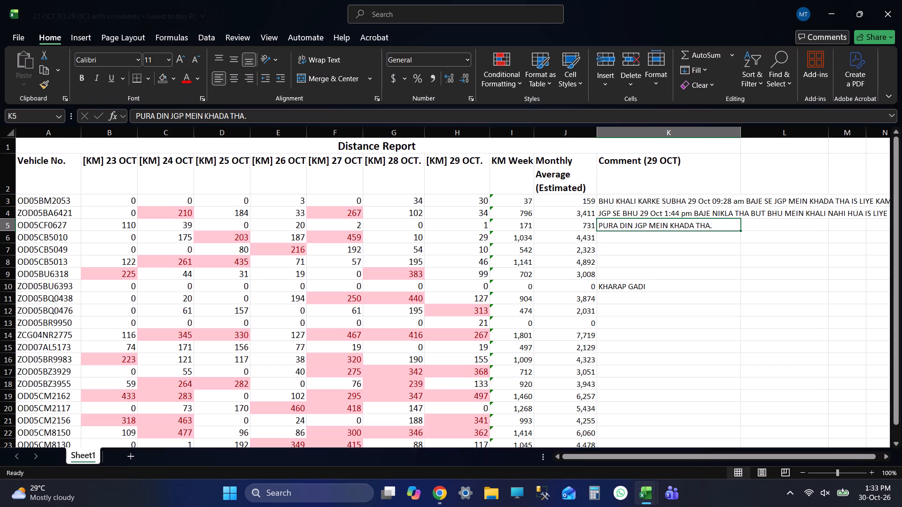
{"action": "key", "text": "ctrl+s"}
{"action": "key", "text": "ctrl+s"}
{"action": "key", "text": "ctrl+s"}
{"action": "key", "text": "ctrl+s"}
{"action": "key", "text": "ctrl+s"}
{"action": "key", "text": "ctrl+s"}
{"action": "key", "text": "ctrl+s"}
{"action": "key", "text": "ctrl+s"}
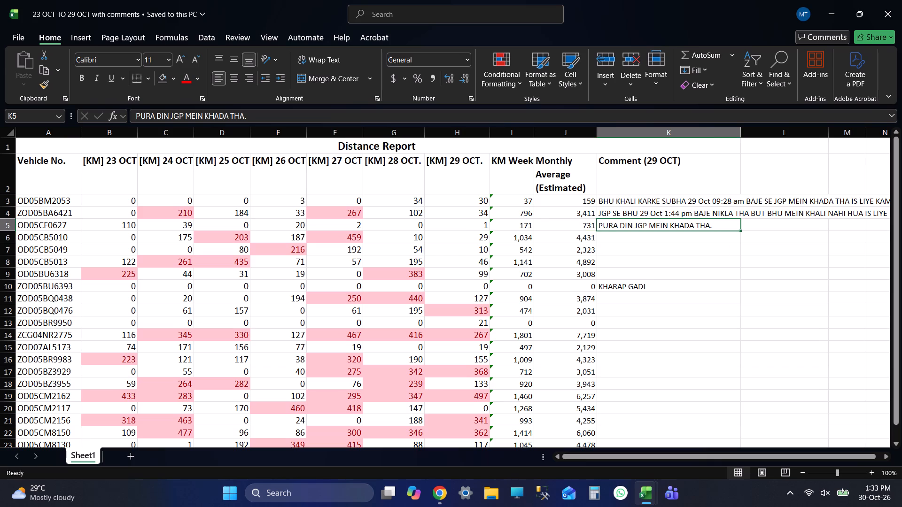
{"action": "key", "text": "ctrl+s"}
{"action": "key", "text": "ctrl+s"}
{"action": "key", "text": "ctrl+s"}
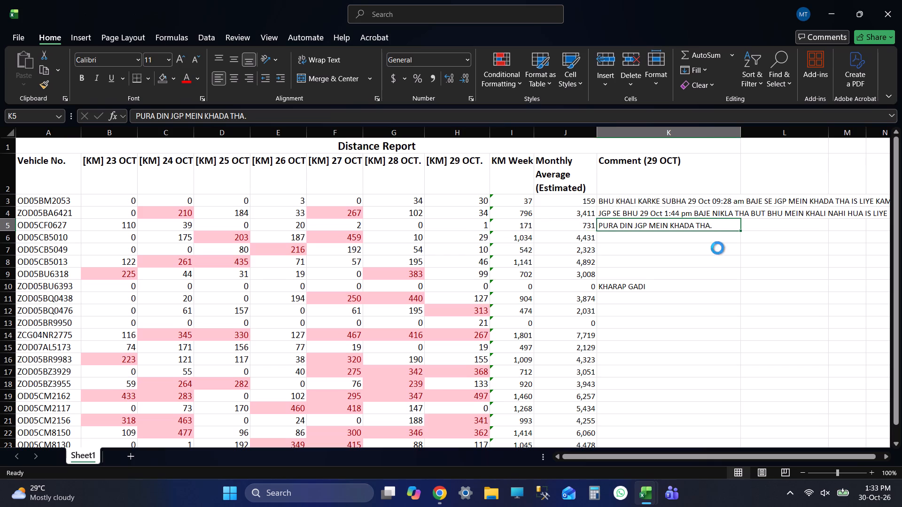
{"action": "key", "text": "ctrl+s"}
{"action": "key", "text": "ctrl+s"}
{"action": "key", "text": "ctrl+s"}
{"action": "key", "text": "ctrl+s"}
{"action": "key", "text": "ctrl+s"}
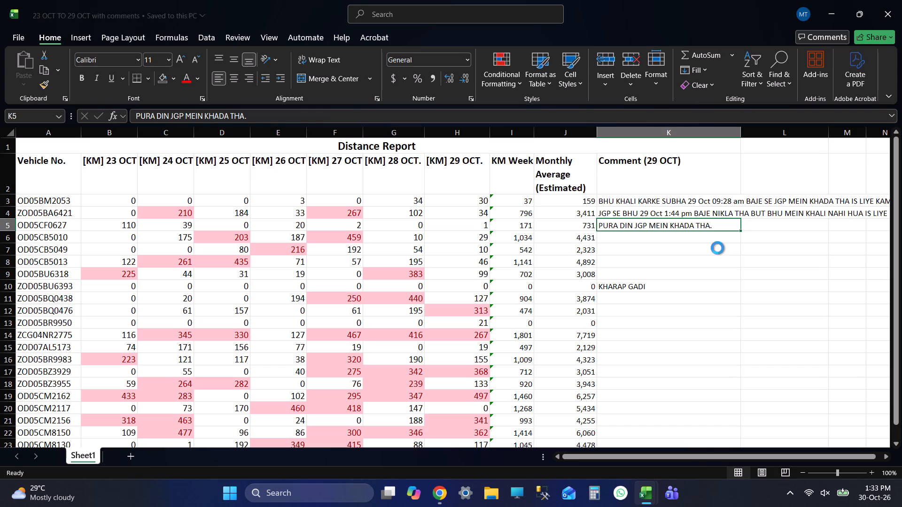
Save the workbook, rechecking the comments in cells K3 to K5 and moving on to K6.
{"action": "key", "text": "ctrl+s"}
{"action": "key", "text": "ctrl+s"}
{"action": "key", "text": "ctrl+s"}
{"action": "key", "text": "ctrl+s"}
{"action": "key", "text": "ctrl+s"}
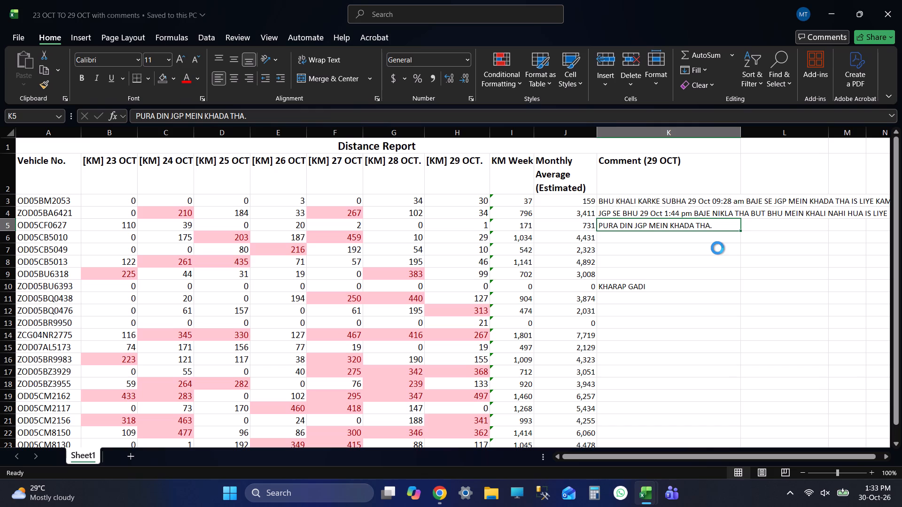
{"action": "key", "text": "ctrl+s"}
{"action": "key", "text": "ctrl+s"}
{"action": "key", "text": "ctrl+s"}
{"action": "key", "text": "ctrl+s"}
{"action": "key", "text": "ctrl+s"}
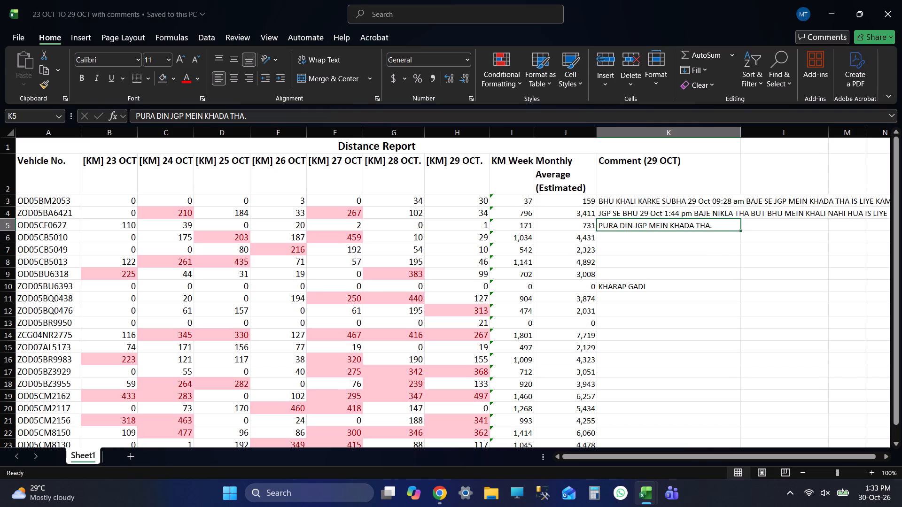
{"action": "left_click", "coordinate": [661, 197]}
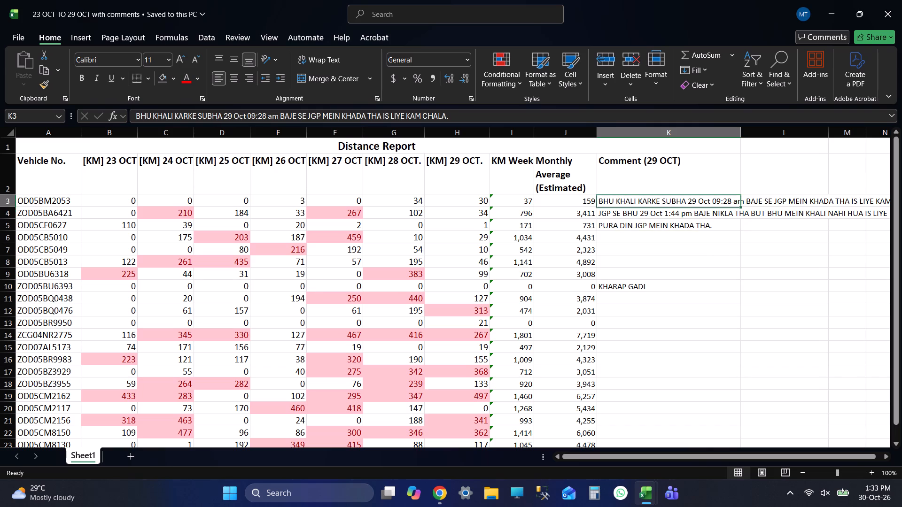
{"action": "key", "text": "ctrl+s"}
{"action": "key", "text": "ctrl+s"}
{"action": "key", "text": "ctrl+s"}
{"action": "key", "text": "ctrl+s"}
{"action": "key", "text": "ctrl+s"}
{"action": "key", "text": "ctrl+s"}
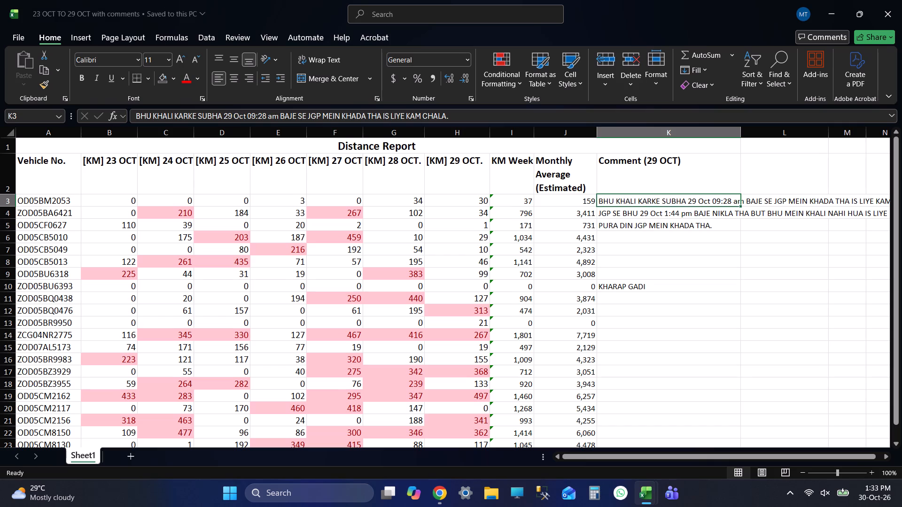
{"action": "key", "text": "ctrl+s"}
{"action": "key", "text": "ctrl+s"}
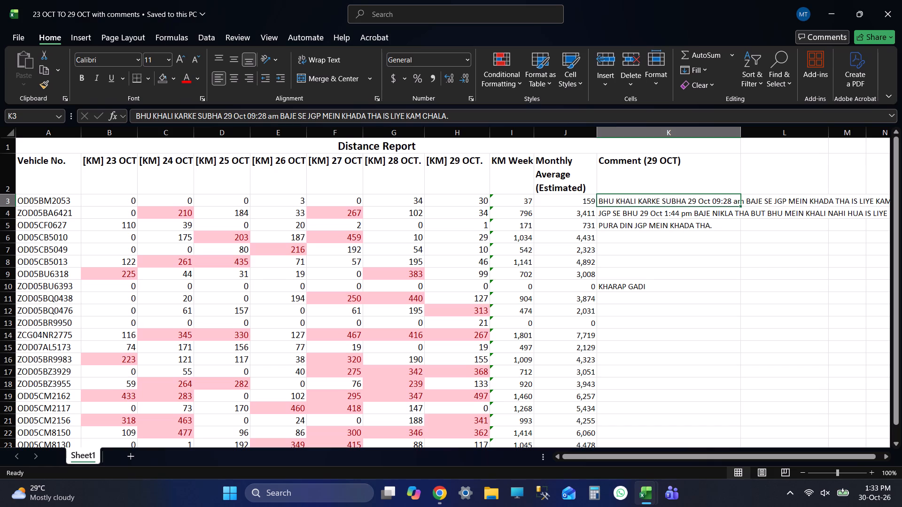
{"action": "key", "text": "Return"}
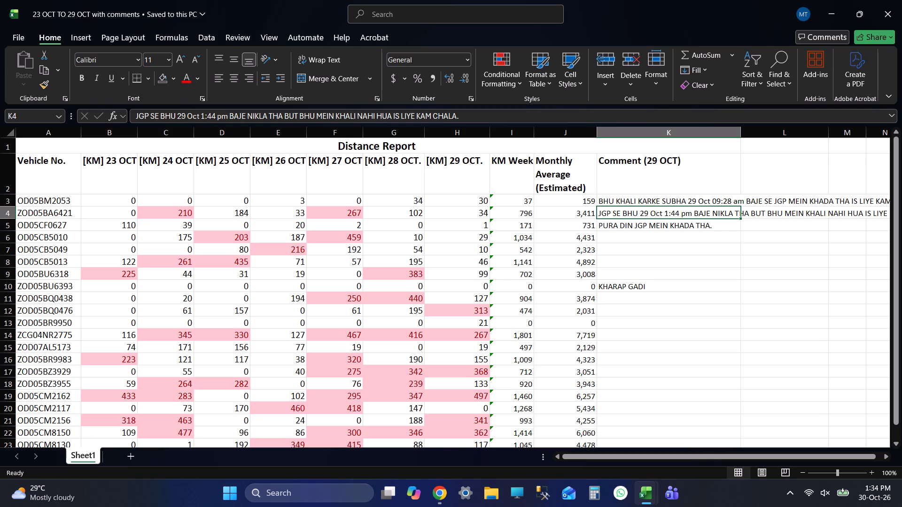
{"action": "key", "text": "Return"}
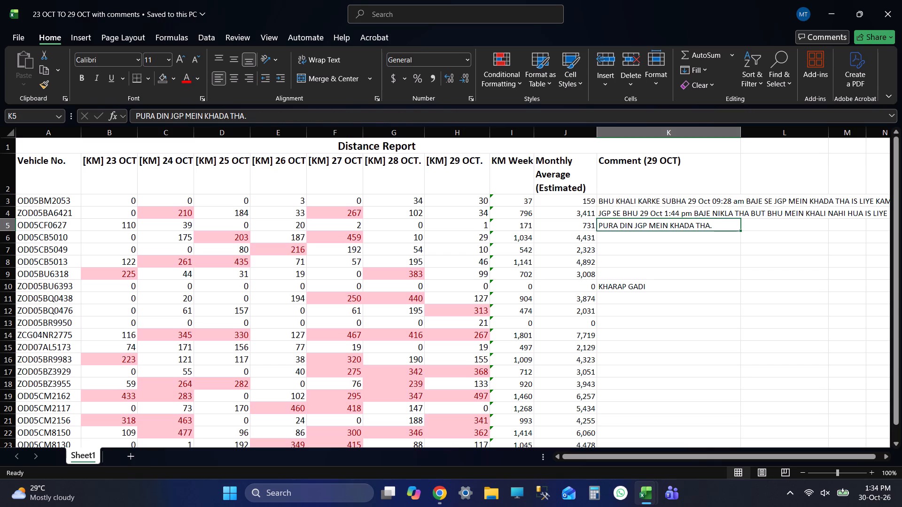
{"action": "key", "text": "Return"}
{"action": "key", "text": "ctrl+s"}
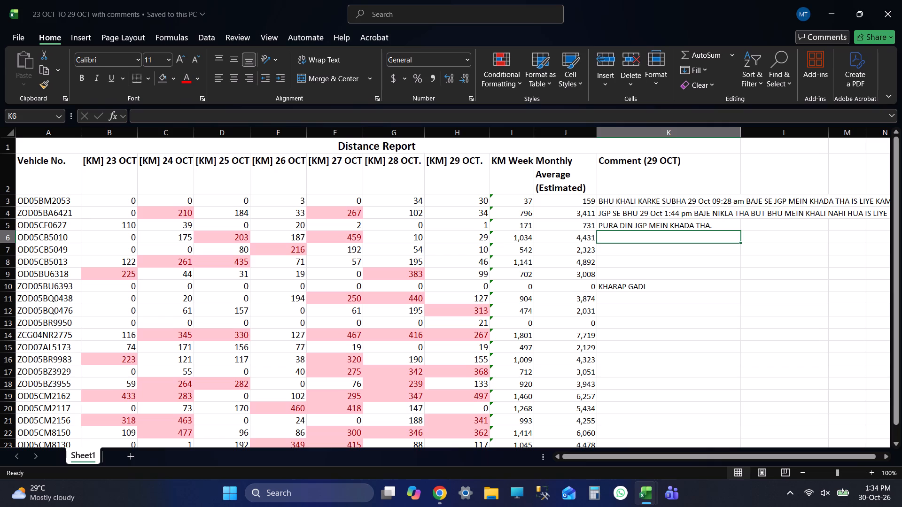
{"action": "key", "text": "shift+Tab"}
{"action": "key", "text": "shift+Tab"}
{"action": "key", "text": "shift+Tab"}
{"action": "key", "text": "shift+Tab"}
{"action": "key", "text": "shift+Tab"}
{"action": "key", "text": "shift+Tab"}
{"action": "key", "text": "shift+Tab"}
{"action": "key", "text": "shift+Tab"}
{"action": "key", "text": "shift+Tab"}
{"action": "key", "text": "shift+Tab"}
{"action": "key", "text": "shift+Tab"}
{"action": "key", "text": "shift+Tab"}
{"action": "key", "text": "ctrl+c"}
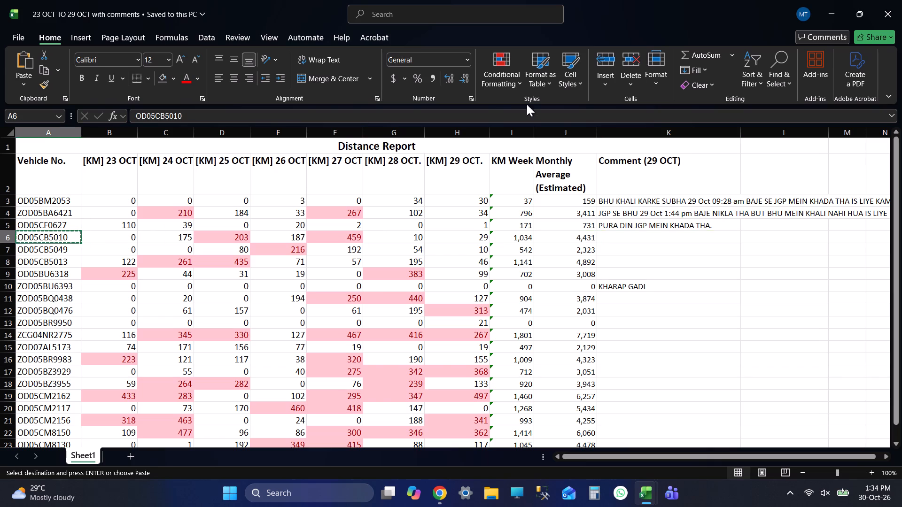
{"action": "key", "text": "alt+Tab"}
{"action": "left_click", "coordinate": [263, 88]}
{"action": "left_click", "coordinate": [245, 69]}
{"action": "key", "text": "ctrl+v"}
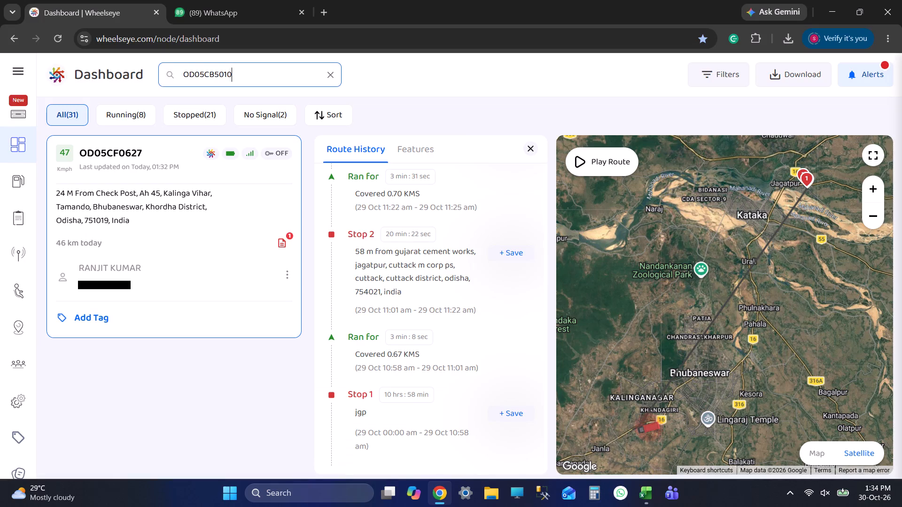
{"action": "key", "text": "Return"}
{"action": "left_click", "coordinate": [150, 192]}
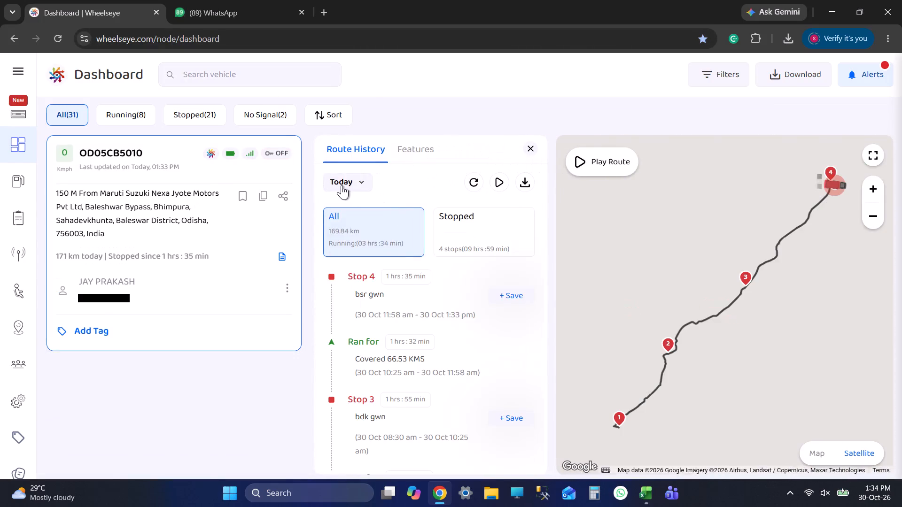
{"action": "left_click", "coordinate": [342, 185]}
{"action": "left_click", "coordinate": [373, 291]}
{"action": "left_click", "coordinate": [475, 368]}
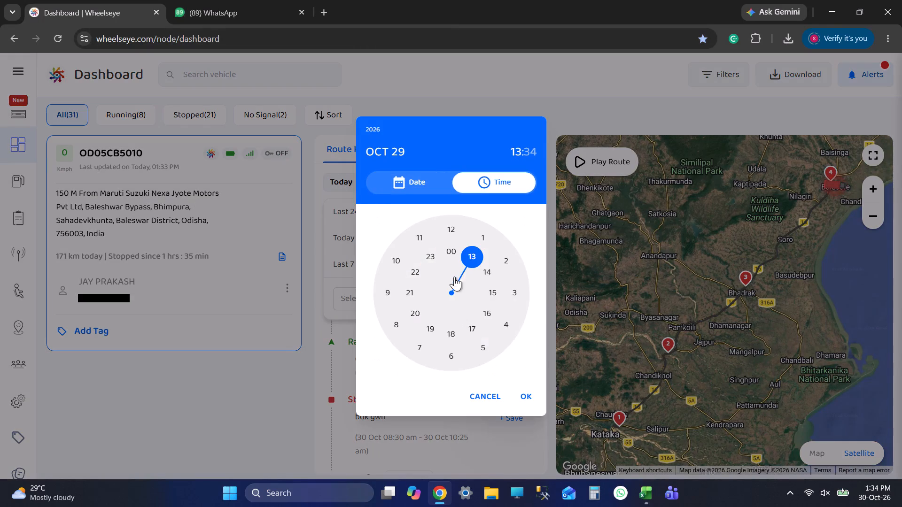
{"action": "left_click", "coordinate": [455, 242]}
{"action": "left_click", "coordinate": [451, 231]}
{"action": "left_click", "coordinate": [529, 401]}
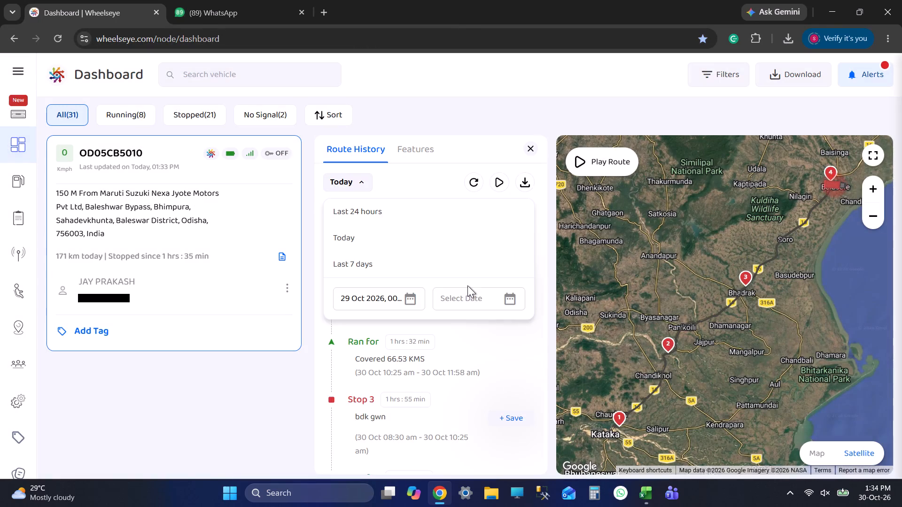
{"action": "left_click", "coordinate": [467, 285]}
{"action": "left_click", "coordinate": [467, 308]}
{"action": "left_click", "coordinate": [476, 359]}
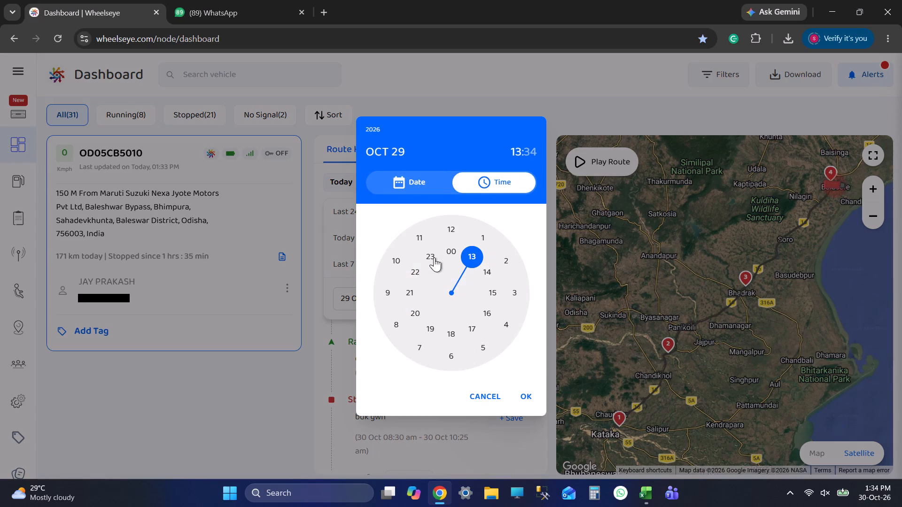
{"action": "left_click", "coordinate": [434, 257]}
{"action": "left_click", "coordinate": [444, 228]}
{"action": "left_click", "coordinate": [529, 395]}
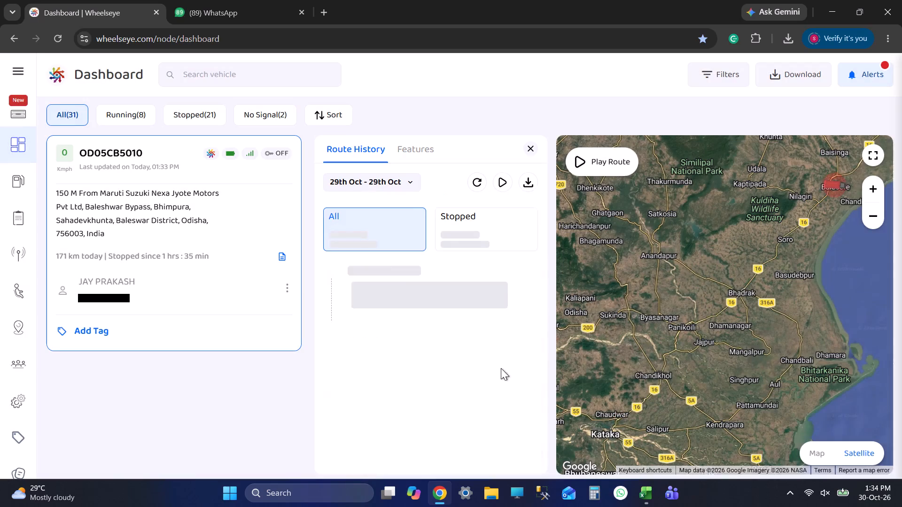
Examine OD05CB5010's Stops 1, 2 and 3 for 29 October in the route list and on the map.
{"action": "left_click", "coordinate": [397, 298]}
{"action": "scroll", "coordinate": [445, 334], "scroll_direction": "down", "scroll_amount": 7}
{"action": "scroll", "coordinate": [450, 363], "scroll_direction": "up", "scroll_amount": 1}
{"action": "scroll", "coordinate": [450, 363], "scroll_direction": "down", "scroll_amount": 3}
{"action": "scroll", "coordinate": [443, 393], "scroll_direction": "up", "scroll_amount": 1}
{"action": "scroll", "coordinate": [442, 394], "scroll_direction": "down", "scroll_amount": 3}
{"action": "left_click", "coordinate": [422, 406]}
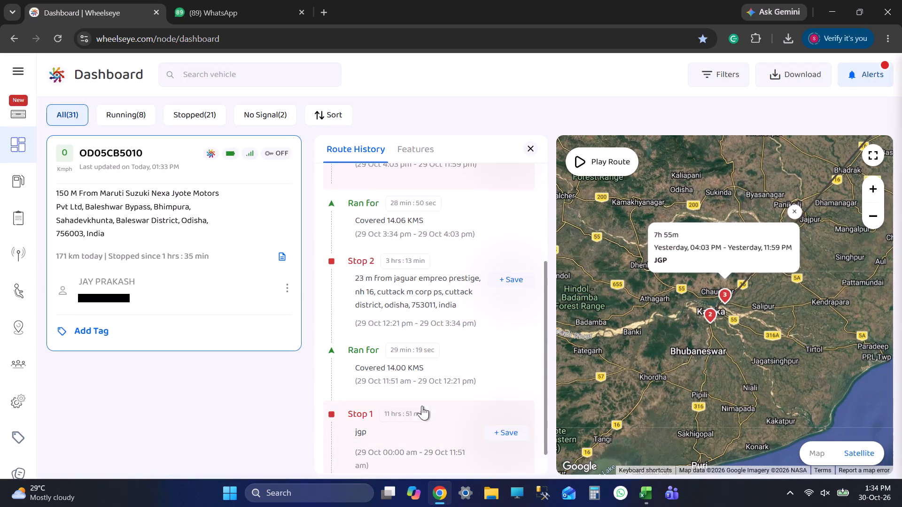
{"action": "scroll", "coordinate": [712, 301], "scroll_direction": "up", "scroll_amount": 14}
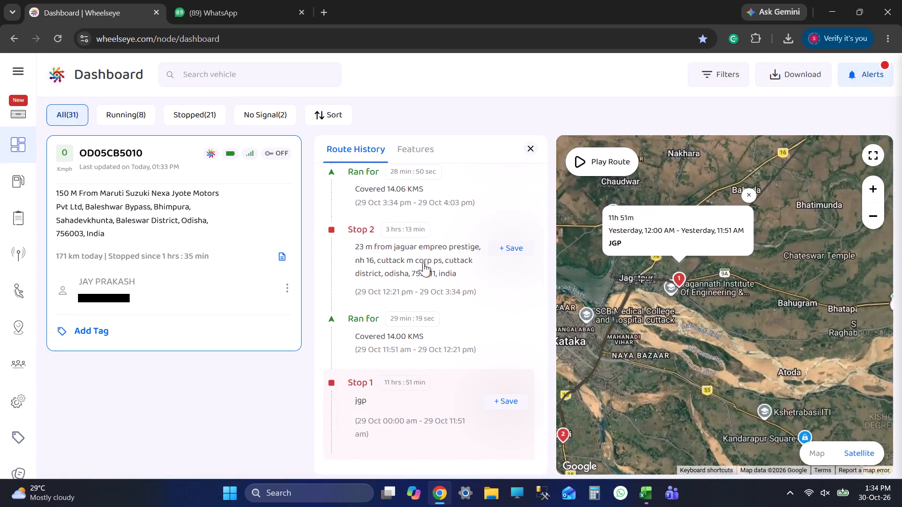
{"action": "left_click", "coordinate": [423, 262]}
{"action": "scroll", "coordinate": [413, 329], "scroll_direction": "up", "scroll_amount": 4}
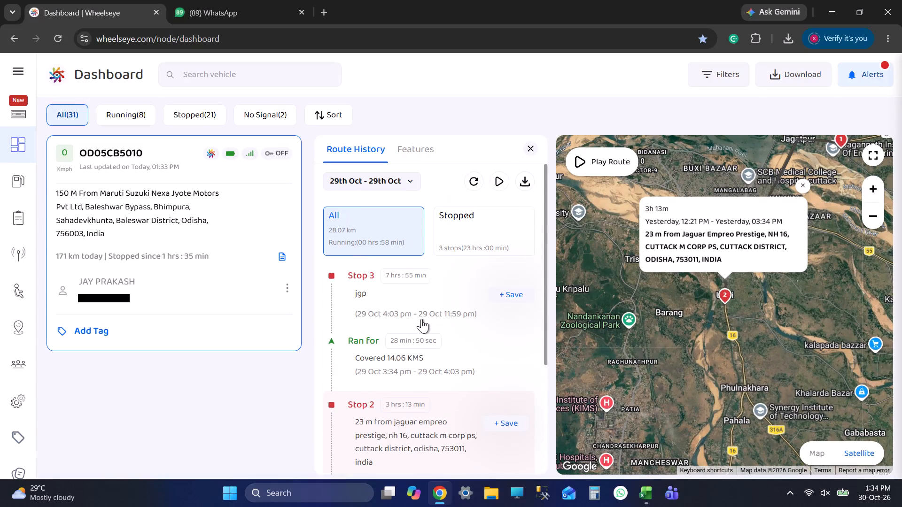
{"action": "left_click", "coordinate": [421, 319]}
{"action": "scroll", "coordinate": [703, 297], "scroll_direction": "up", "scroll_amount": 7}
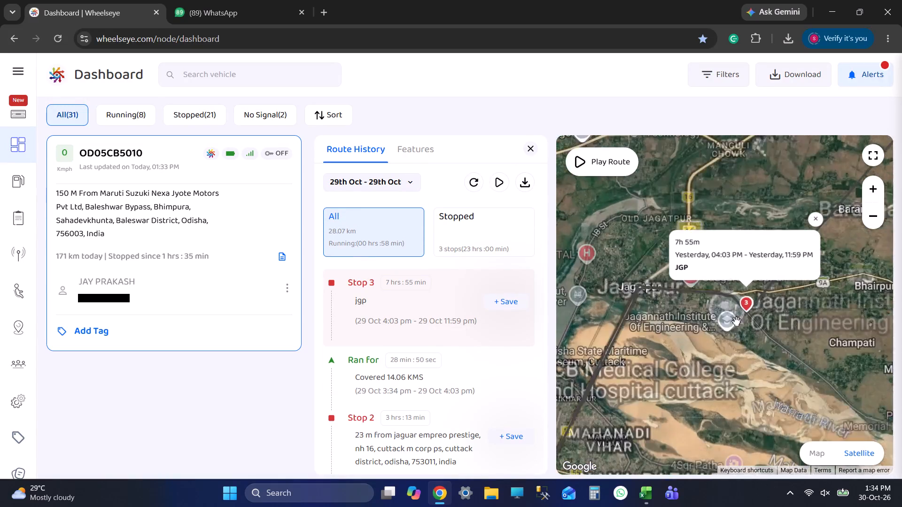
{"action": "scroll", "coordinate": [418, 397], "scroll_direction": "down", "scroll_amount": 4}
{"action": "left_click", "coordinate": [451, 429]}
{"action": "left_click", "coordinate": [450, 281]}
{"action": "scroll", "coordinate": [499, 384], "scroll_direction": "up", "scroll_amount": 2}
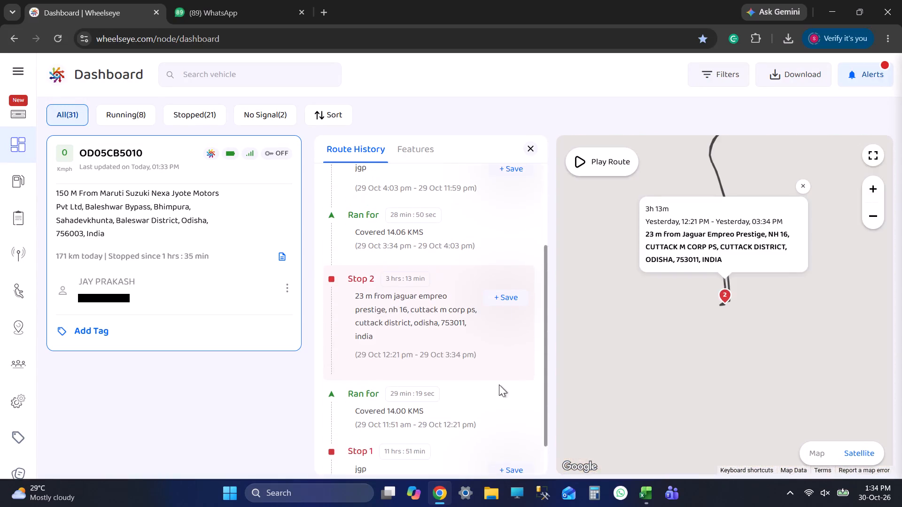
{"action": "scroll", "coordinate": [499, 384], "scroll_direction": "up", "scroll_amount": 2}
{"action": "left_click", "coordinate": [399, 271]}
{"action": "key", "text": "alt+Tab"}
{"action": "key", "text": "alt+Tab"}
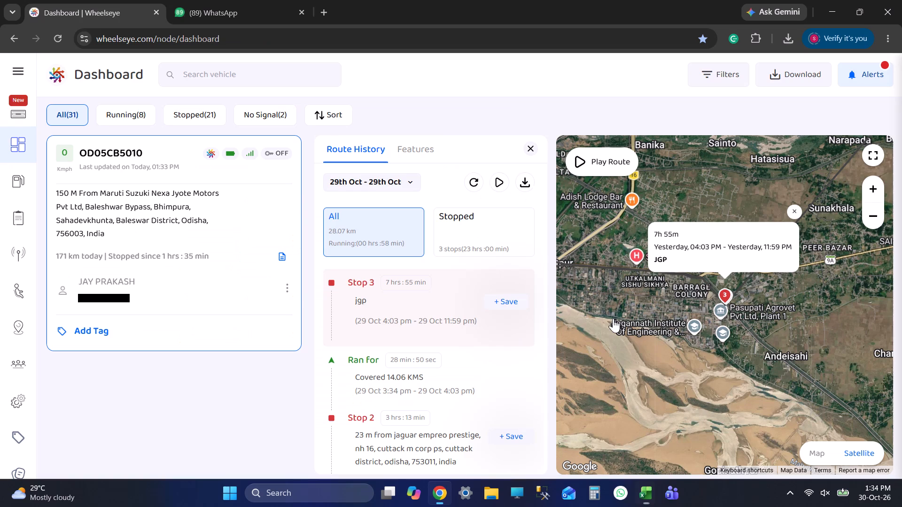
{"action": "scroll", "coordinate": [455, 385], "scroll_direction": "down", "scroll_amount": 3}
{"action": "left_click", "coordinate": [410, 289]}
{"action": "scroll", "coordinate": [732, 307], "scroll_direction": "up", "scroll_amount": 8}
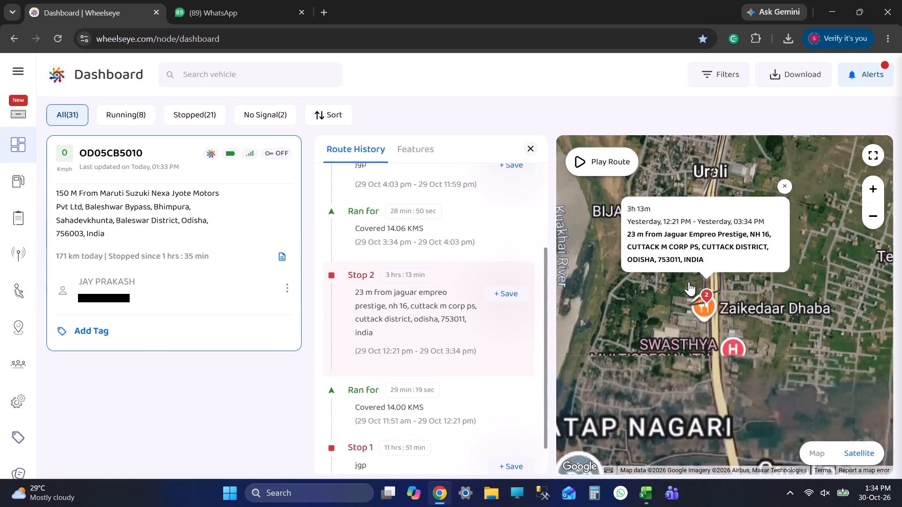
{"action": "scroll", "coordinate": [689, 282], "scroll_direction": "up", "scroll_amount": 5}
{"action": "scroll", "coordinate": [685, 314], "scroll_direction": "down", "scroll_amount": 1}
{"action": "scroll", "coordinate": [685, 314], "scroll_direction": "up", "scroll_amount": 2}
{"action": "scroll", "coordinate": [693, 331], "scroll_direction": "down", "scroll_amount": 4}
{"action": "scroll", "coordinate": [423, 334], "scroll_direction": "up", "scroll_amount": 4}
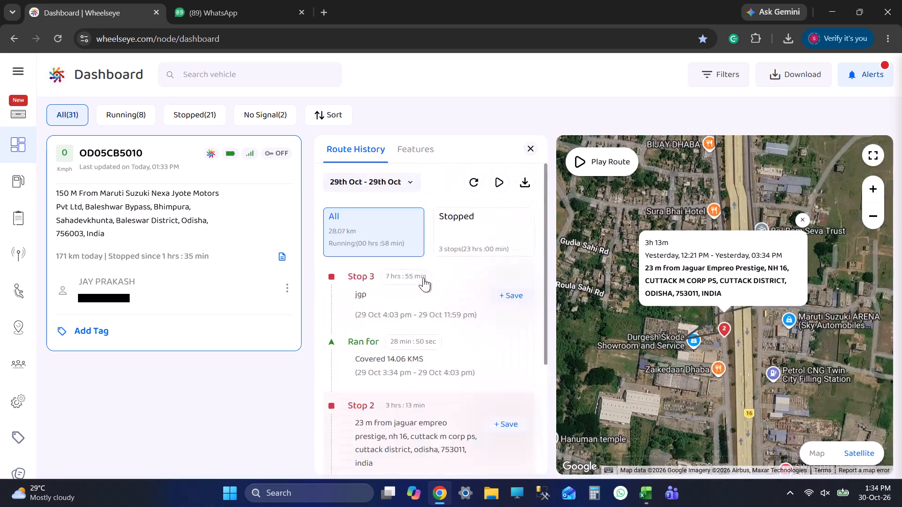
{"action": "left_click", "coordinate": [423, 277]}
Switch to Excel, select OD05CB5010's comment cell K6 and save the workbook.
{"action": "key", "text": "alt+Tab"}
{"action": "key", "text": "Tab"}
{"action": "key", "text": "Tab"}
{"action": "key", "text": "Tab"}
{"action": "key", "text": "Tab"}
{"action": "key", "text": "Tab"}
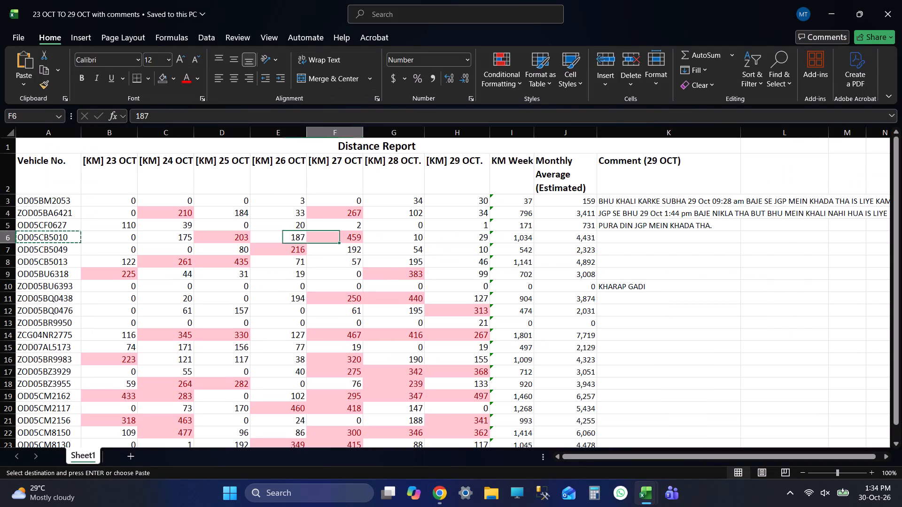
{"action": "key", "text": "Tab"}
{"action": "key", "text": "Tab"}
{"action": "key", "text": "Tab"}
{"action": "key", "text": "Tab"}
{"action": "key", "text": "Tab"}
{"action": "key", "text": "ctrl+s"}
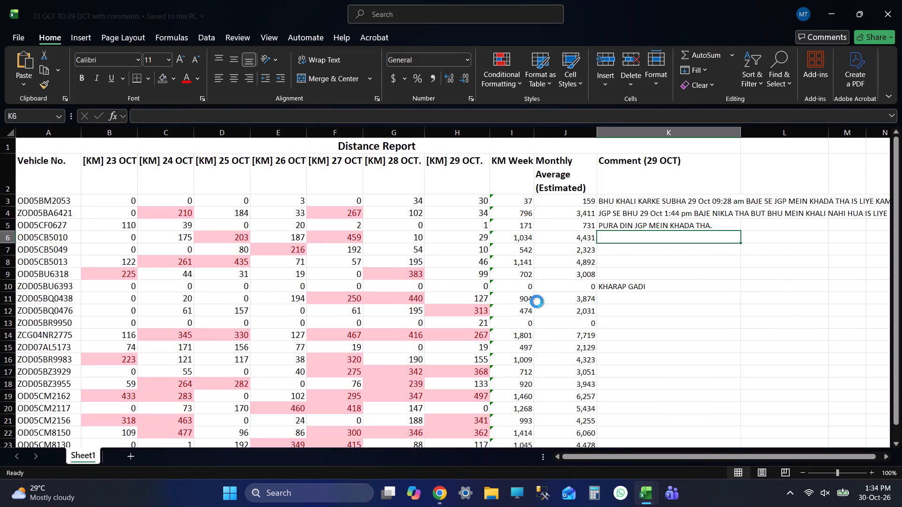
{"action": "key", "text": "alt+Tab"}
{"action": "key", "text": "alt+Tab"}
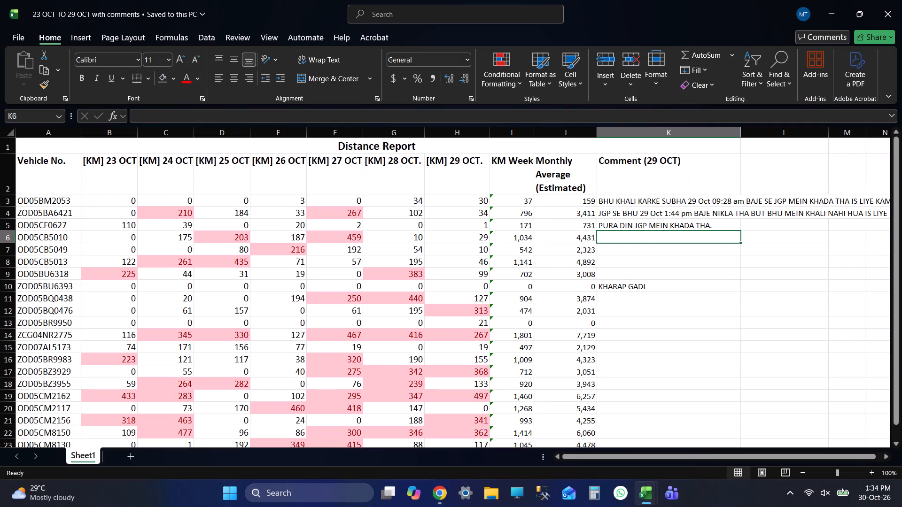
{"action": "key", "text": "alt+Tab"}
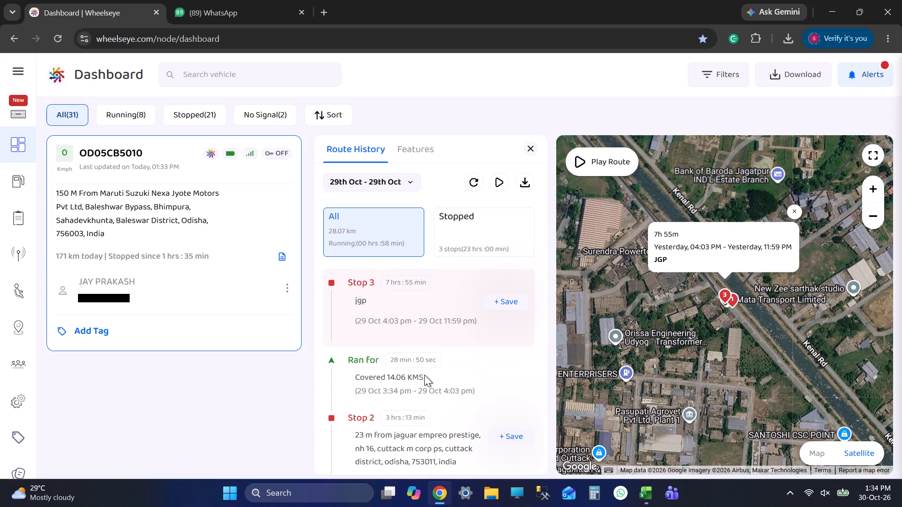
{"action": "left_click", "coordinate": [420, 432]}
{"action": "scroll", "coordinate": [693, 337], "scroll_direction": "down", "scroll_amount": 8}
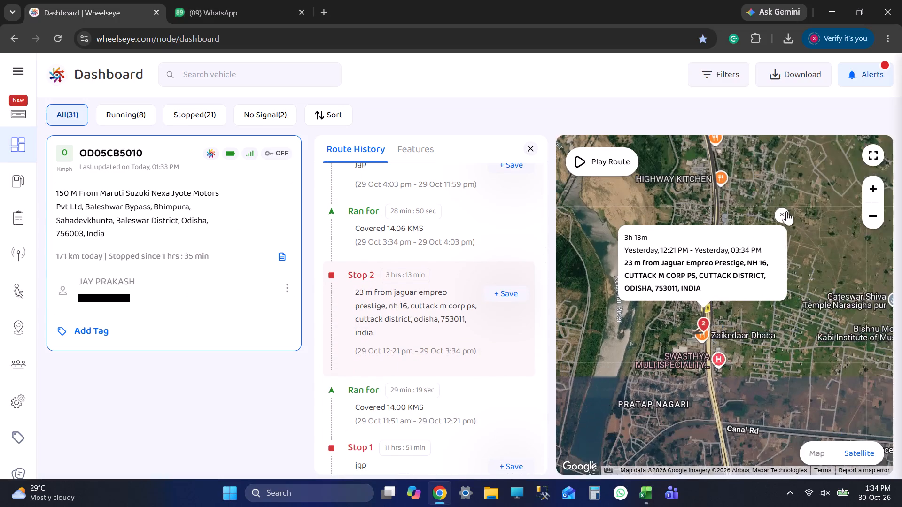
{"action": "left_click", "coordinate": [785, 211]}
{"action": "scroll", "coordinate": [733, 275], "scroll_direction": "down", "scroll_amount": 4}
{"action": "left_click_drag", "start_coordinate": [738, 284], "coordinate": [706, 338]}
{"action": "scroll", "coordinate": [708, 337], "scroll_direction": "down", "scroll_amount": 2}
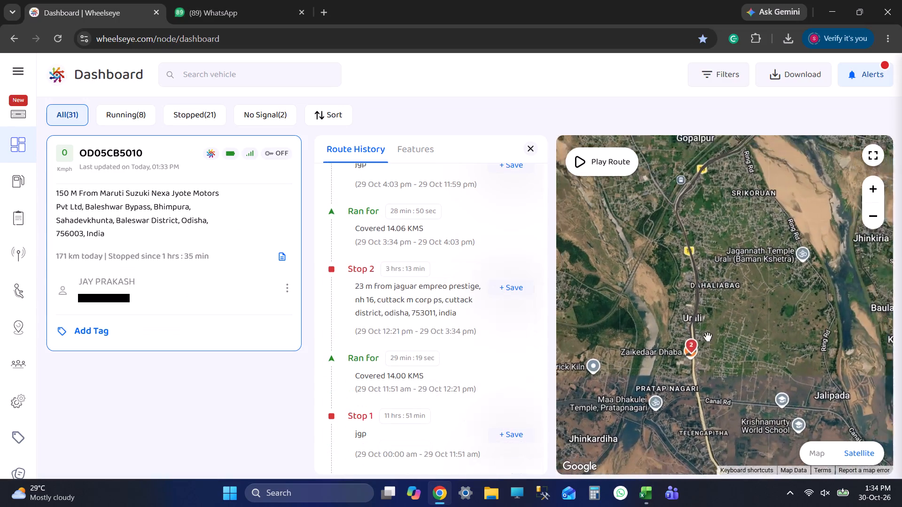
{"action": "scroll", "coordinate": [708, 337], "scroll_direction": "up", "scroll_amount": 8}
{"action": "scroll", "coordinate": [708, 337], "scroll_direction": "down", "scroll_amount": 5}
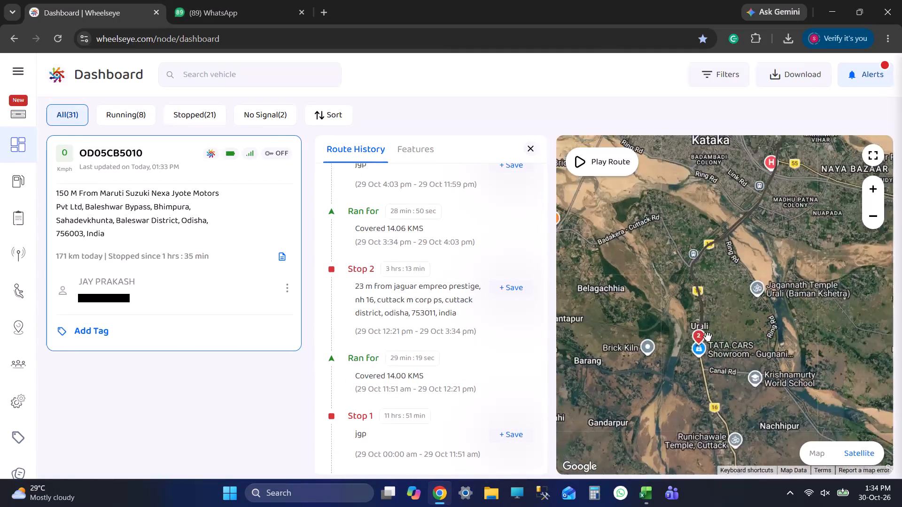
{"action": "key", "text": "alt+Tab"}
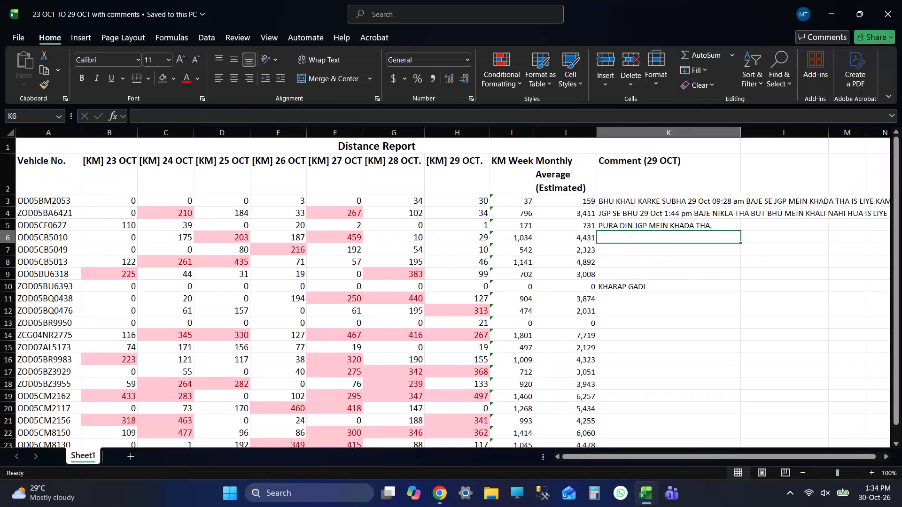
{"action": "type", "text": "JGP SE PARTY KE PASS KHALI"}
{"action": "key", "text": "space"}
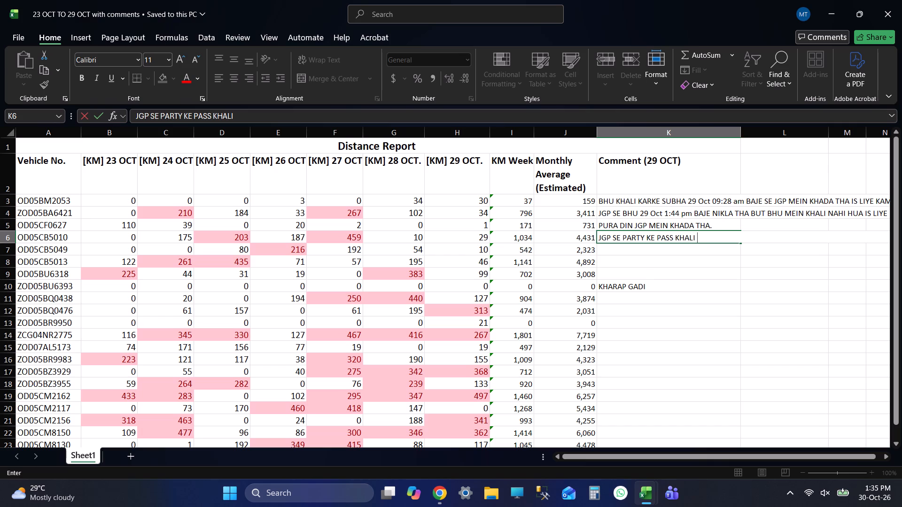
{"action": "type", "text": "KARNE"}
{"action": "key", "text": "space"}
{"action": "type", "text": "GAYA THA"}
{"action": "key", "text": "space"}
{"action": "type", "text": "FIR"}
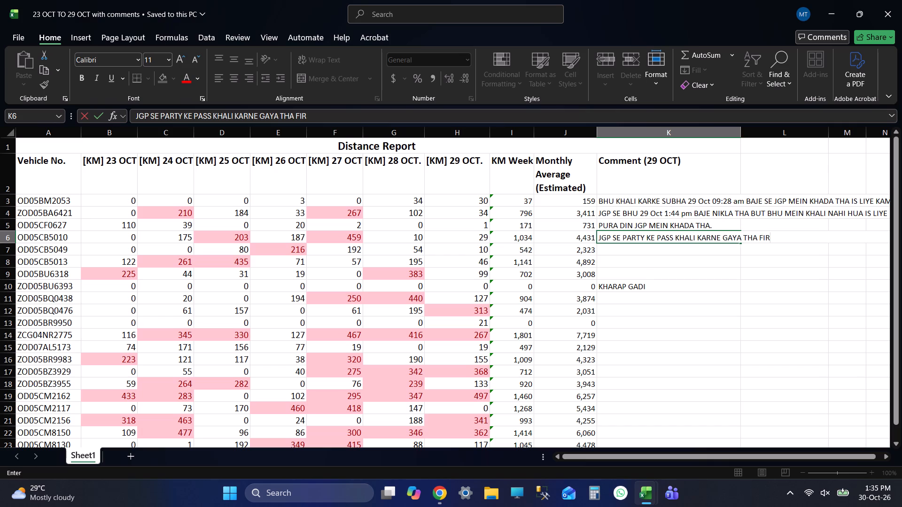
{"action": "key", "text": "space"}
{"action": "type", "text": "PURA DIN G"}
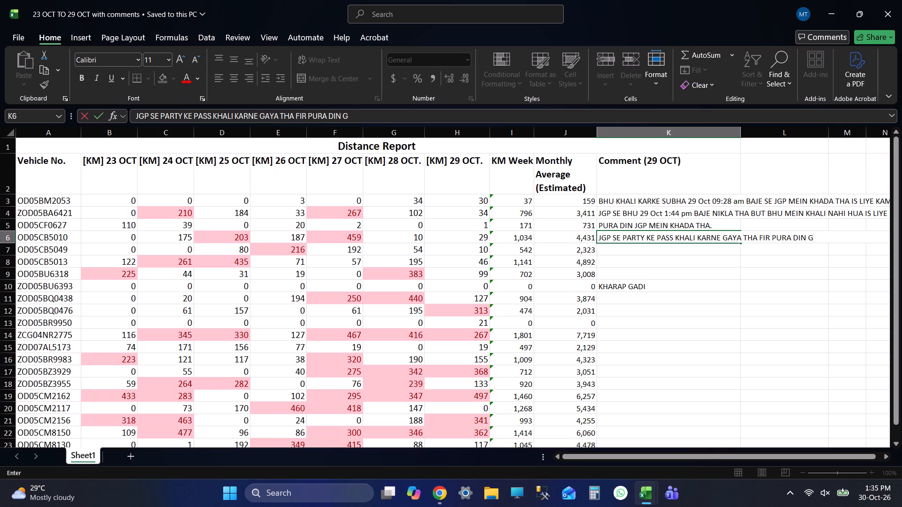
{"action": "key", "text": "BackSpace"}
{"action": "key", "text": "alt+Tab"}
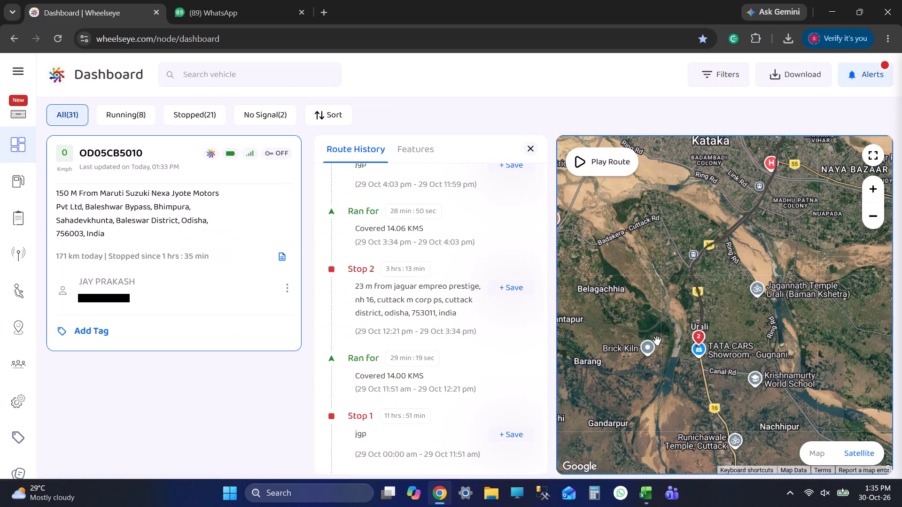
{"action": "scroll", "coordinate": [402, 315], "scroll_direction": "up", "scroll_amount": 4}
{"action": "left_click", "coordinate": [420, 296]}
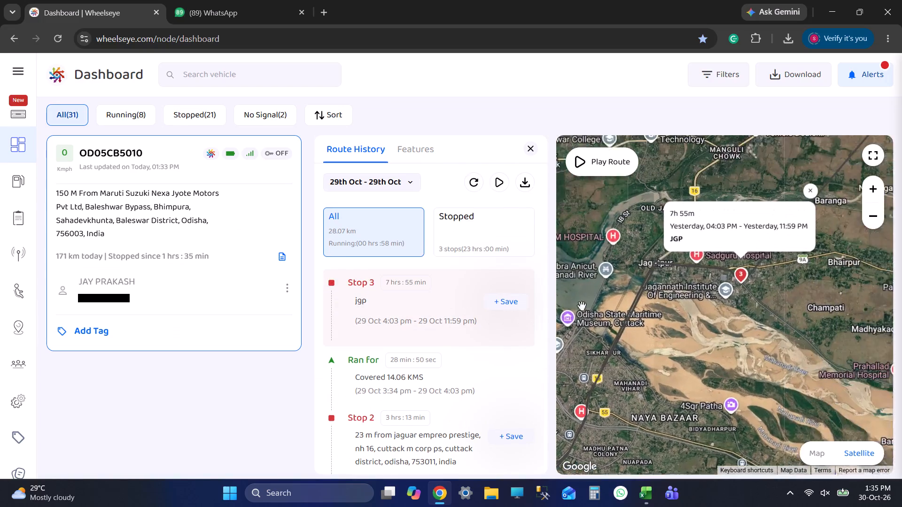
{"action": "key", "text": "alt+Tab"}
{"action": "key", "text": "alt+Tab"}
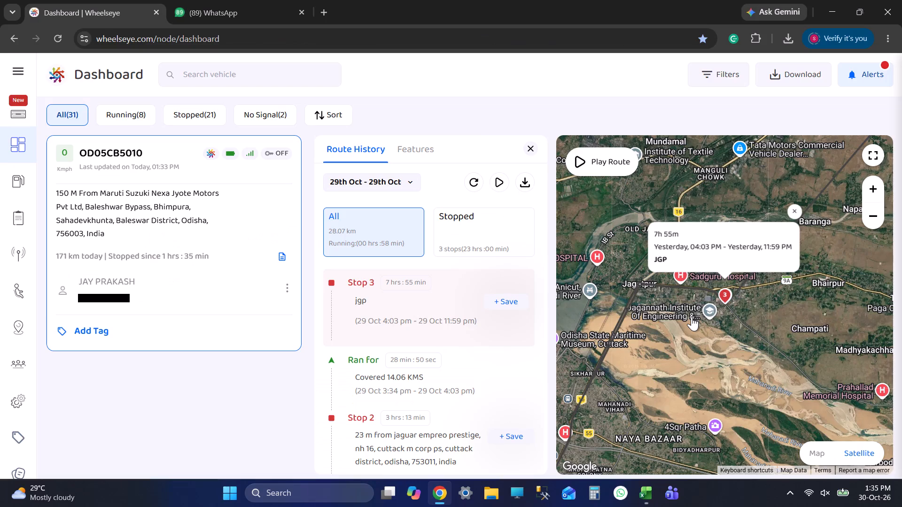
{"action": "key", "text": "alt+Tab"}
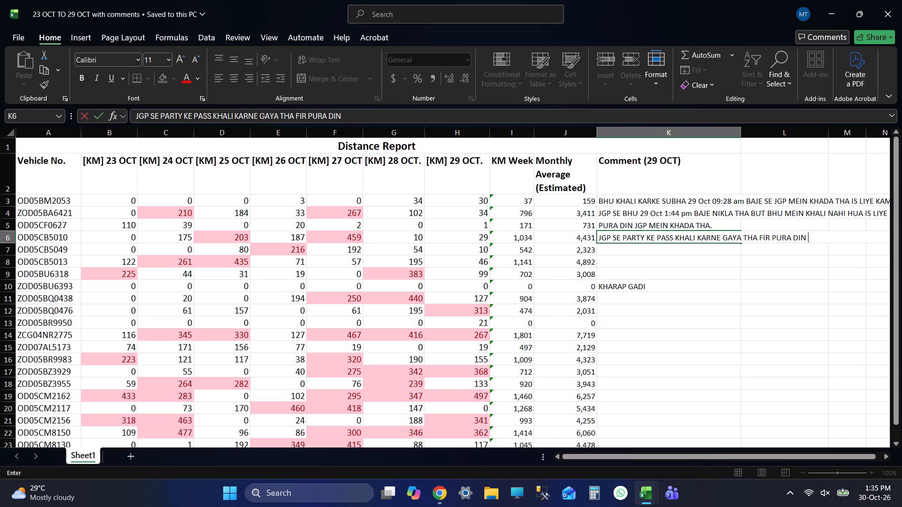
{"action": "type", "text": "JGP MEIN KHDA"}
{"action": "key", "text": "BackSpace"}
{"action": "key", "text": "BackSpace"}
{"action": "type", "text": "ADA THA"}
{"action": "key", "text": "space"}
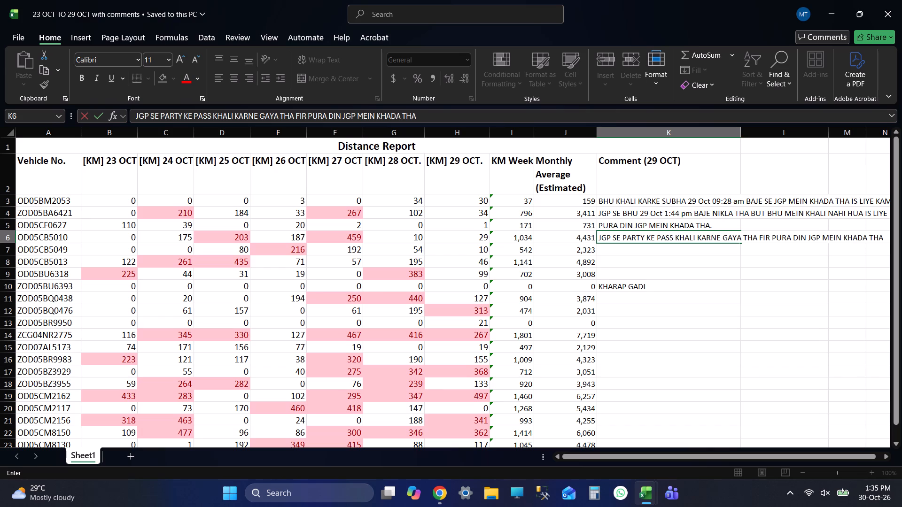
{"action": "type", "text": "IS"}
{"action": "key", "text": "space"}
{"action": "type", "text": "LIYE KAM CHALA"}
{"action": "key", "text": "period"}
{"action": "key", "text": "Return"}
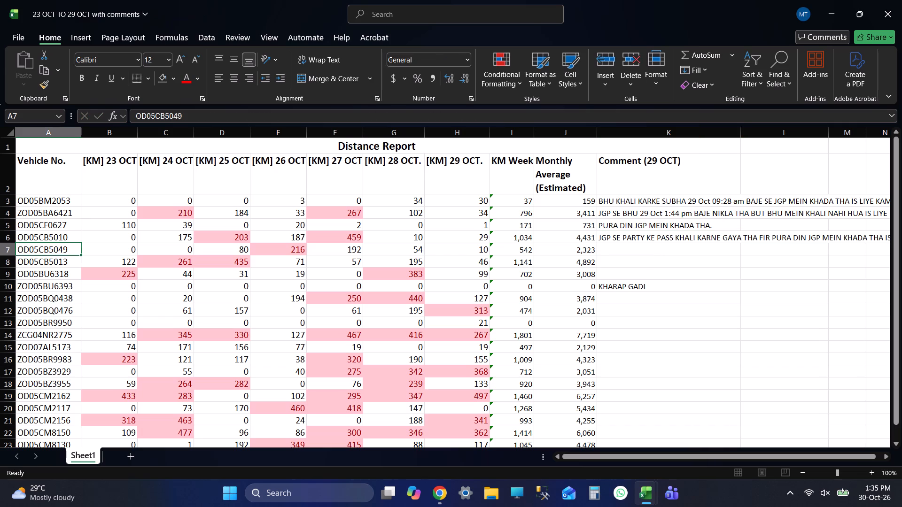
{"action": "key", "text": "ctrl+s"}
{"action": "key", "text": "ctrl+s"}
{"action": "key", "text": "ctrl+s"}
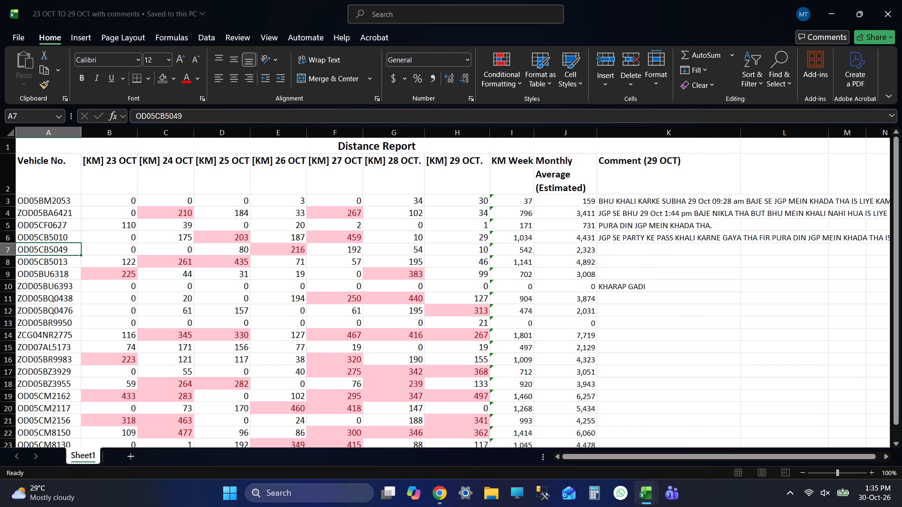
{"action": "key", "text": "ctrl+s"}
{"action": "key", "text": "ctrl+s"}
{"action": "key", "text": "ctrl+s"}
{"action": "key", "text": "ctrl+s"}
{"action": "key", "text": "ctrl+s"}
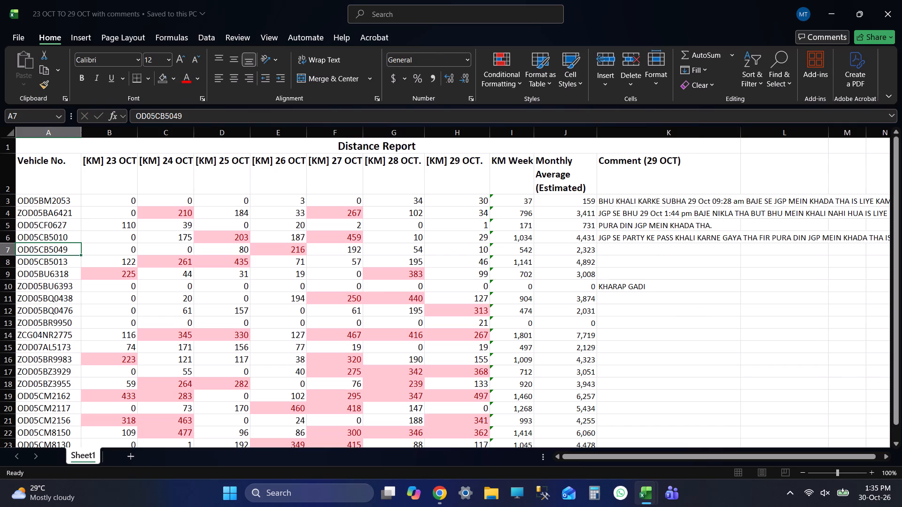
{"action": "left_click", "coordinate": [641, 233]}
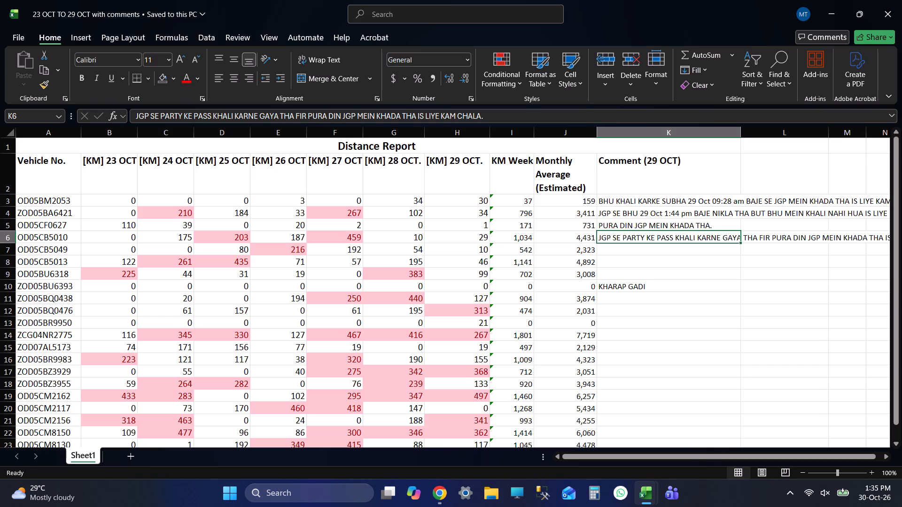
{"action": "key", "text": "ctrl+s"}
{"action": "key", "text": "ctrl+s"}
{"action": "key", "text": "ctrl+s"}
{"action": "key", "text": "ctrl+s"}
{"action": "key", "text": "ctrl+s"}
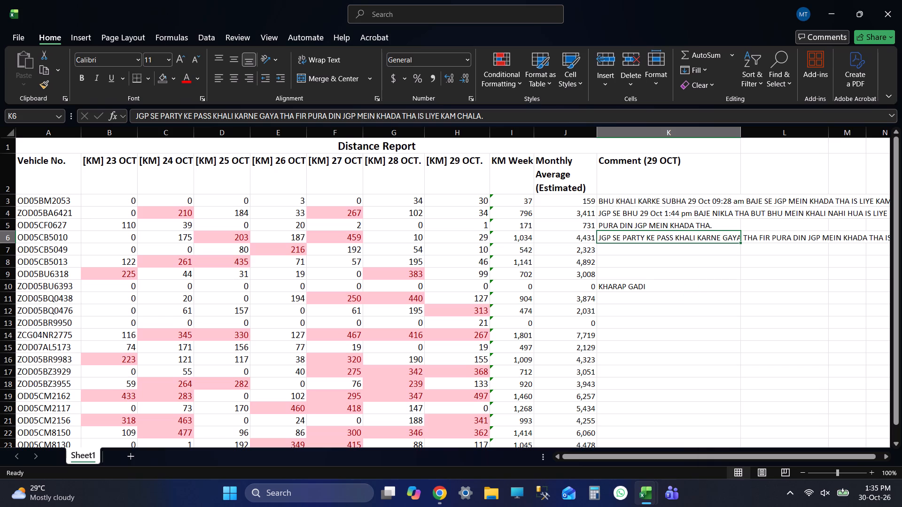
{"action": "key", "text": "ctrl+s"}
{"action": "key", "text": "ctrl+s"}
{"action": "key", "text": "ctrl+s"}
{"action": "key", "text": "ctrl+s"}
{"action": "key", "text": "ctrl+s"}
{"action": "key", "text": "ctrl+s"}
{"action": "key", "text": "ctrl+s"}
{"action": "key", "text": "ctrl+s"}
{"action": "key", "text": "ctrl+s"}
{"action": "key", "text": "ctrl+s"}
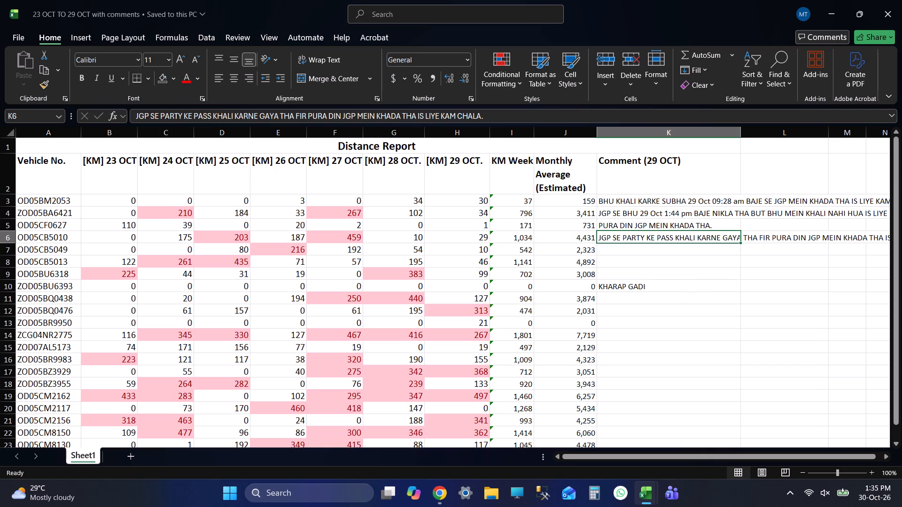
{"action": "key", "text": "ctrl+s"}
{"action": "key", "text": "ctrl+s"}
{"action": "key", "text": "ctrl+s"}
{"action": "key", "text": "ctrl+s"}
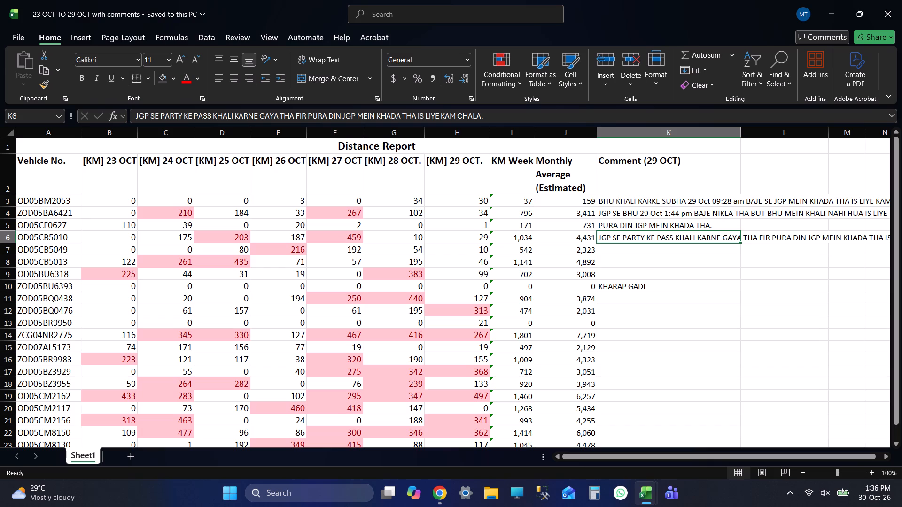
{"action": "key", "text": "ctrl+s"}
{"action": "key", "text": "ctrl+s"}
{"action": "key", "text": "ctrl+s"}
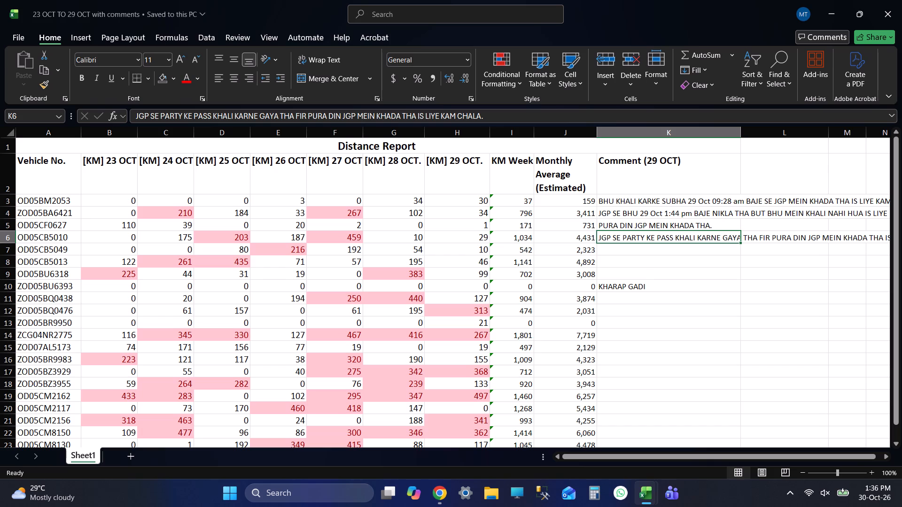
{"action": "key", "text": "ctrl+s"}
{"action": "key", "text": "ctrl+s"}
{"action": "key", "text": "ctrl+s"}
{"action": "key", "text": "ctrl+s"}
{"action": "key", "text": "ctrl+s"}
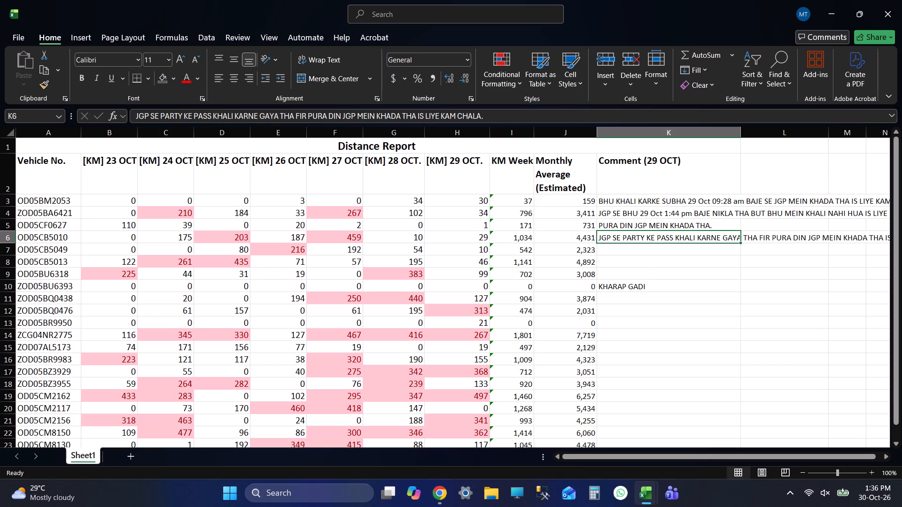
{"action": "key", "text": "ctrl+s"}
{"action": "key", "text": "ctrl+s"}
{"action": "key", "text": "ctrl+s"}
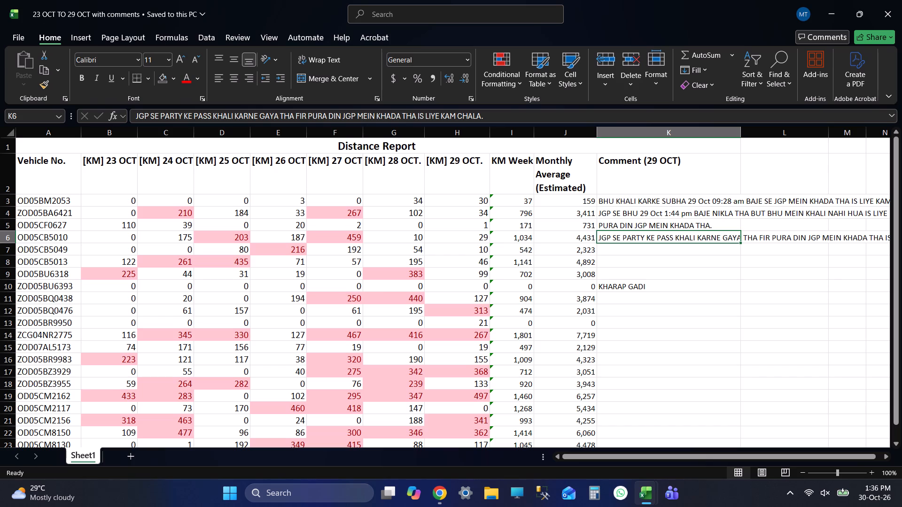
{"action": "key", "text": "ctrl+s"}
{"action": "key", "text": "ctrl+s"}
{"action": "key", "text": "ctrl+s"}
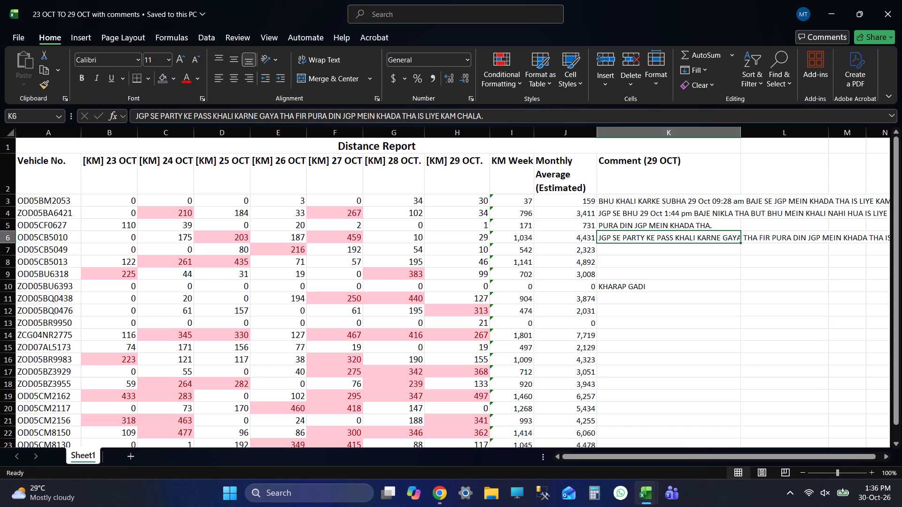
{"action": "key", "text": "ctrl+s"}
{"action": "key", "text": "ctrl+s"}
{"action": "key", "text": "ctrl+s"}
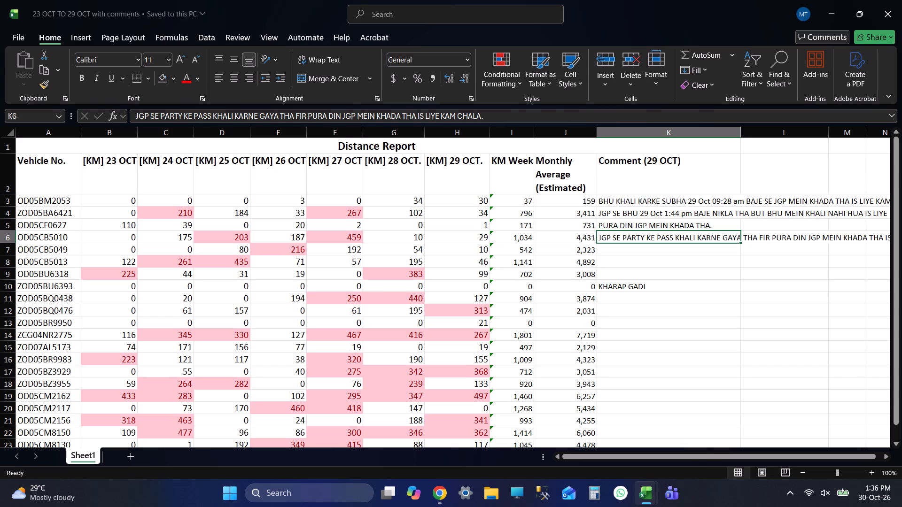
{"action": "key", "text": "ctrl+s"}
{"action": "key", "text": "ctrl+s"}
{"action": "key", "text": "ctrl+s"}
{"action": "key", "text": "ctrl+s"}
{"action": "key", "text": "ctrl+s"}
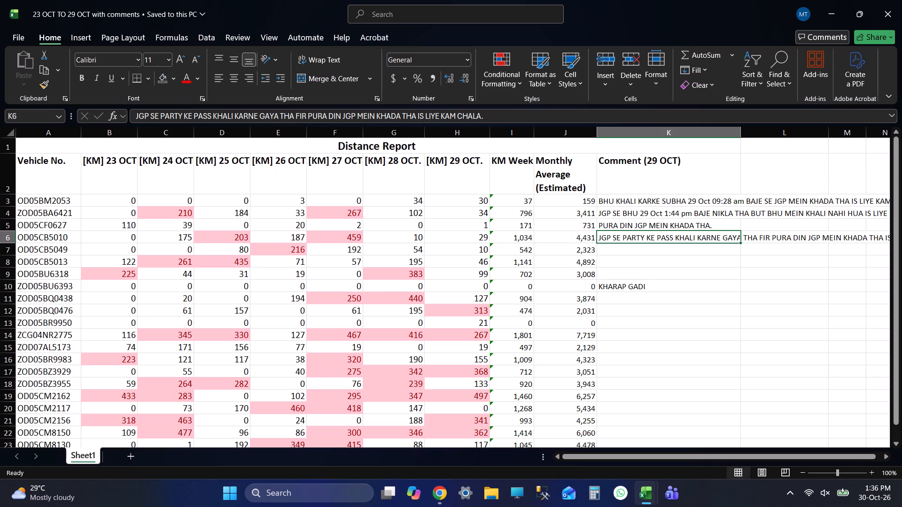
{"action": "key", "text": "Return"}
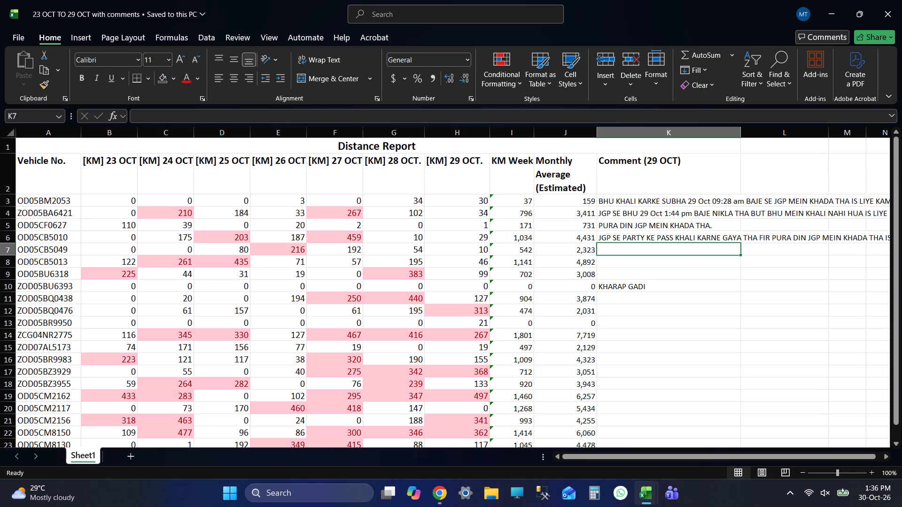
{"action": "key", "text": "ctrl+s"}
{"action": "key", "text": "alt+Tab"}
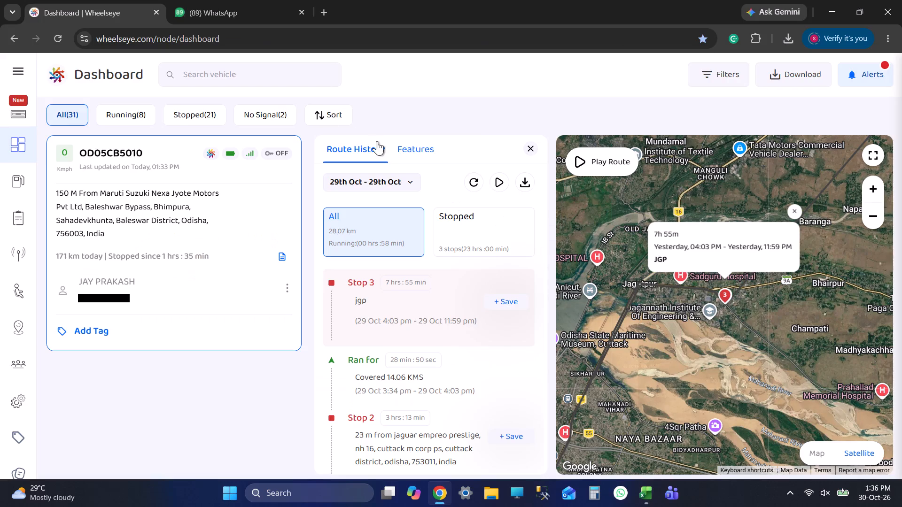
{"action": "scroll", "coordinate": [726, 342], "scroll_direction": "down", "scroll_amount": 4}
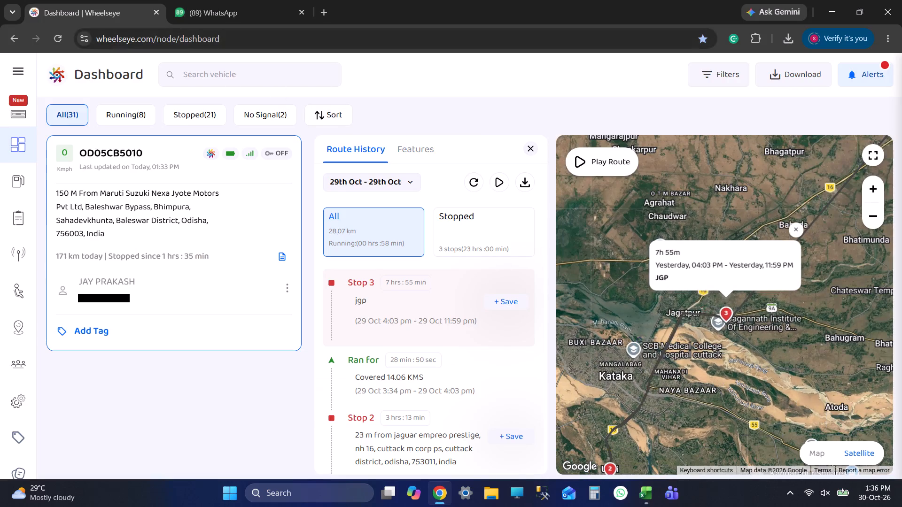
{"action": "left_click", "coordinate": [239, 86]}
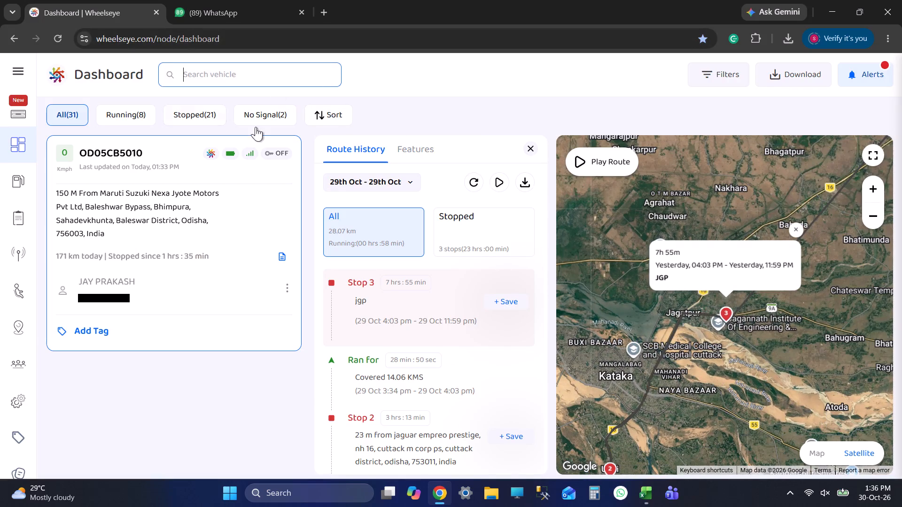
{"action": "left_click", "coordinate": [387, 175]}
{"action": "left_click", "coordinate": [375, 276]}
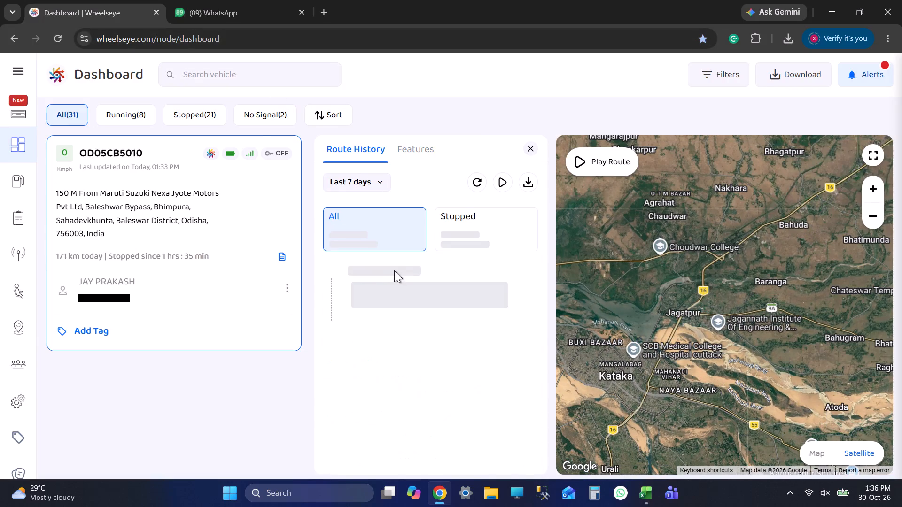
{"action": "scroll", "coordinate": [401, 312], "scroll_direction": "down", "scroll_amount": 4}
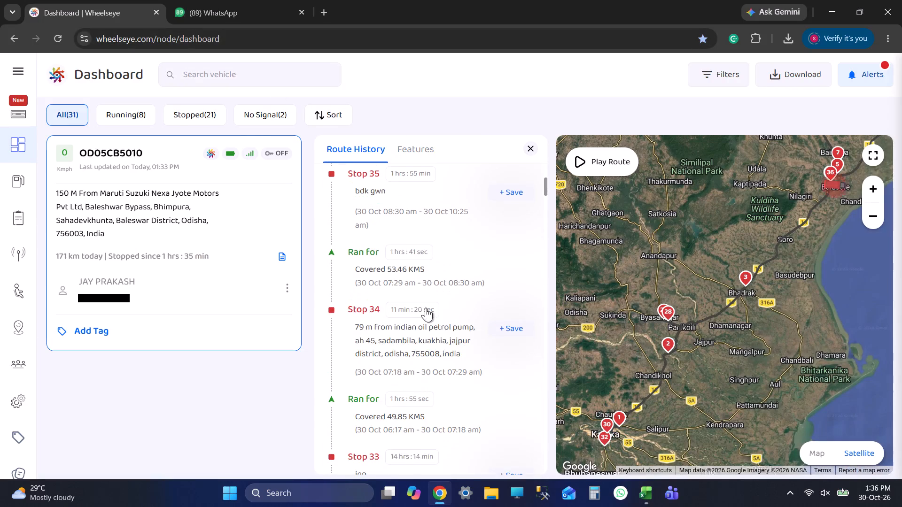
{"action": "scroll", "coordinate": [426, 327], "scroll_direction": "down", "scroll_amount": 16}
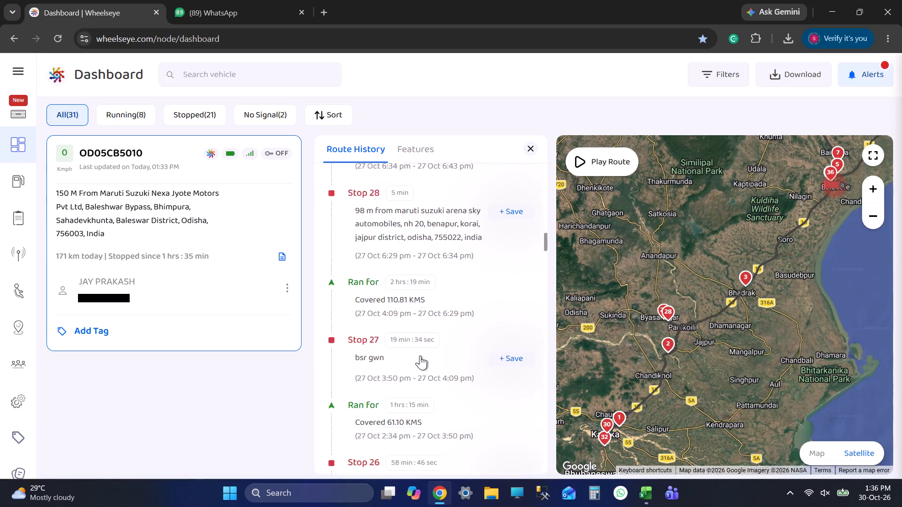
{"action": "left_click", "coordinate": [423, 318]}
{"action": "scroll", "coordinate": [621, 340], "scroll_direction": "down", "scroll_amount": 3}
{"action": "scroll", "coordinate": [454, 358], "scroll_direction": "down", "scroll_amount": 3}
{"action": "left_click", "coordinate": [429, 307]}
{"action": "scroll", "coordinate": [465, 351], "scroll_direction": "down", "scroll_amount": 4}
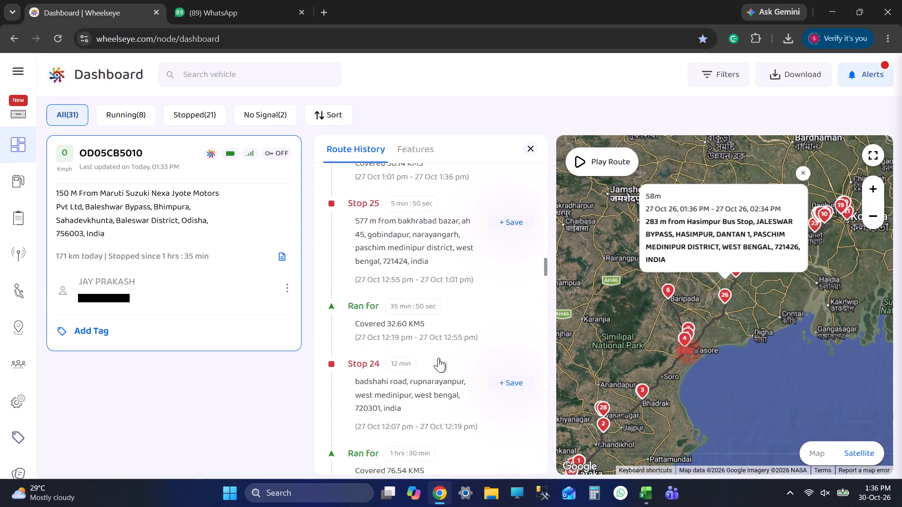
{"action": "left_click", "coordinate": [437, 413]}
{"action": "scroll", "coordinate": [428, 366], "scroll_direction": "up", "scroll_amount": 8}
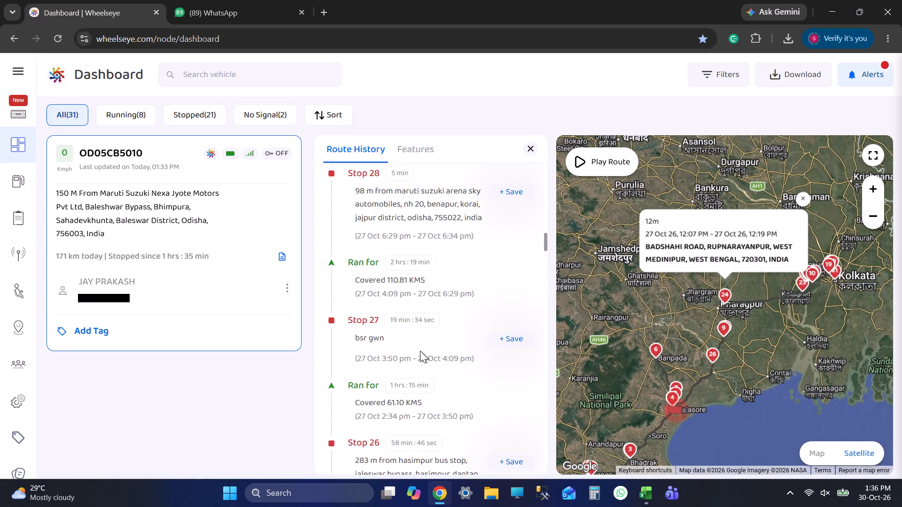
{"action": "left_click", "coordinate": [424, 359]}
{"action": "scroll", "coordinate": [424, 359], "scroll_direction": "up", "scroll_amount": 3}
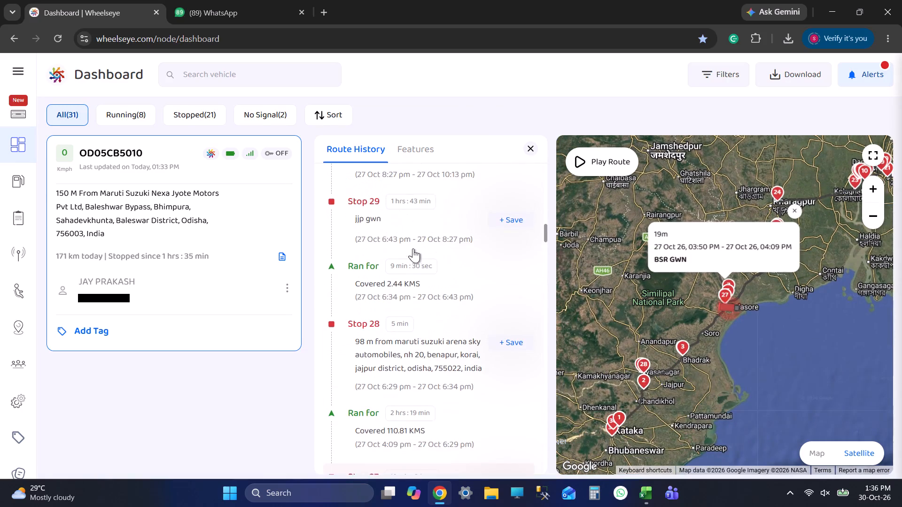
{"action": "left_click", "coordinate": [413, 248]}
{"action": "scroll", "coordinate": [430, 305], "scroll_direction": "up", "scroll_amount": 4}
{"action": "left_click", "coordinate": [398, 286]}
{"action": "scroll", "coordinate": [430, 308], "scroll_direction": "up", "scroll_amount": 2}
{"action": "left_click", "coordinate": [430, 308]}
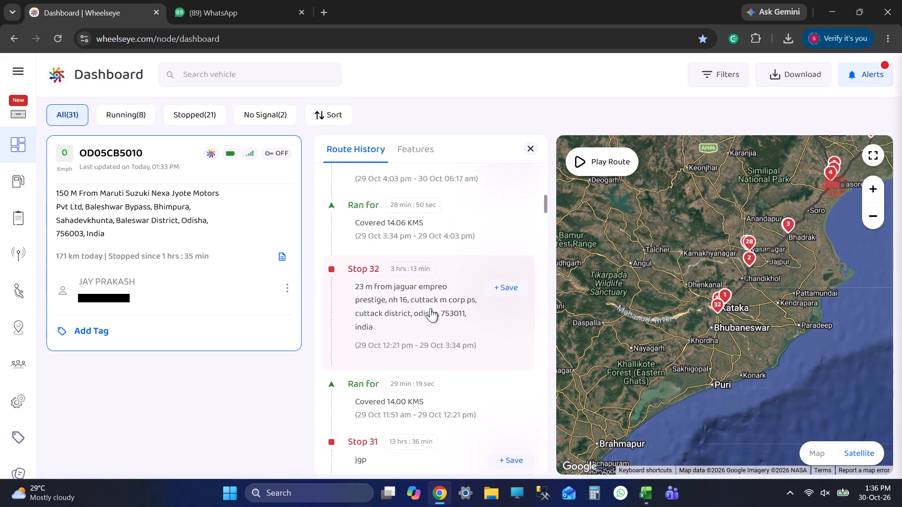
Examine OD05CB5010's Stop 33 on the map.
{"action": "scroll", "coordinate": [430, 308], "scroll_direction": "up", "scroll_amount": 3}
{"action": "left_click", "coordinate": [402, 352]}
{"action": "key", "text": "alt+Tab"}
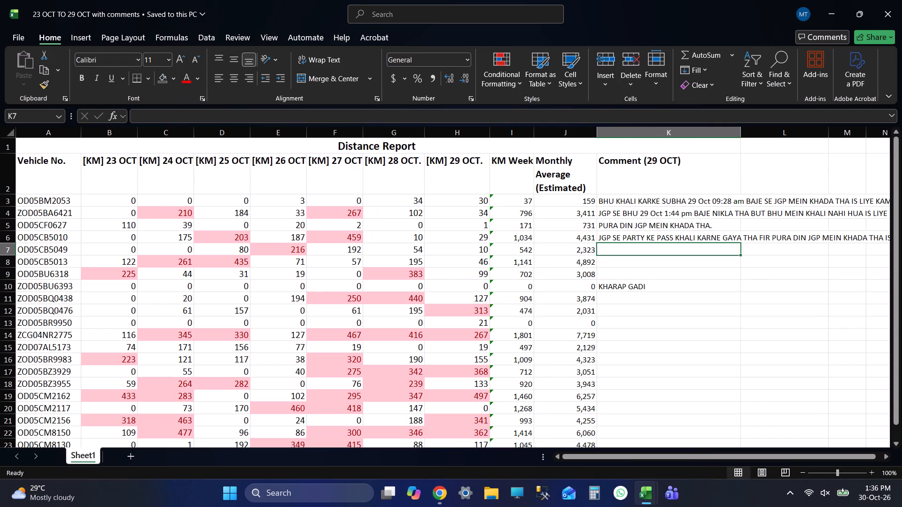
{"action": "key", "text": "ctrl+s"}
{"action": "key", "text": "shift+Tab"}
{"action": "key", "text": "shift+Tab"}
{"action": "key", "text": "shift+Tab"}
{"action": "key", "text": "shift+Tab"}
{"action": "key", "text": "shift+Tab"}
{"action": "key", "text": "shift+Tab"}
{"action": "key", "text": "shift+Tab"}
{"action": "key", "text": "shift+Tab"}
{"action": "key", "text": "shift+Tab"}
{"action": "key", "text": "shift+Tab"}
{"action": "key", "text": "shift+Tab"}
{"action": "key", "text": "shift+Tab"}
{"action": "key", "text": "shift+Tab"}
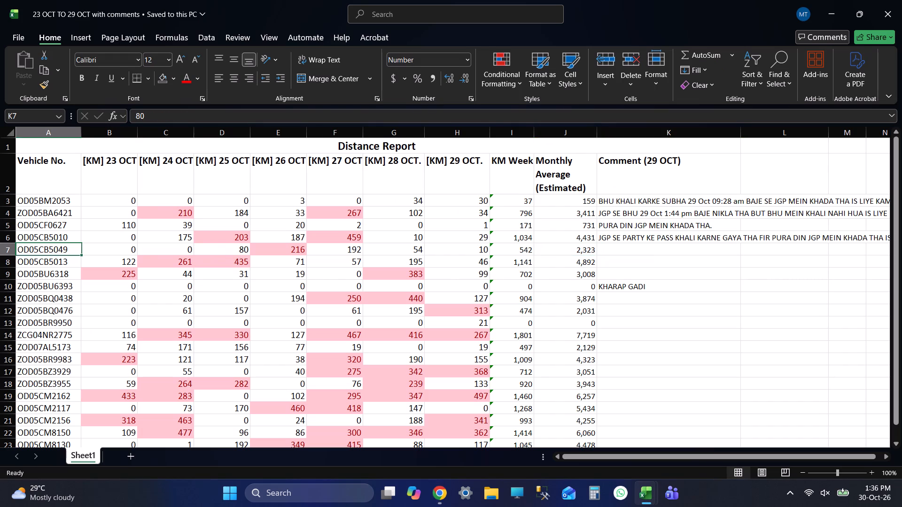
{"action": "key", "text": "ctrl+c"}
{"action": "key", "text": "alt+Tab"}
{"action": "left_click", "coordinate": [307, 90]}
{"action": "left_click", "coordinate": [278, 78]}
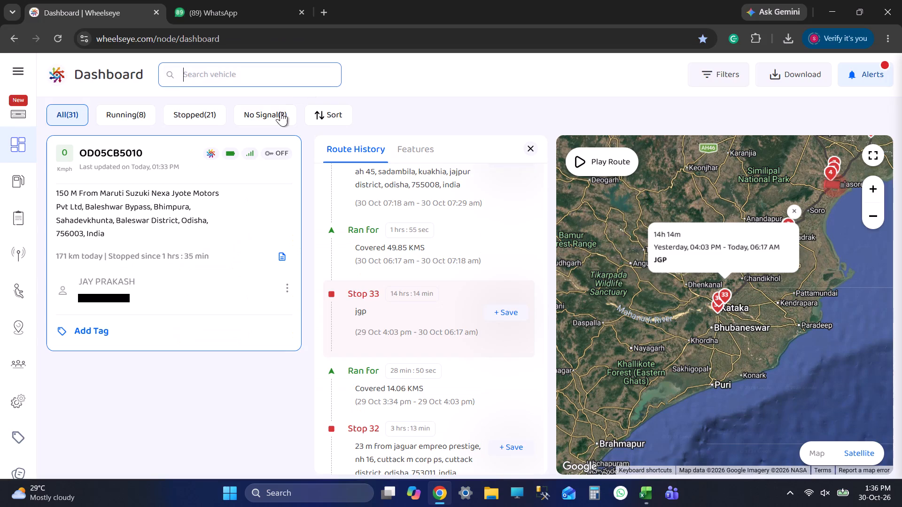
{"action": "key", "text": "ctrl+v"}
{"action": "key", "text": "Return"}
{"action": "left_click", "coordinate": [106, 207]}
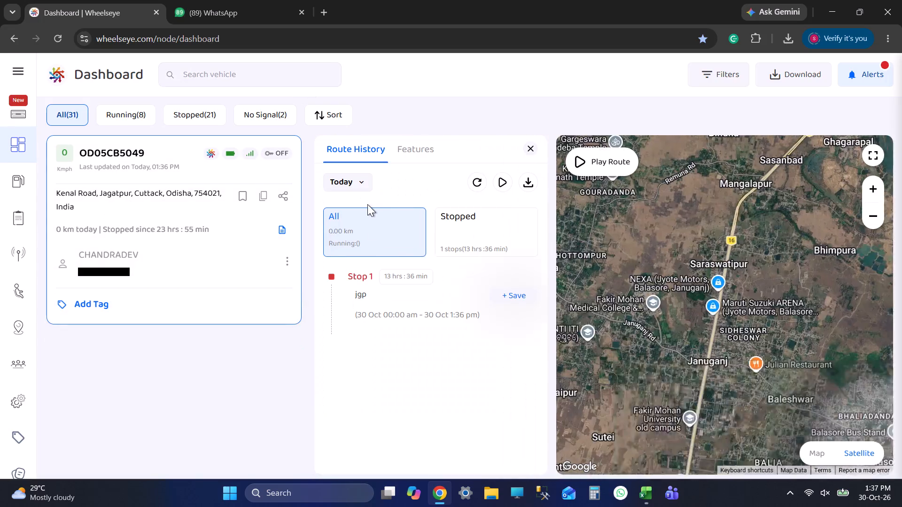
{"action": "left_click", "coordinate": [367, 195]}
{"action": "left_click", "coordinate": [363, 185]}
{"action": "key", "text": "alt+Tab"}
{"action": "key", "text": "Tab"}
{"action": "key", "text": "Tab"}
{"action": "key", "text": "Tab"}
{"action": "key", "text": "Tab"}
{"action": "key", "text": "Tab"}
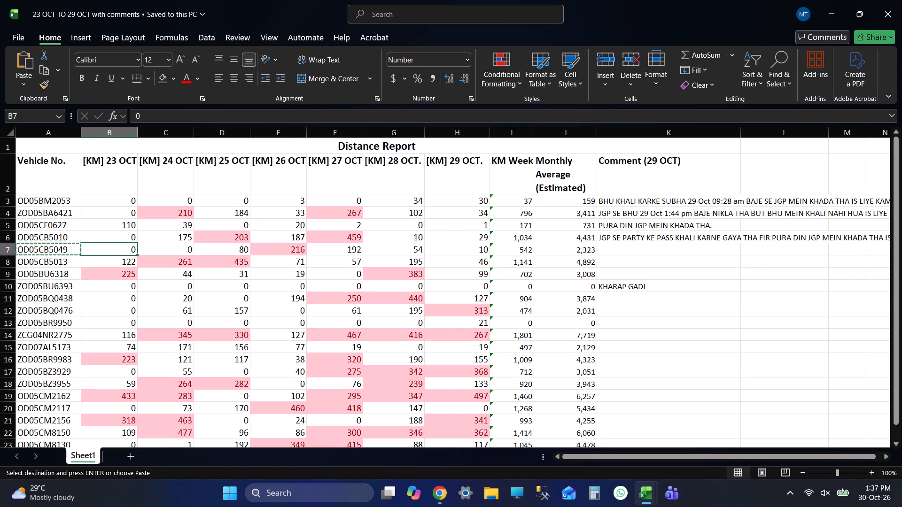
{"action": "key", "text": "Tab"}
{"action": "key", "text": "Tab"}
{"action": "key", "text": "alt+Tab"}
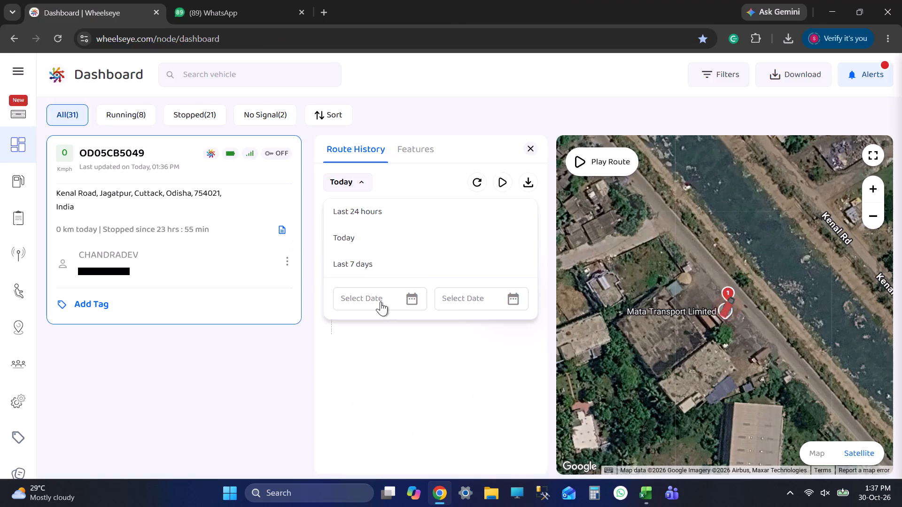
{"action": "left_click", "coordinate": [381, 301]}
{"action": "left_click", "coordinate": [473, 362]}
{"action": "left_click", "coordinate": [450, 246]}
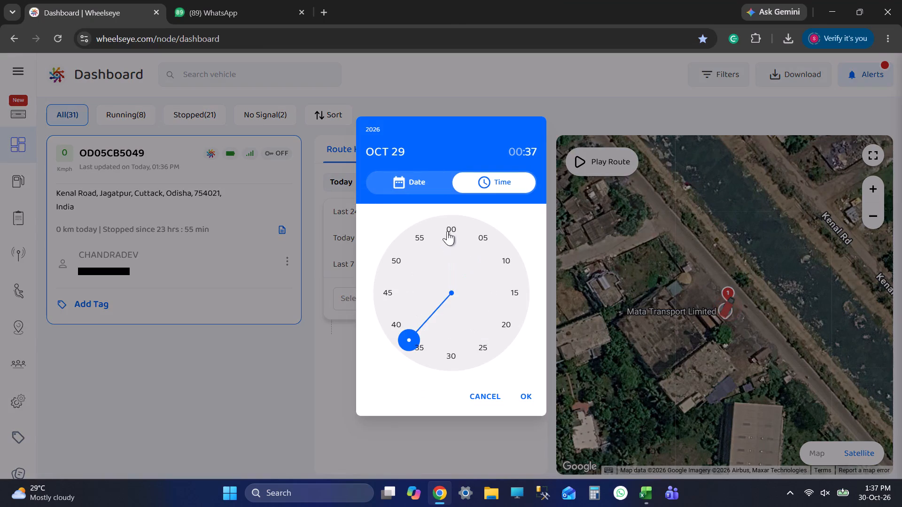
{"action": "left_click", "coordinate": [447, 231]}
{"action": "left_click", "coordinate": [449, 226]}
{"action": "left_click", "coordinate": [536, 407]}
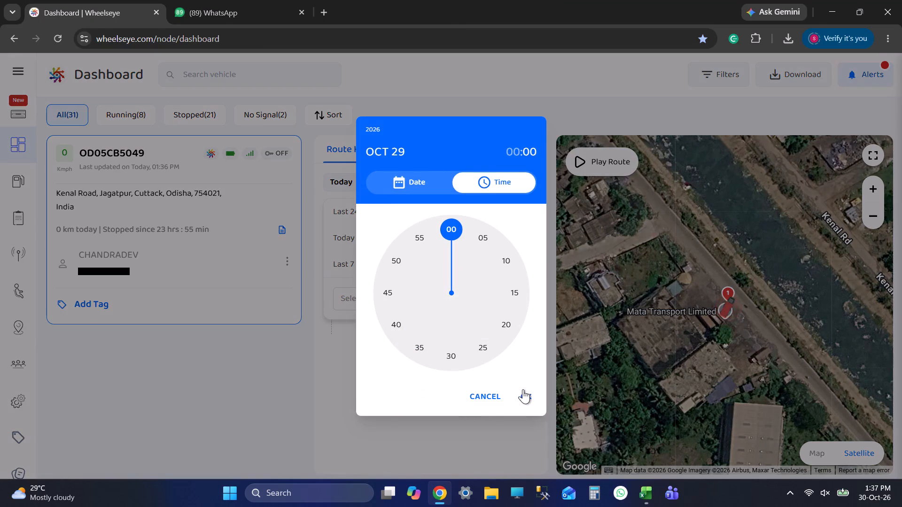
{"action": "left_click", "coordinate": [523, 389]}
{"action": "left_click", "coordinate": [482, 307]}
{"action": "left_click", "coordinate": [470, 366]}
{"action": "left_click", "coordinate": [430, 260]}
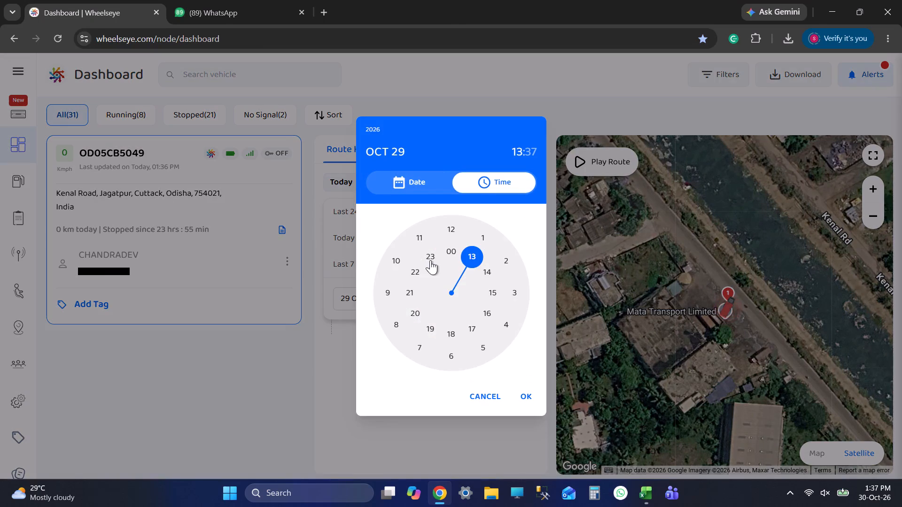
{"action": "left_click", "coordinate": [444, 232]}
{"action": "left_click", "coordinate": [524, 388]}
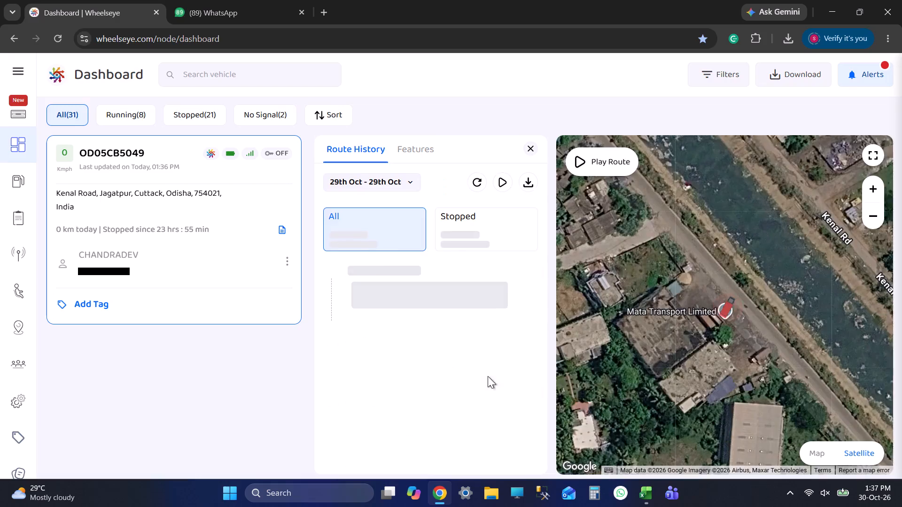
{"action": "scroll", "coordinate": [428, 350], "scroll_direction": "down", "scroll_amount": 11}
{"action": "left_click", "coordinate": [435, 414]}
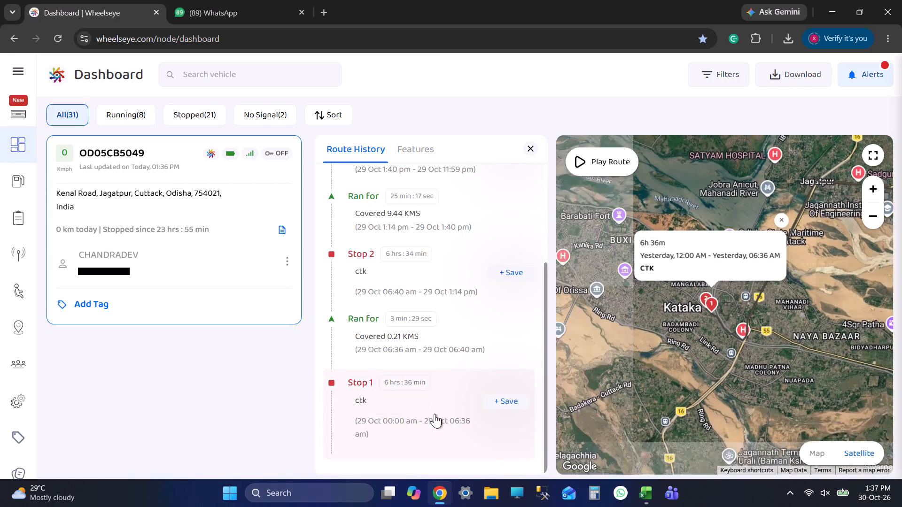
{"action": "scroll", "coordinate": [435, 414], "scroll_direction": "up", "scroll_amount": 4}
{"action": "left_click", "coordinate": [403, 285]}
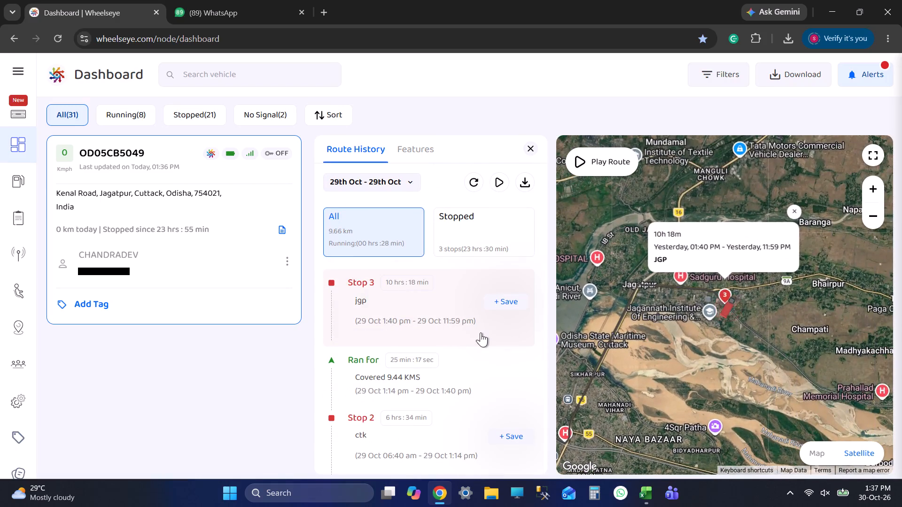
{"action": "scroll", "coordinate": [420, 412], "scroll_direction": "down", "scroll_amount": 9}
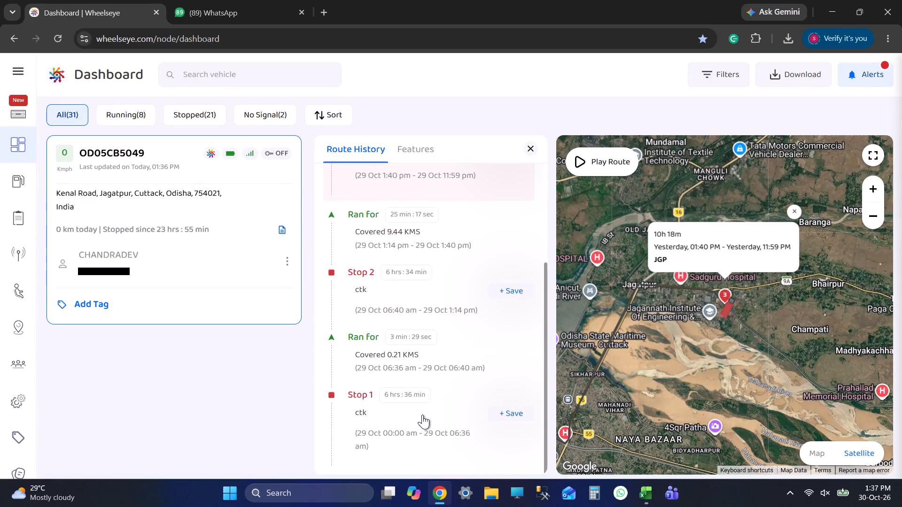
{"action": "left_click", "coordinate": [453, 443]}
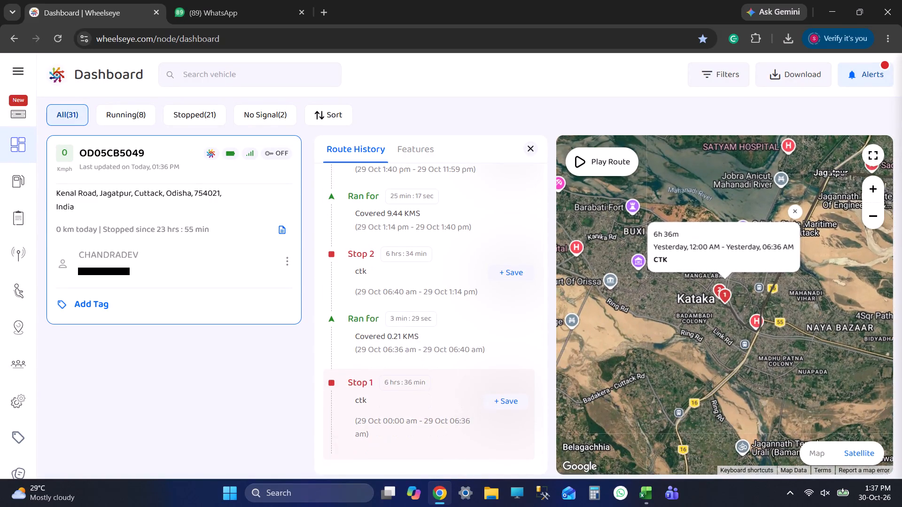
{"action": "left_click", "coordinate": [442, 304]}
{"action": "scroll", "coordinate": [442, 304], "scroll_direction": "up", "scroll_amount": 3}
{"action": "left_click", "coordinate": [442, 304]}
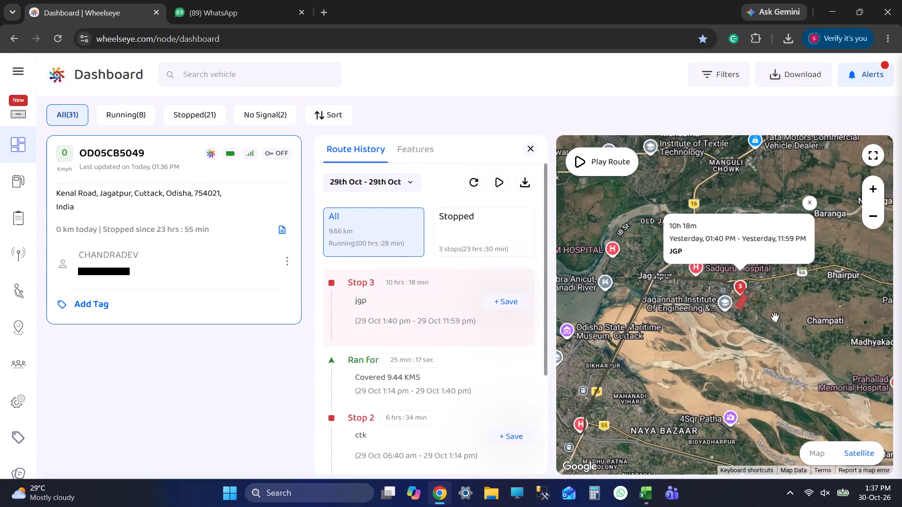
{"action": "scroll", "coordinate": [732, 322], "scroll_direction": "down", "scroll_amount": 4}
{"action": "scroll", "coordinate": [460, 310], "scroll_direction": "down", "scroll_amount": 7}
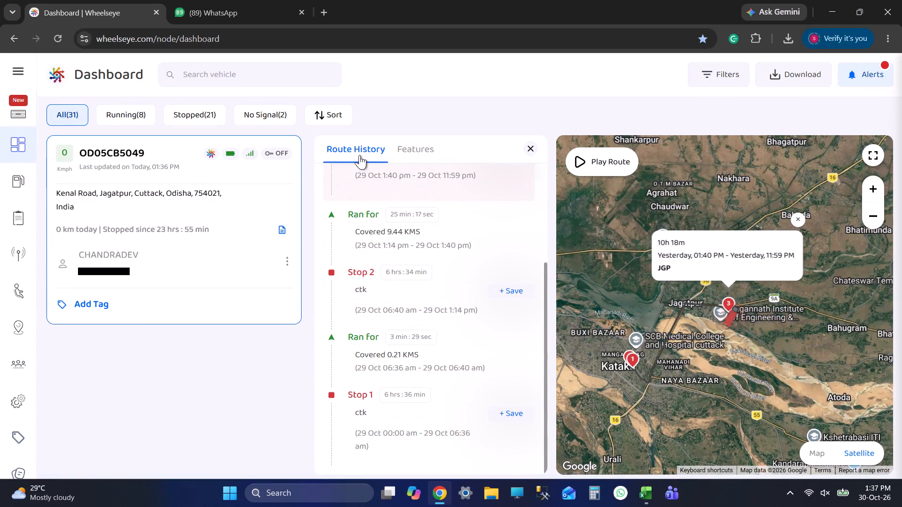
{"action": "scroll", "coordinate": [392, 221], "scroll_direction": "up", "scroll_amount": 5}
{"action": "left_click", "coordinate": [366, 184]}
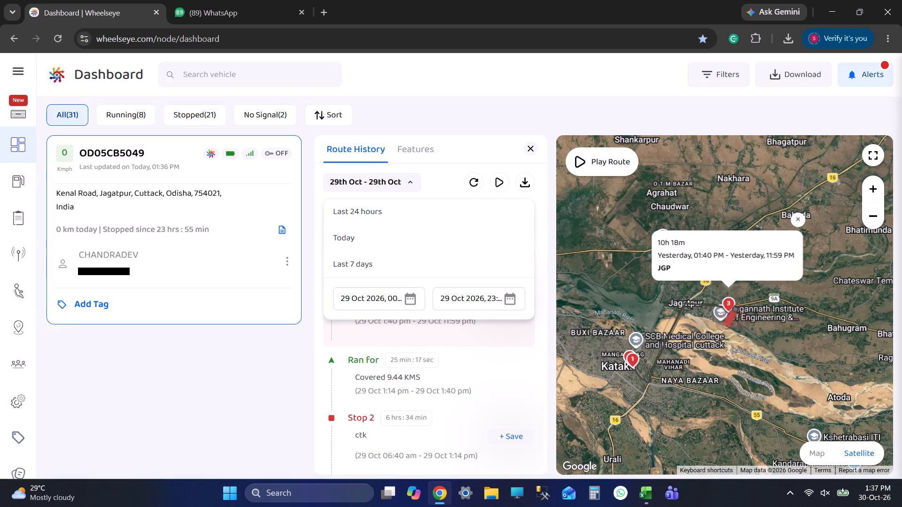
{"action": "left_click", "coordinate": [412, 361]}
{"action": "left_click", "coordinate": [397, 292]}
{"action": "scroll", "coordinate": [460, 353], "scroll_direction": "down", "scroll_amount": 8}
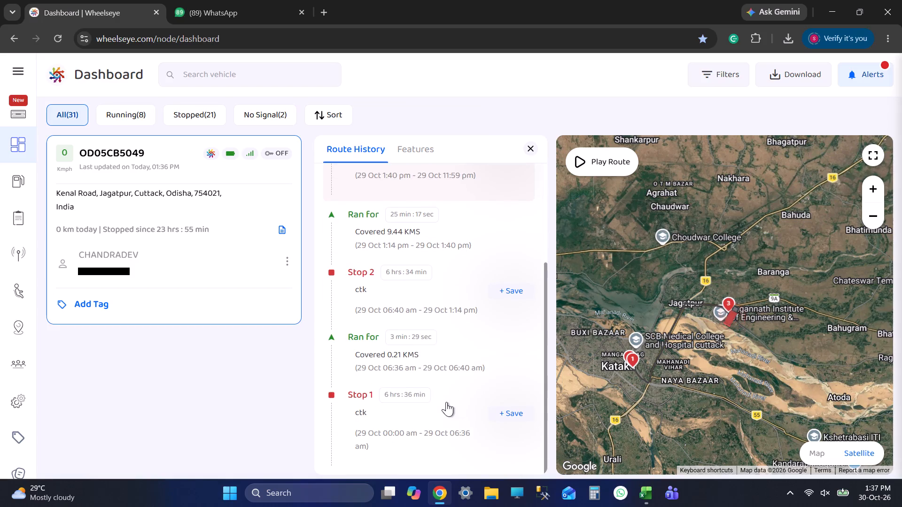
{"action": "left_click", "coordinate": [419, 413]}
{"action": "left_click", "coordinate": [438, 277]}
{"action": "scroll", "coordinate": [456, 305], "scroll_direction": "up", "scroll_amount": 3}
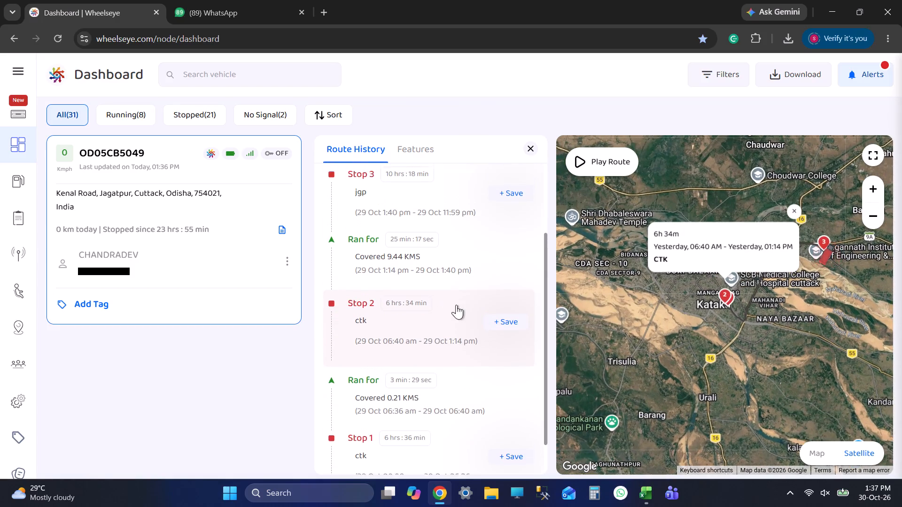
{"action": "scroll", "coordinate": [456, 305], "scroll_direction": "up", "scroll_amount": 1}
{"action": "left_click", "coordinate": [429, 303]}
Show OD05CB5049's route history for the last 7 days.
{"action": "left_click", "coordinate": [349, 183]}
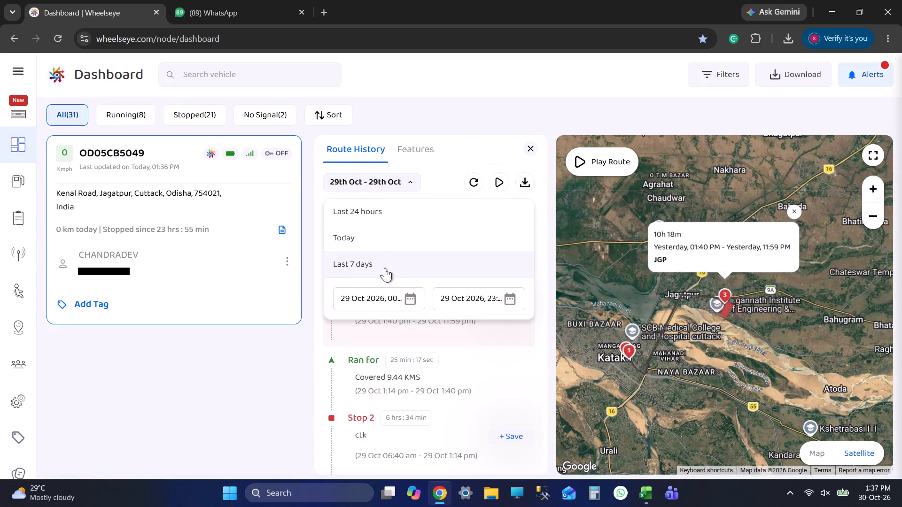
{"action": "left_click", "coordinate": [385, 265]}
{"action": "scroll", "coordinate": [427, 339], "scroll_direction": "down", "scroll_amount": 1}
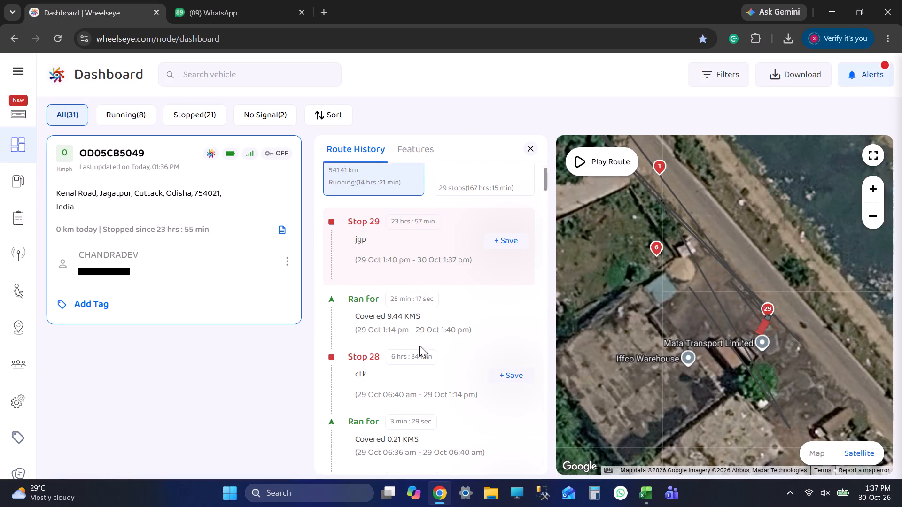
{"action": "left_click", "coordinate": [415, 376]}
{"action": "scroll", "coordinate": [445, 384], "scroll_direction": "down", "scroll_amount": 2}
{"action": "left_click", "coordinate": [437, 336]}
{"action": "scroll", "coordinate": [454, 339], "scroll_direction": "down", "scroll_amount": 3}
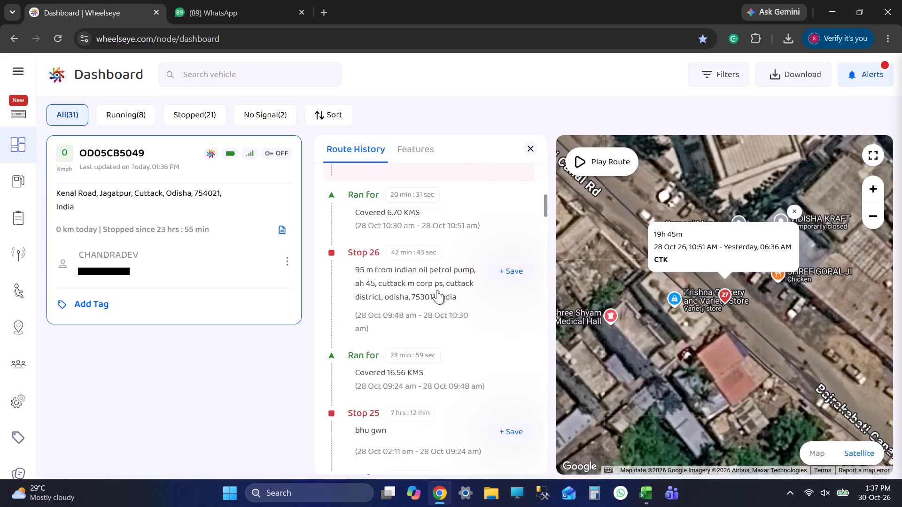
{"action": "left_click", "coordinate": [437, 290]}
{"action": "scroll", "coordinate": [437, 290], "scroll_direction": "up", "scroll_amount": 3}
{"action": "left_click", "coordinate": [420, 337]}
{"action": "scroll", "coordinate": [663, 356], "scroll_direction": "down", "scroll_amount": 6}
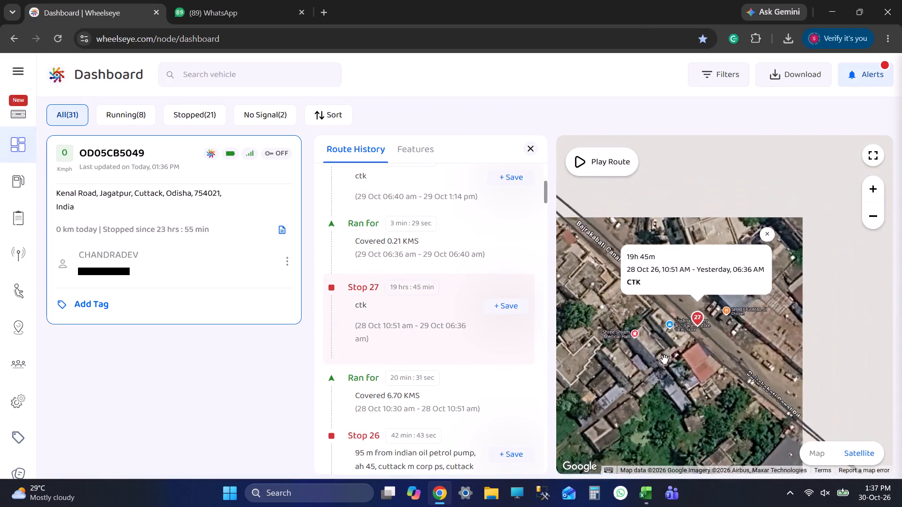
{"action": "scroll", "coordinate": [664, 359], "scroll_direction": "down", "scroll_amount": 6}
{"action": "scroll", "coordinate": [420, 381], "scroll_direction": "down", "scroll_amount": 3}
{"action": "left_click", "coordinate": [412, 285]}
{"action": "scroll", "coordinate": [487, 339], "scroll_direction": "down", "scroll_amount": 3}
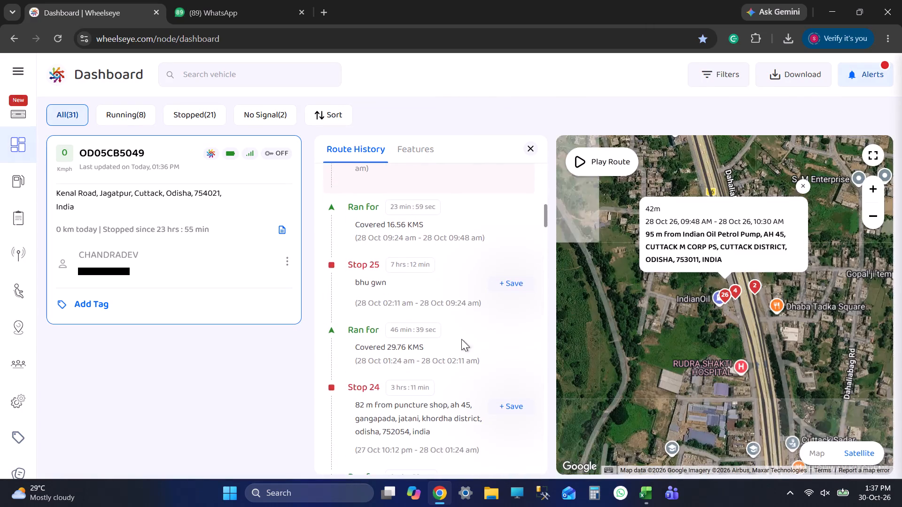
{"action": "left_click", "coordinate": [439, 291]}
{"action": "scroll", "coordinate": [597, 346], "scroll_direction": "down", "scroll_amount": 1}
{"action": "scroll", "coordinate": [599, 355], "scroll_direction": "up", "scroll_amount": 1}
{"action": "scroll", "coordinate": [599, 358], "scroll_direction": "down", "scroll_amount": 5}
{"action": "scroll", "coordinate": [614, 375], "scroll_direction": "up", "scroll_amount": 1}
{"action": "scroll", "coordinate": [616, 376], "scroll_direction": "down", "scroll_amount": 7}
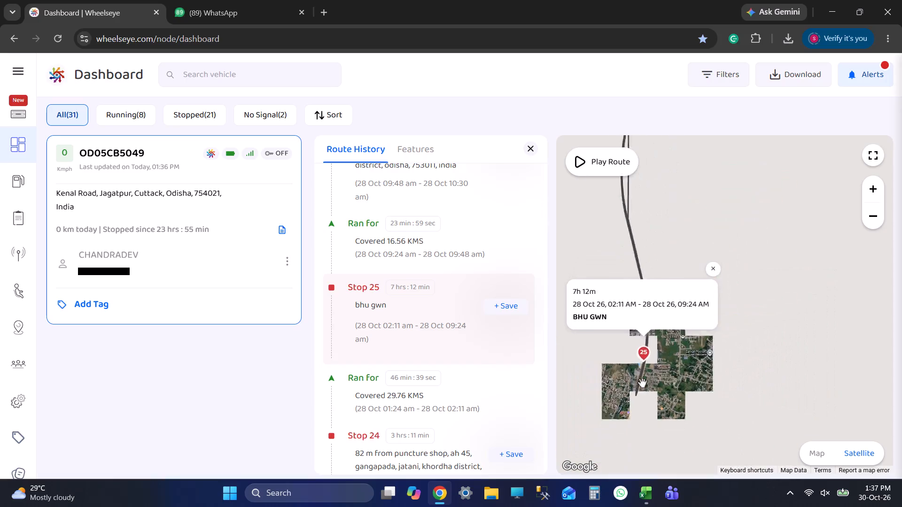
{"action": "scroll", "coordinate": [642, 383], "scroll_direction": "down", "scroll_amount": 2}
{"action": "scroll", "coordinate": [399, 370], "scroll_direction": "down", "scroll_amount": 3}
{"action": "left_click", "coordinate": [410, 292]}
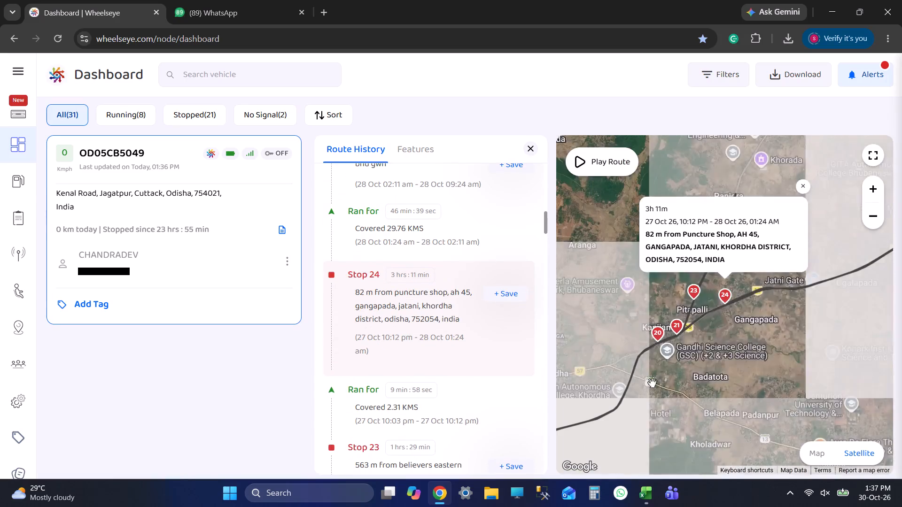
{"action": "scroll", "coordinate": [652, 381], "scroll_direction": "down", "scroll_amount": 8}
{"action": "scroll", "coordinate": [462, 348], "scroll_direction": "down", "scroll_amount": 5}
{"action": "left_click", "coordinate": [446, 349]}
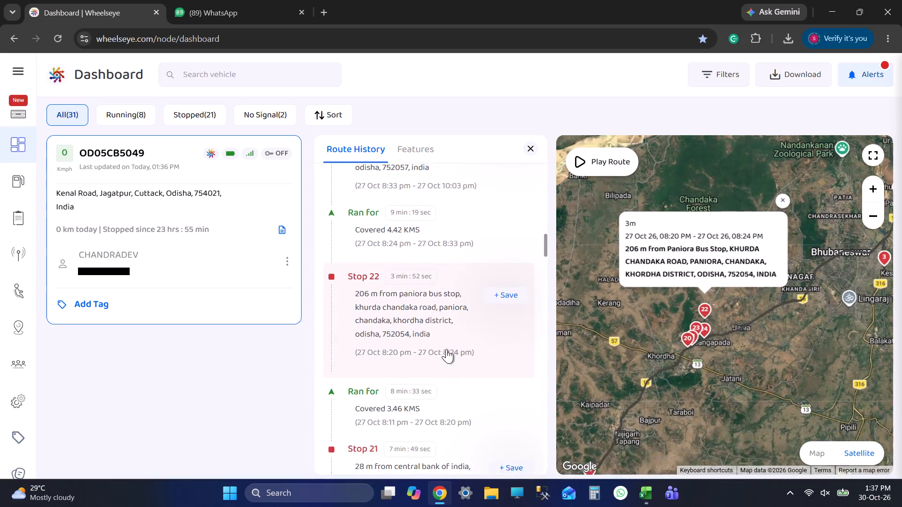
{"action": "scroll", "coordinate": [449, 353], "scroll_direction": "down", "scroll_amount": 15}
{"action": "left_click", "coordinate": [437, 331]}
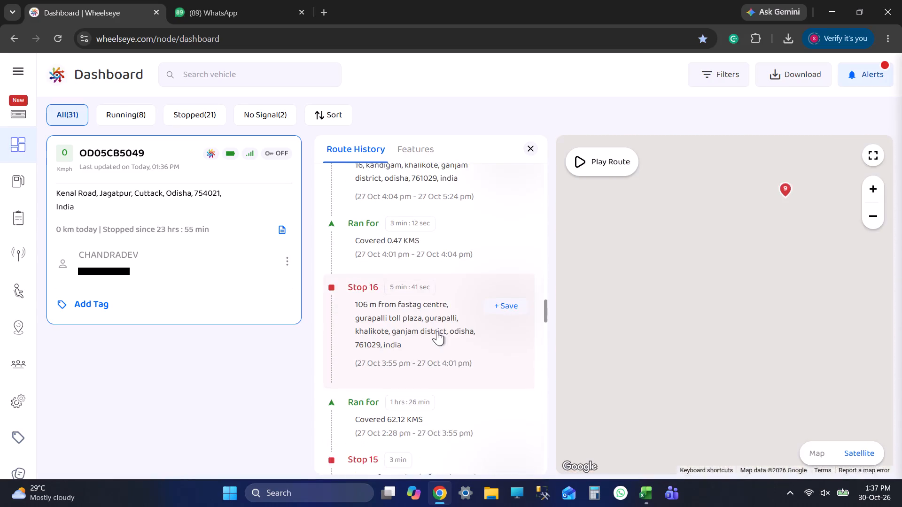
{"action": "scroll", "coordinate": [437, 331], "scroll_direction": "up", "scroll_amount": 20}
{"action": "scroll", "coordinate": [437, 331], "scroll_direction": "up", "scroll_amount": 1}
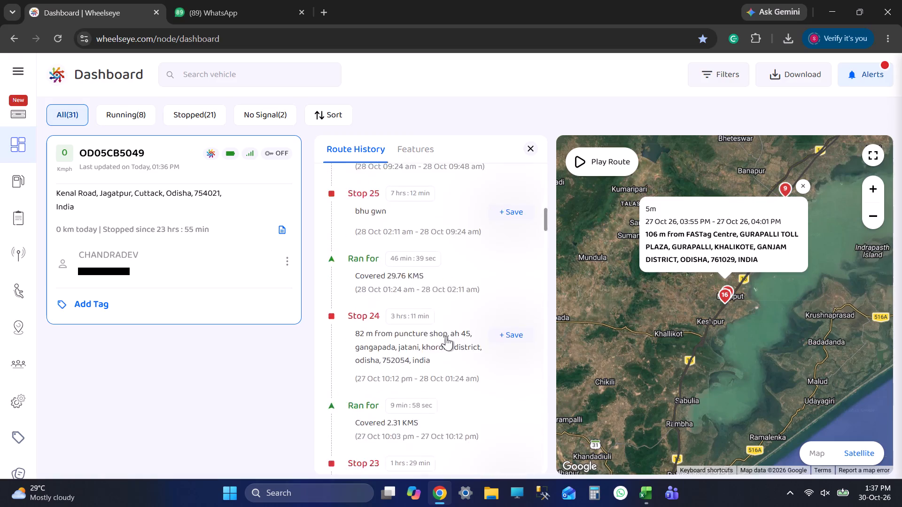
{"action": "scroll", "coordinate": [446, 336], "scroll_direction": "up", "scroll_amount": 6}
{"action": "left_click", "coordinate": [423, 341]}
{"action": "scroll", "coordinate": [435, 346], "scroll_direction": "up", "scroll_amount": 3}
{"action": "left_click", "coordinate": [428, 375]}
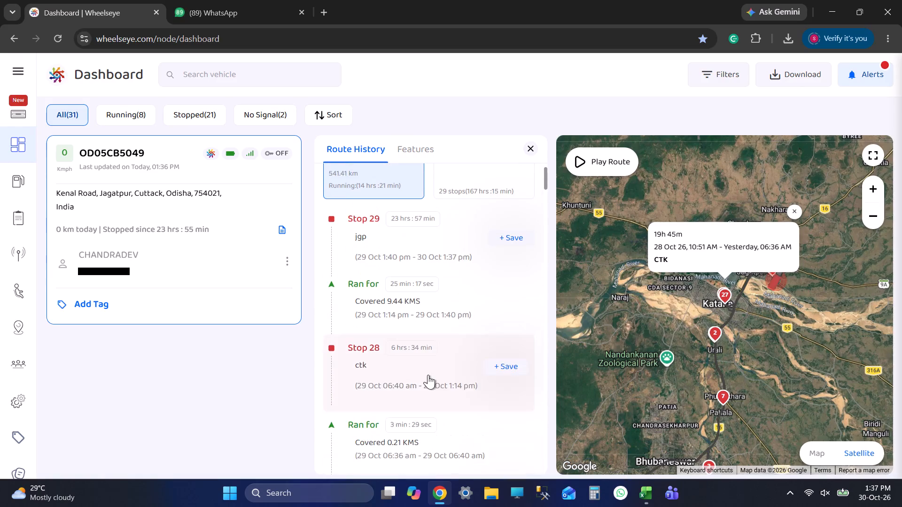
{"action": "scroll", "coordinate": [436, 379], "scroll_direction": "up", "scroll_amount": 3}
{"action": "left_click", "coordinate": [433, 292]}
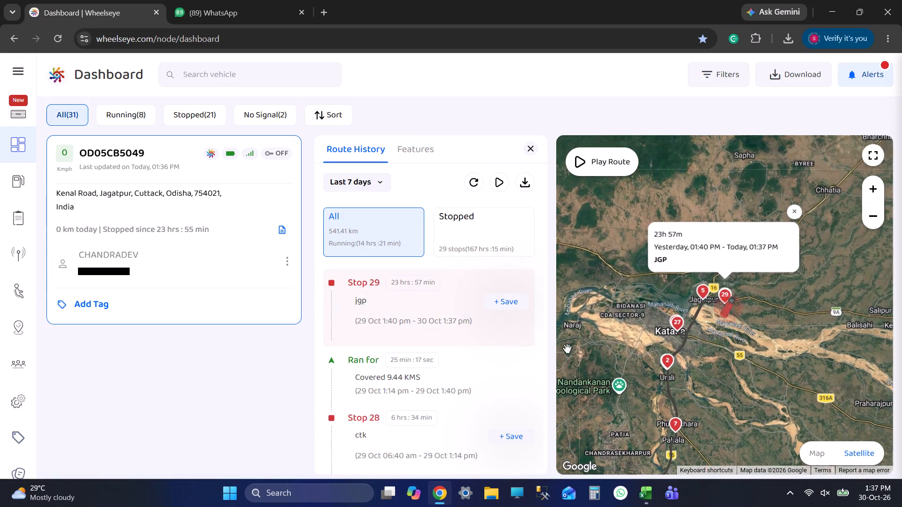
{"action": "key", "text": "alt+Tab"}
{"action": "key", "text": "Tab"}
{"action": "key", "text": "Tab"}
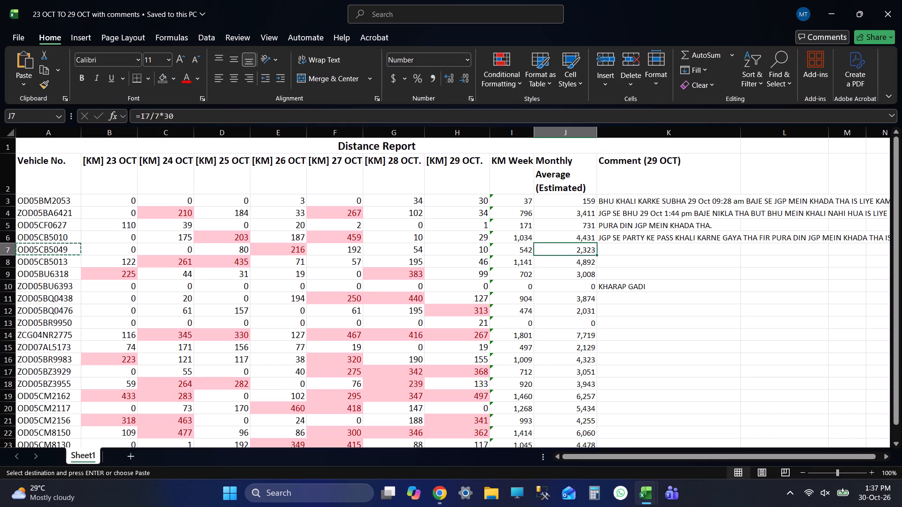
{"action": "key", "text": "Tab"}
{"action": "type", "text": "CTK"}
{"action": "key", "text": "space"}
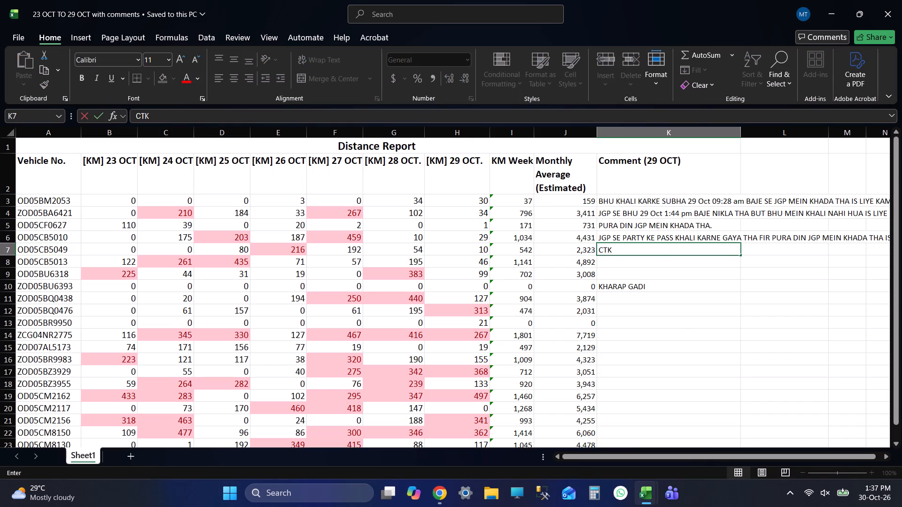
{"action": "key", "text": "alt+Tab"}
{"action": "scroll", "coordinate": [427, 395], "scroll_direction": "down", "scroll_amount": 3}
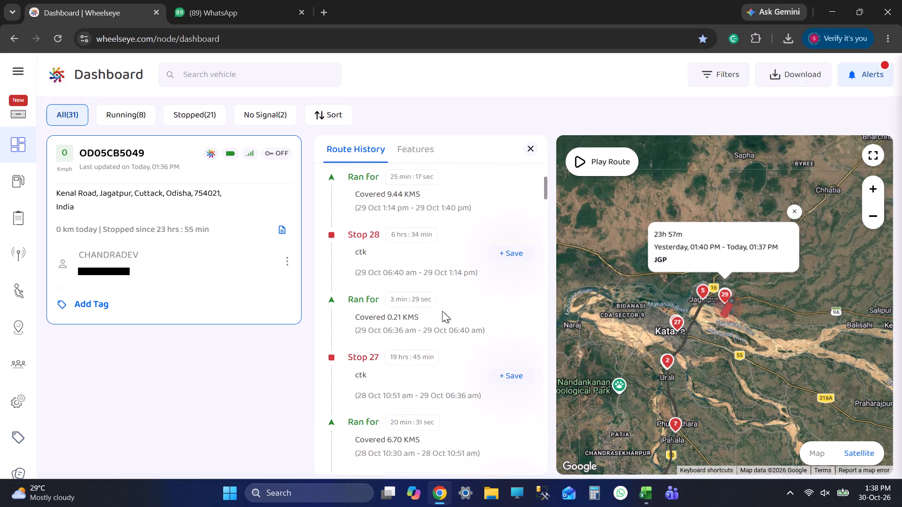
{"action": "left_click", "coordinate": [434, 261]}
{"action": "scroll", "coordinate": [729, 299], "scroll_direction": "up", "scroll_amount": 3}
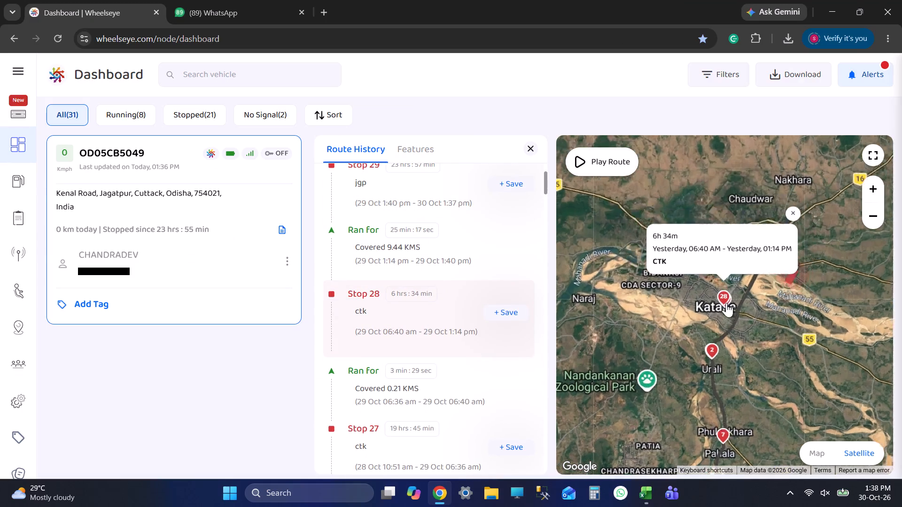
{"action": "scroll", "coordinate": [726, 303], "scroll_direction": "up", "scroll_amount": 10}
{"action": "key", "text": "alt+Tab"}
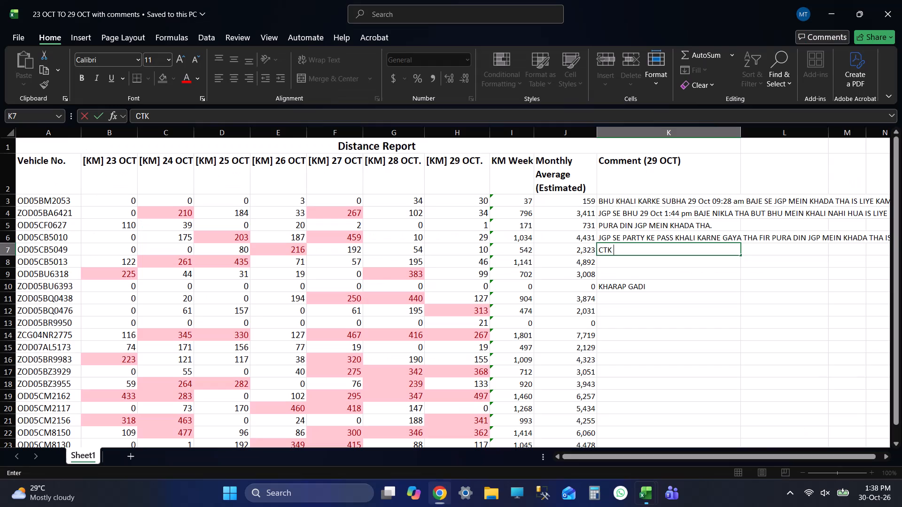
{"action": "type", "text": "MEIN"}
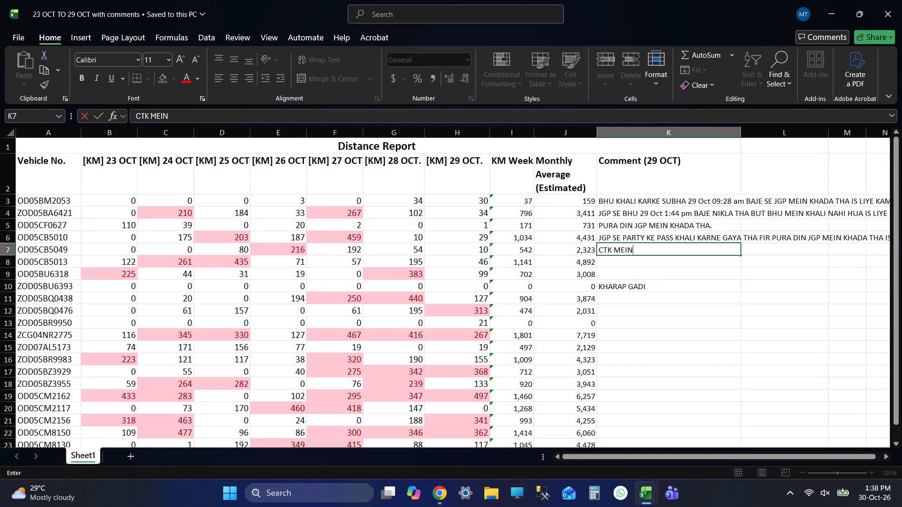
{"action": "key", "text": "space"}
{"action": "key", "text": "BackSpace"}
{"action": "key", "text": "BackSpace"}
{"action": "key", "text": "BackSpace"}
{"action": "key", "text": "BackSpace"}
{"action": "key", "text": "BackSpace"}
{"action": "type", "text": "GWN MEIN"}
{"action": "key", "text": "space"}
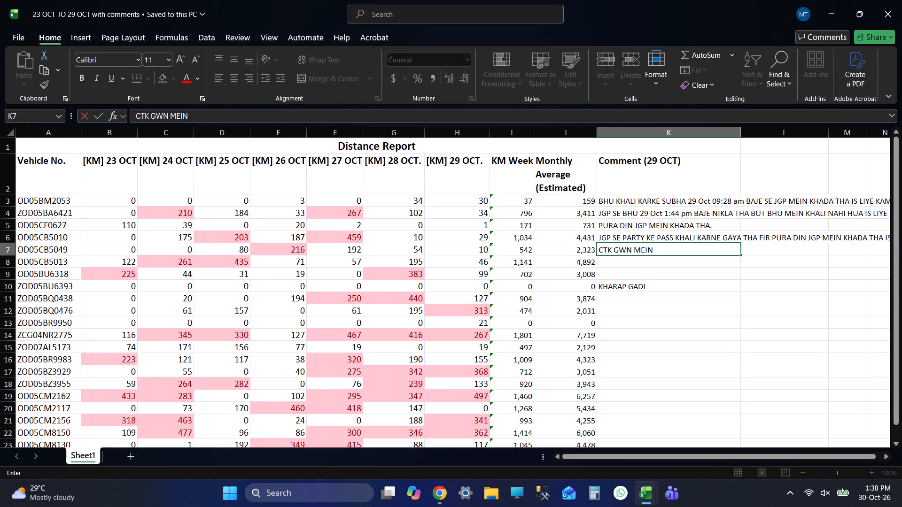
{"action": "type", "text": "KHALI"}
{"action": "key", "text": "space"}
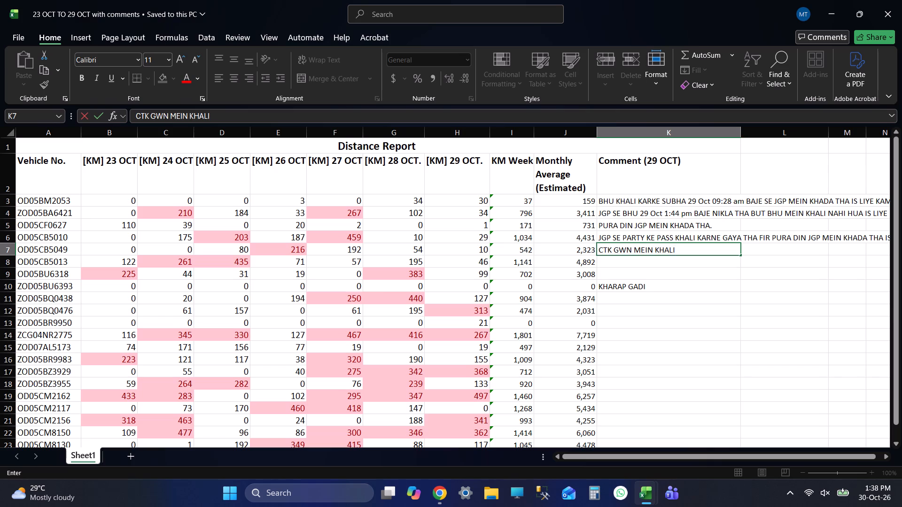
{"action": "key", "text": "k"}
{"action": "key", "text": "alt+Tab"}
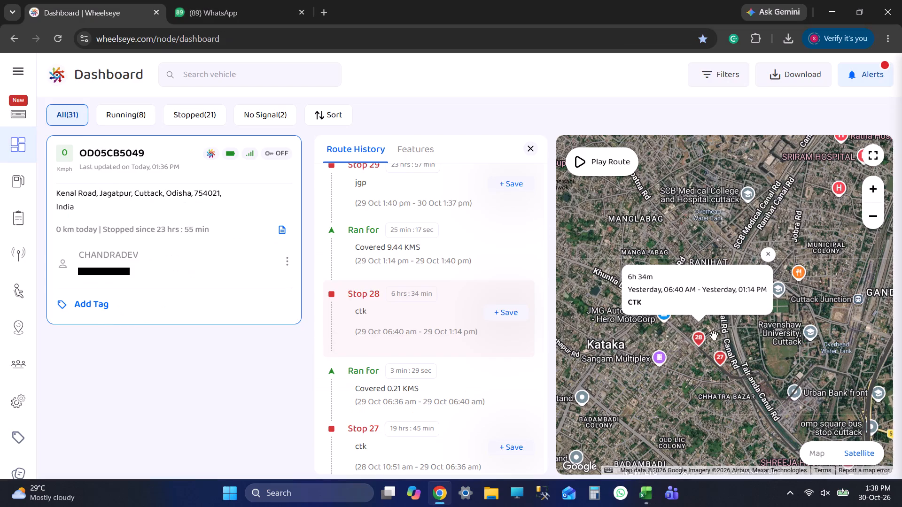
{"action": "scroll", "coordinate": [527, 354], "scroll_direction": "down", "scroll_amount": 2}
{"action": "left_click", "coordinate": [460, 347]}
{"action": "scroll", "coordinate": [684, 312], "scroll_direction": "up", "scroll_amount": 1}
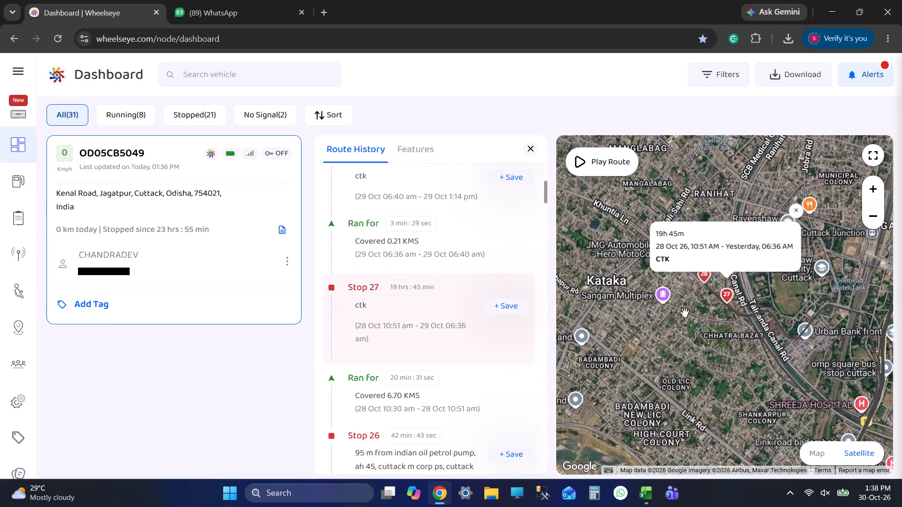
{"action": "scroll", "coordinate": [749, 316], "scroll_direction": "up", "scroll_amount": 4}
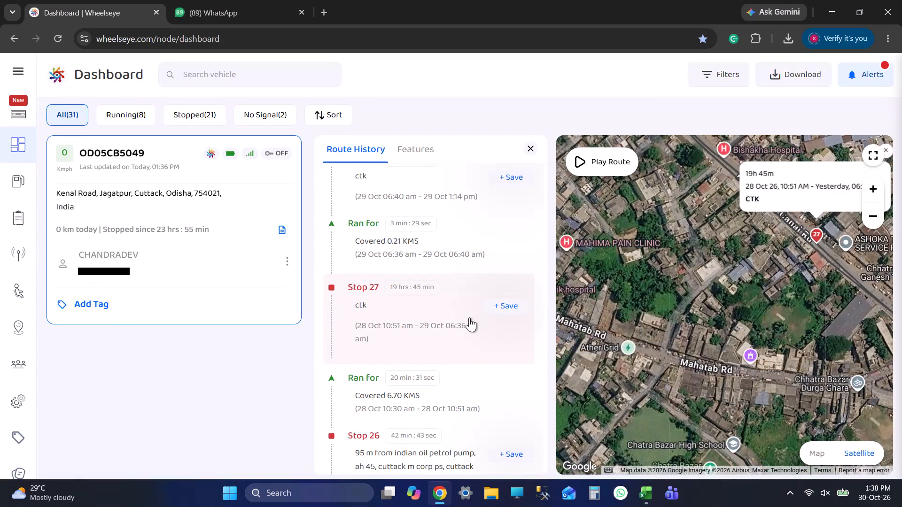
{"action": "scroll", "coordinate": [510, 322], "scroll_direction": "up", "scroll_amount": 2}
{"action": "left_click", "coordinate": [460, 310]}
{"action": "scroll", "coordinate": [460, 310], "scroll_direction": "up", "scroll_amount": 2}
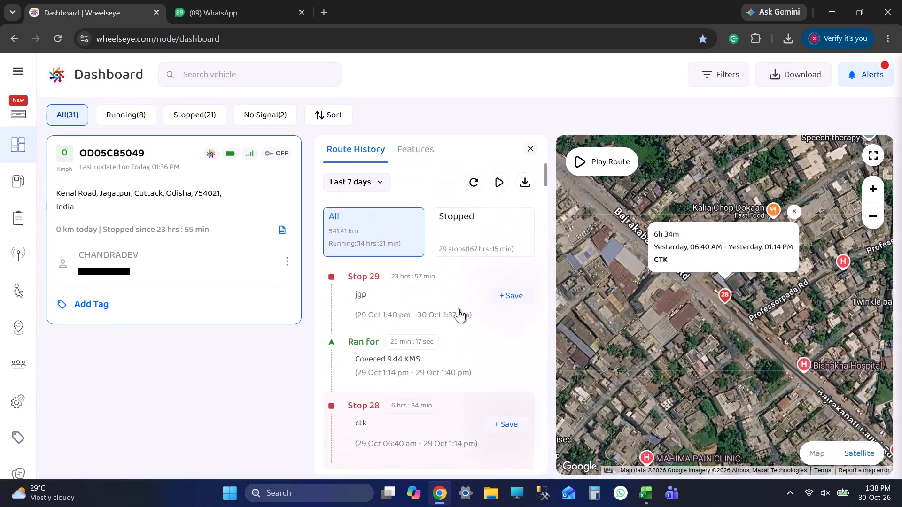
{"action": "left_click", "coordinate": [449, 292]}
{"action": "scroll", "coordinate": [462, 363], "scroll_direction": "down", "scroll_amount": 1}
{"action": "left_click", "coordinate": [429, 369]}
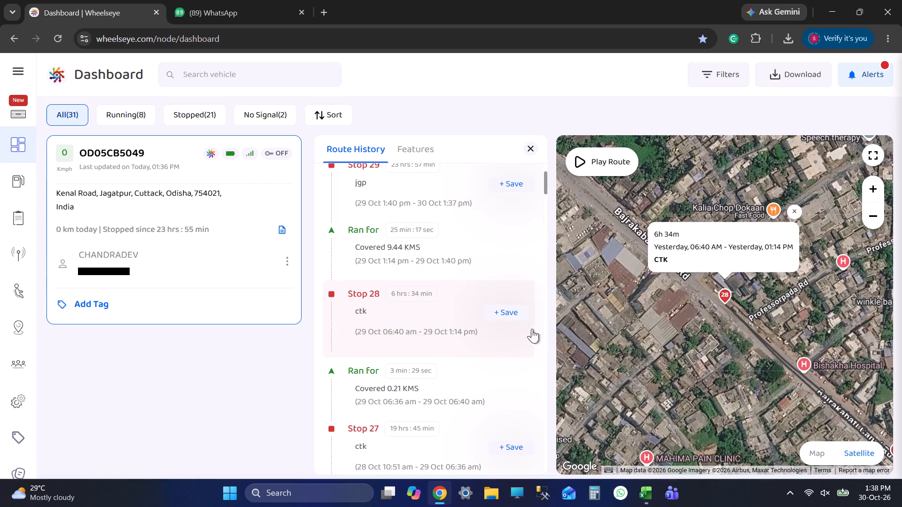
{"action": "scroll", "coordinate": [733, 318], "scroll_direction": "up", "scroll_amount": 1}
{"action": "scroll", "coordinate": [340, 316], "scroll_direction": "up", "scroll_amount": 3}
{"action": "left_click", "coordinate": [395, 298]}
Switch to the Excel Distance Report and rewrite the K7 comment after "CTK GWN" as "MEIN TIME LAGA".
{"action": "key", "text": "alt+Tab"}
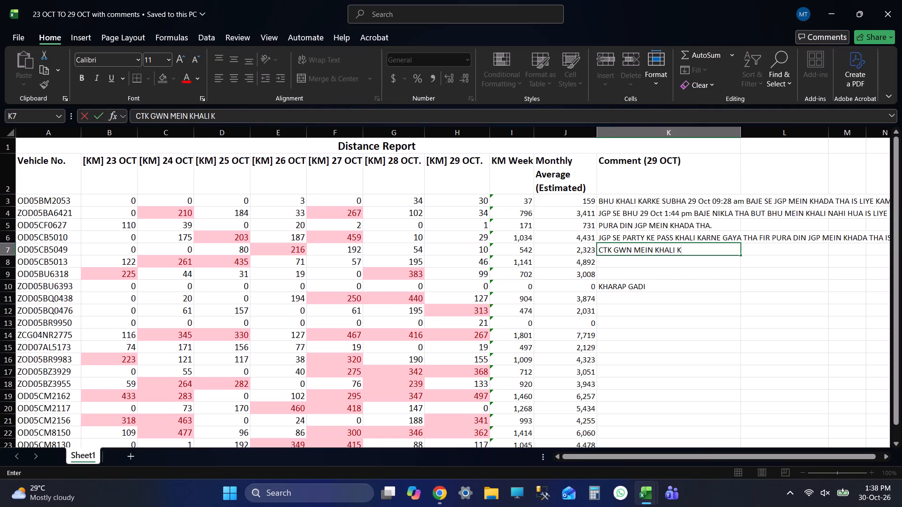
{"action": "key", "text": "BackSpace"}
{"action": "key", "text": "BackSpace"}
{"action": "key", "text": "BackSpace"}
{"action": "key", "text": "BackSpace"}
{"action": "key", "text": "BackSpace"}
{"action": "key", "text": "BackSpace"}
{"action": "key", "text": "BackSpace"}
{"action": "key", "text": "BackSpace"}
{"action": "key", "text": "BackSpace"}
{"action": "key", "text": "BackSpace"}
{"action": "key", "text": "BackSpace"}
{"action": "key", "text": "BackSpace"}
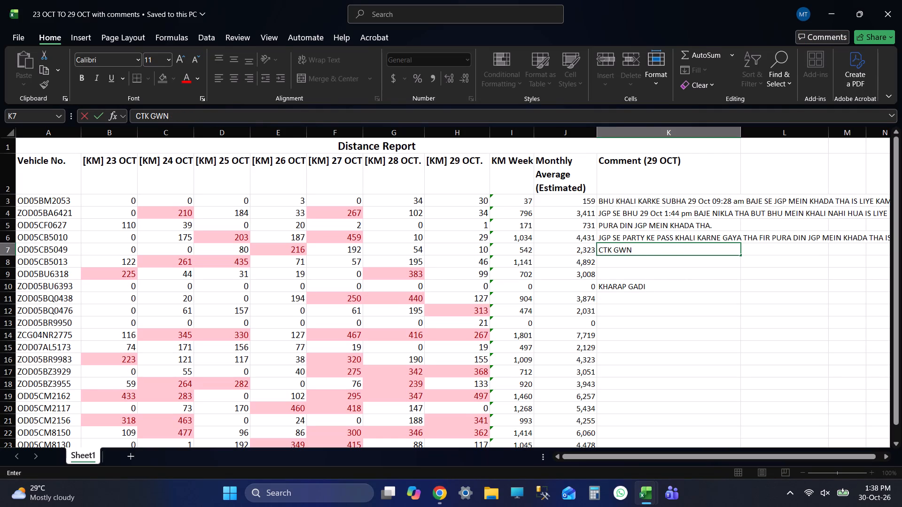
{"action": "type", "text": "MEIN TIME"}
{"action": "key", "text": "space"}
{"action": "type", "text": "LAGA"}
{"action": "key", "text": "space"}
{"action": "key", "text": "alt+Tab"}
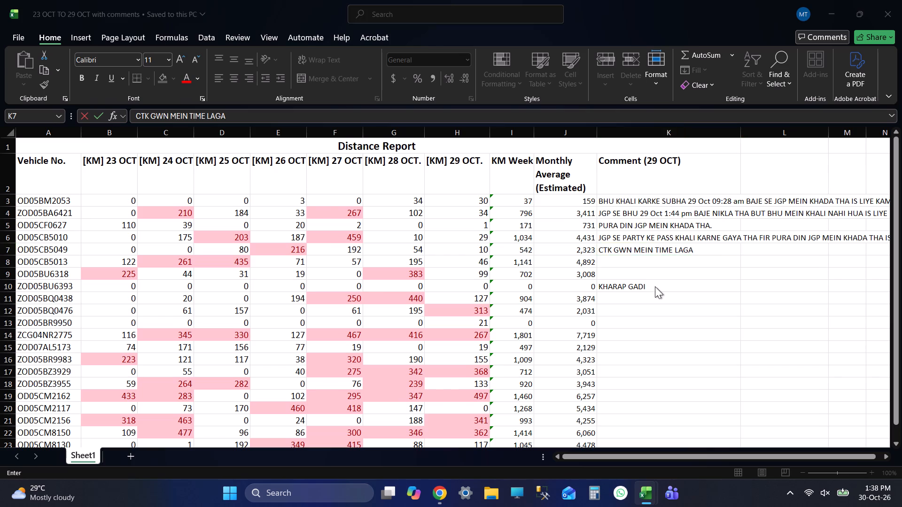
{"action": "key", "text": "alt+Tab"}
{"action": "key", "text": "alt+Tab"}
{"action": "key", "text": "alt+Tab"}
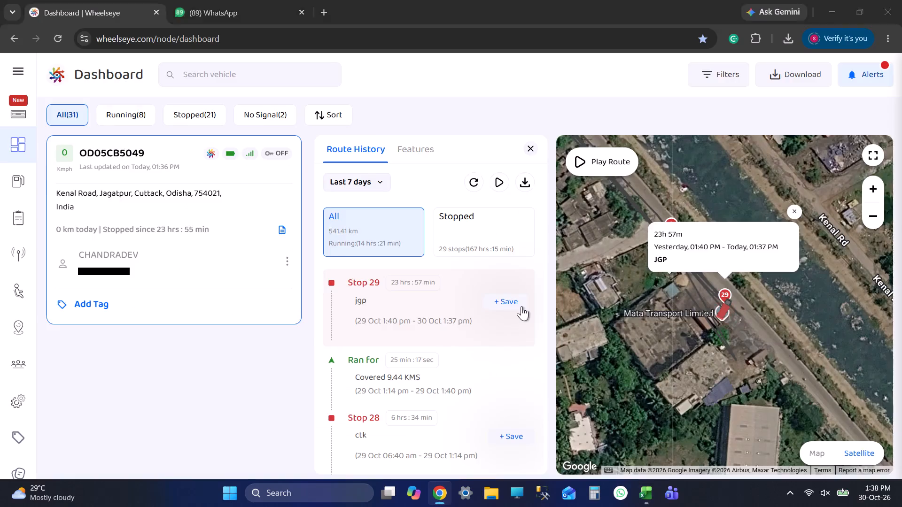
{"action": "key", "text": "alt+Tab"}
{"action": "scroll", "coordinate": [458, 368], "scroll_direction": "down", "scroll_amount": 2}
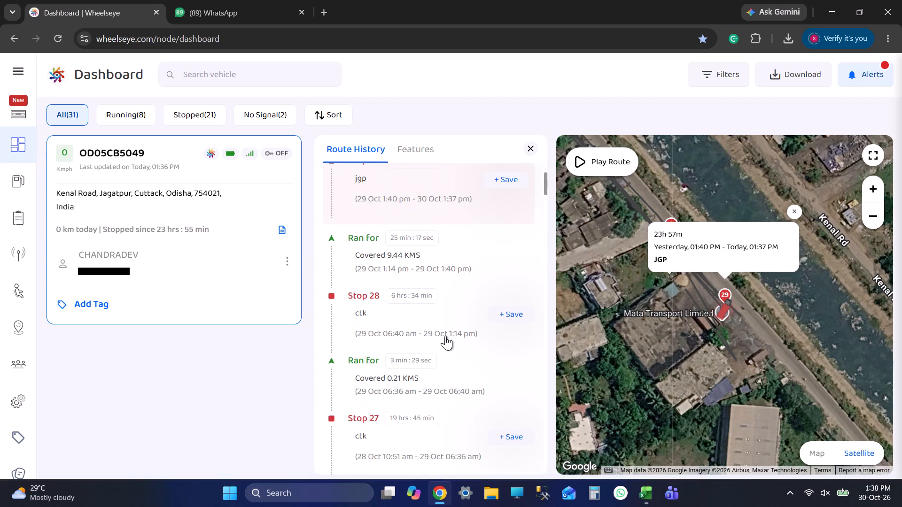
{"action": "left_click", "coordinate": [445, 336]}
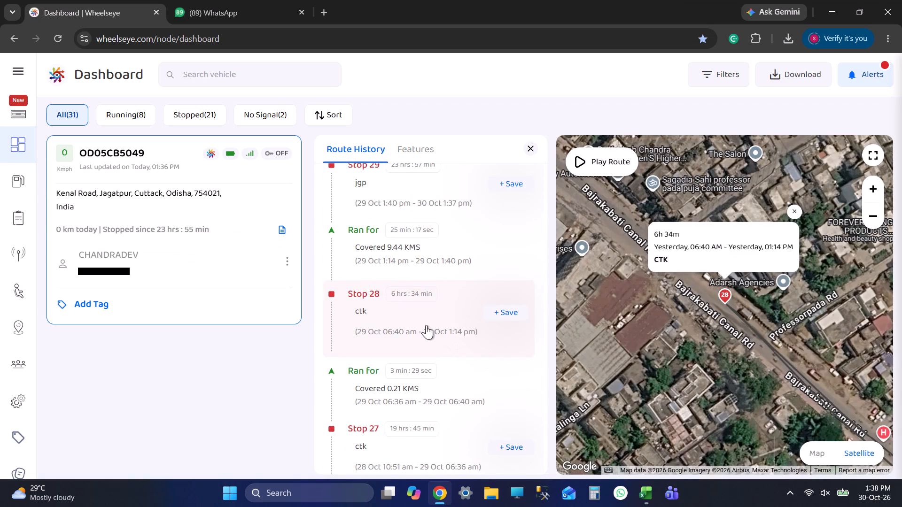
{"action": "left_click_drag", "start_coordinate": [426, 332], "coordinate": [470, 339]}
{"action": "left_click_drag", "start_coordinate": [423, 334], "coordinate": [429, 334]}
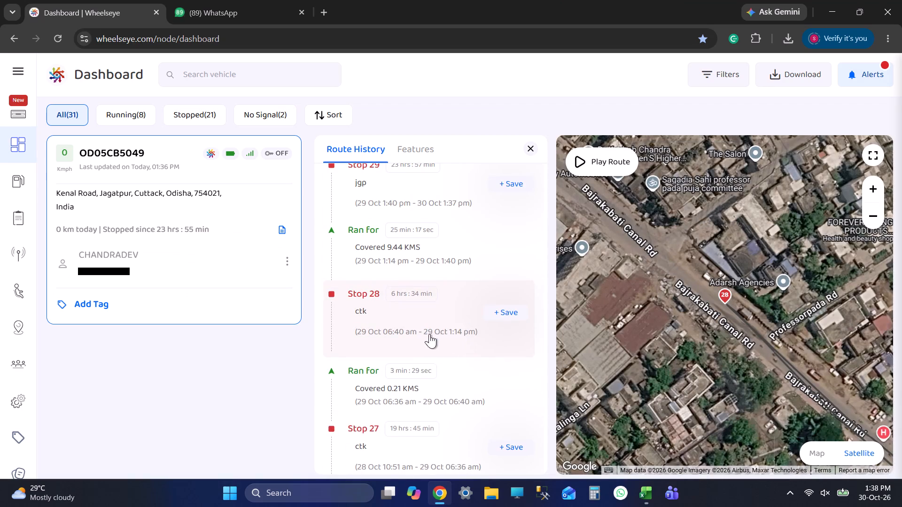
{"action": "left_click_drag", "start_coordinate": [429, 334], "coordinate": [466, 338]}
{"action": "left_click_drag", "start_coordinate": [425, 329], "coordinate": [479, 339]}
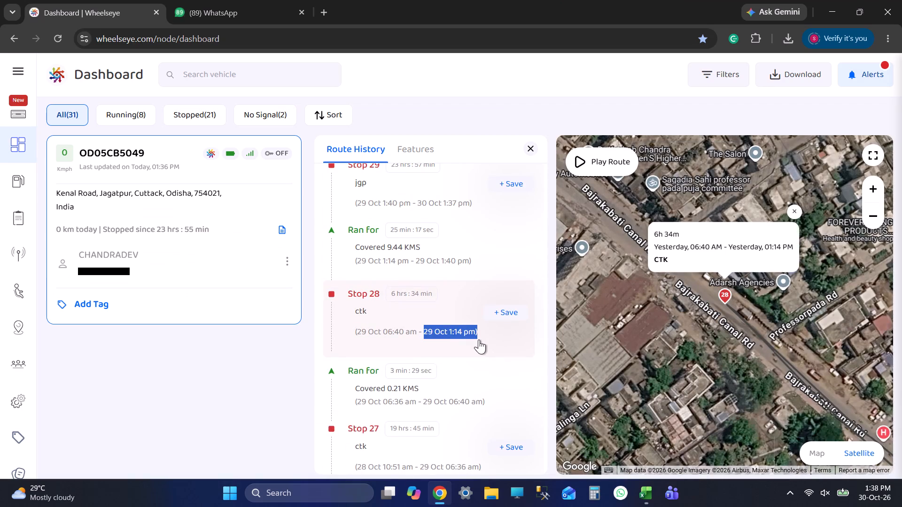
{"action": "left_click_drag", "start_coordinate": [479, 339], "coordinate": [474, 340]}
{"action": "key", "text": "ctrl+c"}
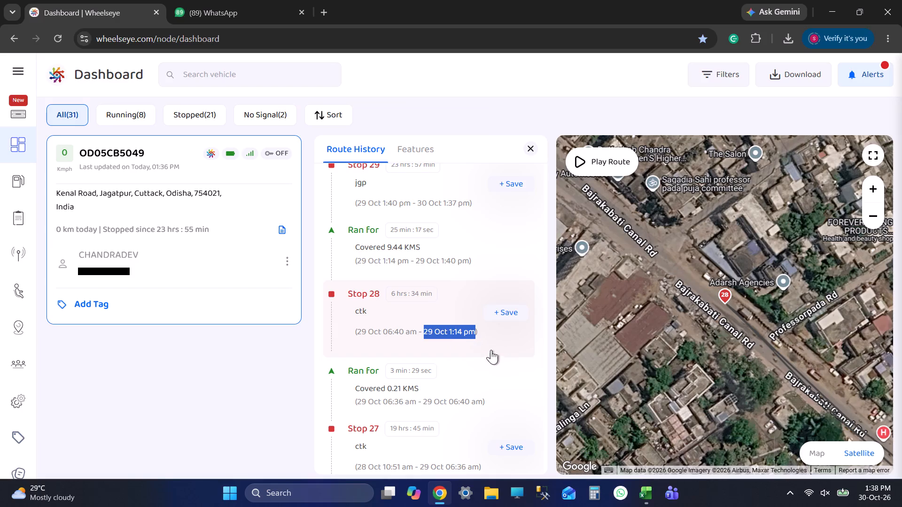
Switch to the Excel Distance Report, paste the copied time "29 Oct 1:14 pm" into K7's comment and add "BAJE".
{"action": "key", "text": "alt+Tab"}
{"action": "key", "text": "ctrl+v"}
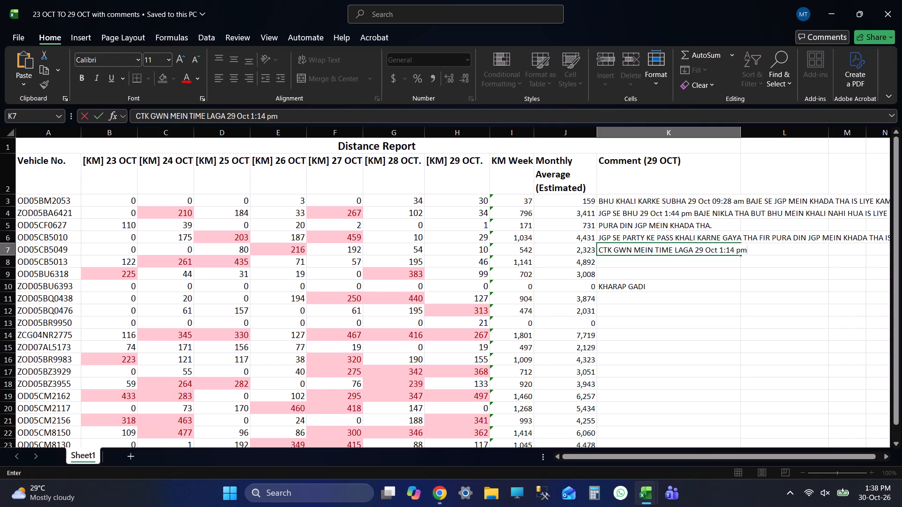
{"action": "key", "text": "space"}
{"action": "type", "text": "BAJE"}
{"action": "key", "text": "space"}
{"action": "key", "text": "alt+Tab"}
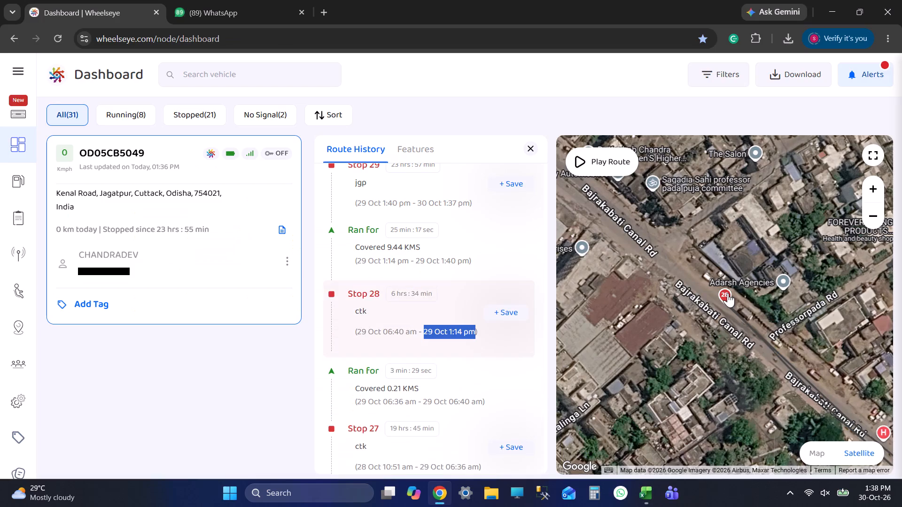
{"action": "scroll", "coordinate": [482, 329], "scroll_direction": "up", "scroll_amount": 2}
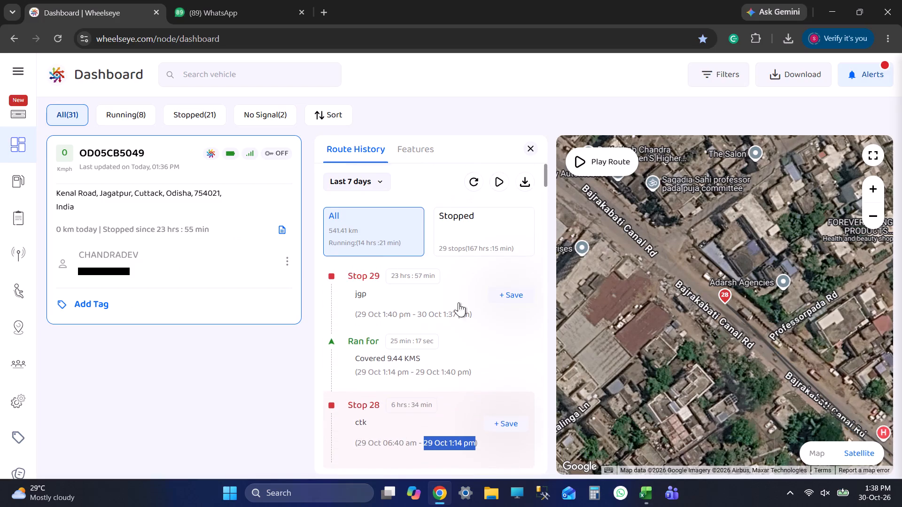
{"action": "left_click", "coordinate": [463, 299]}
{"action": "scroll", "coordinate": [711, 358], "scroll_direction": "down", "scroll_amount": 11}
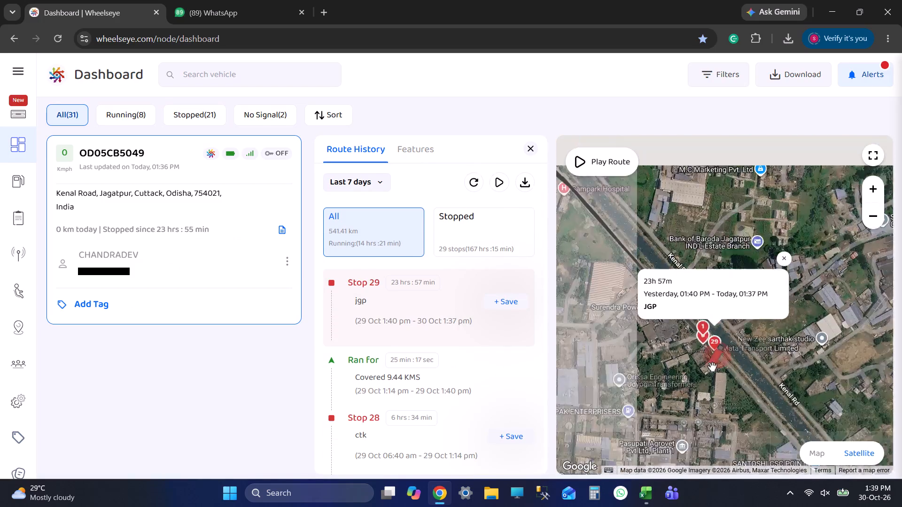
Switch to the Excel Distance Report and continue K7's comment with "JGP KE LIYE NIKLA THA".
{"action": "key", "text": "alt+Tab"}
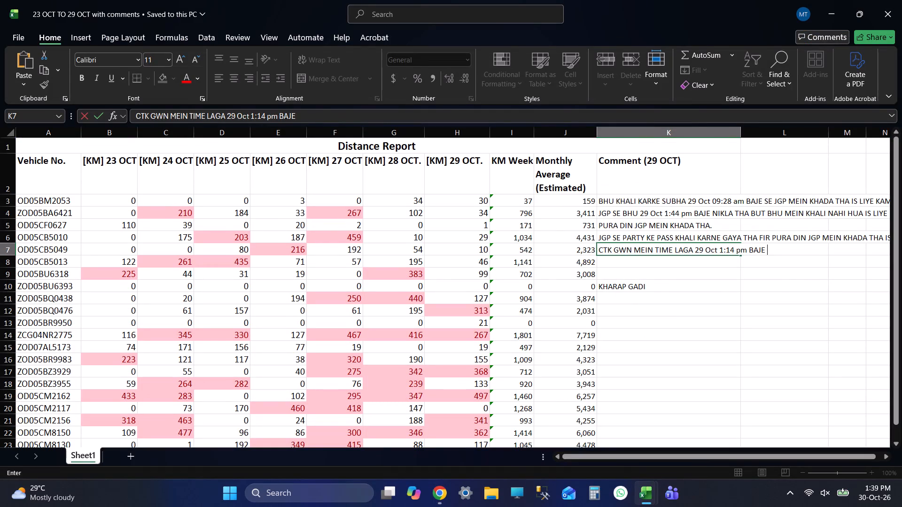
{"action": "type", "text": "JGP"}
{"action": "key", "text": "space"}
{"action": "type", "text": "KE LIYE"}
{"action": "key", "text": "space"}
{"action": "type", "text": "NIKLA THA"}
{"action": "key", "text": "space"}
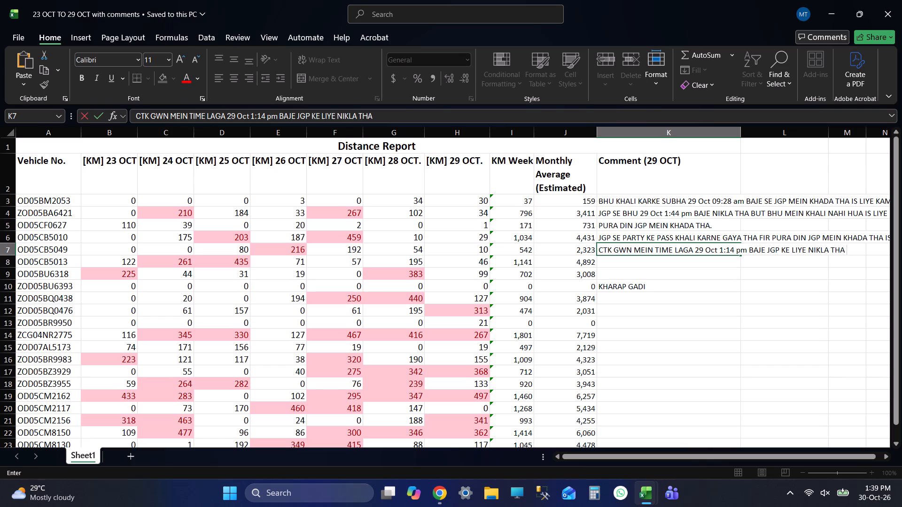
{"action": "key", "text": "alt+Tab"}
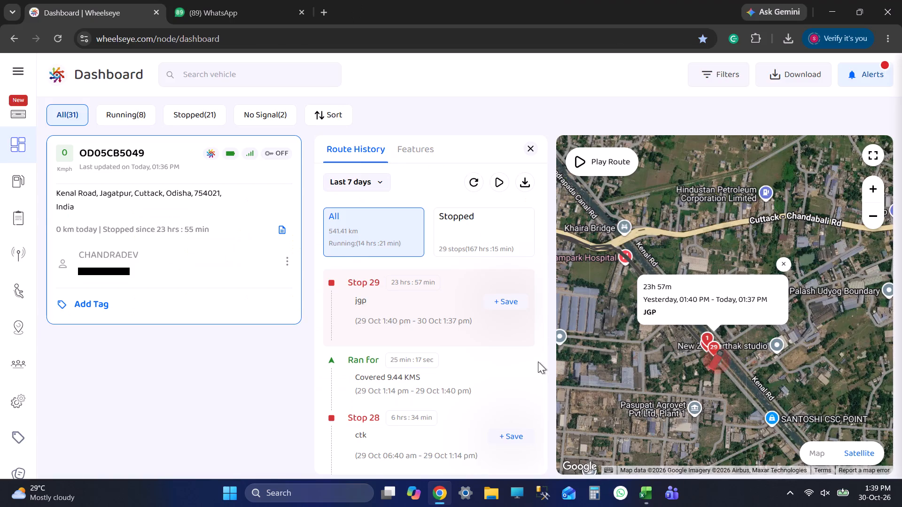
{"action": "key", "text": "alt+Tab"}
{"action": "type", "text": "FIR"}
{"action": "key", "text": "space"}
{"action": "type", "text": "PURA DIN JGP MEIN"}
{"action": "key", "text": "space"}
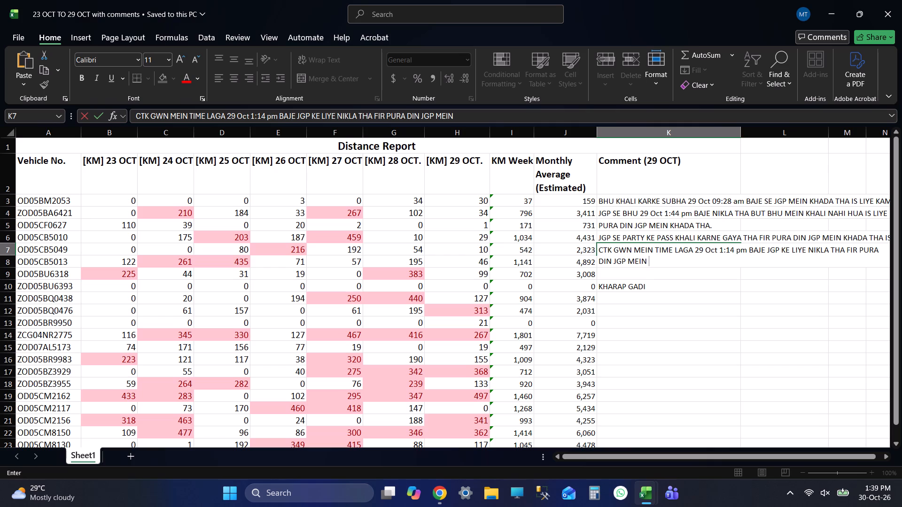
{"action": "type", "text": "KHADA THA IS LIYE KAM CHALA"}
{"action": "key", "text": "period"}
{"action": "key", "text": "Return"}
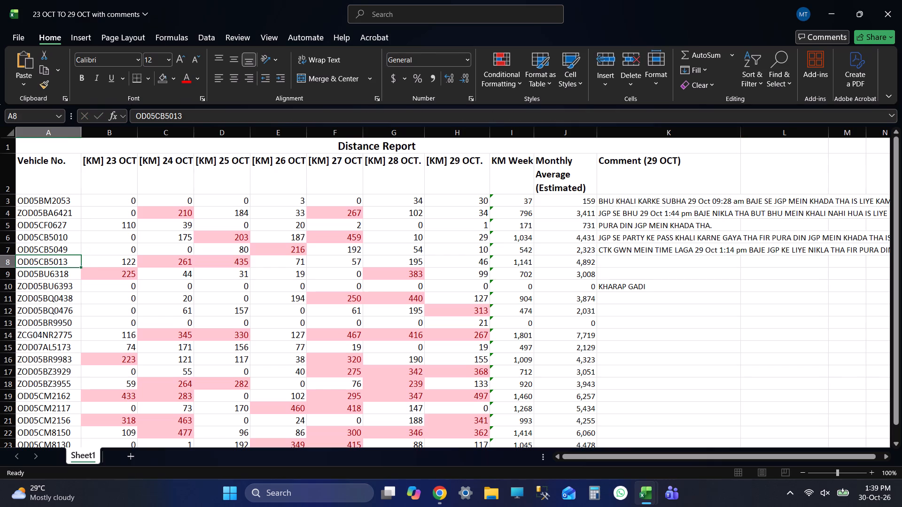
Review the finished comment in K7 and save the Distance Report workbook.
{"action": "left_click", "coordinate": [628, 253]}
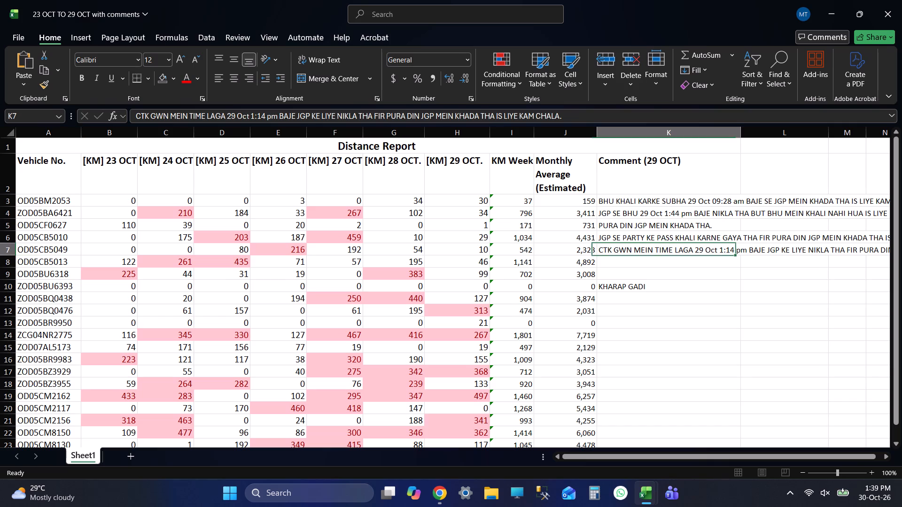
{"action": "key", "text": "Return"}
{"action": "key", "text": "ctrl+s"}
{"action": "key", "text": "ctrl+s"}
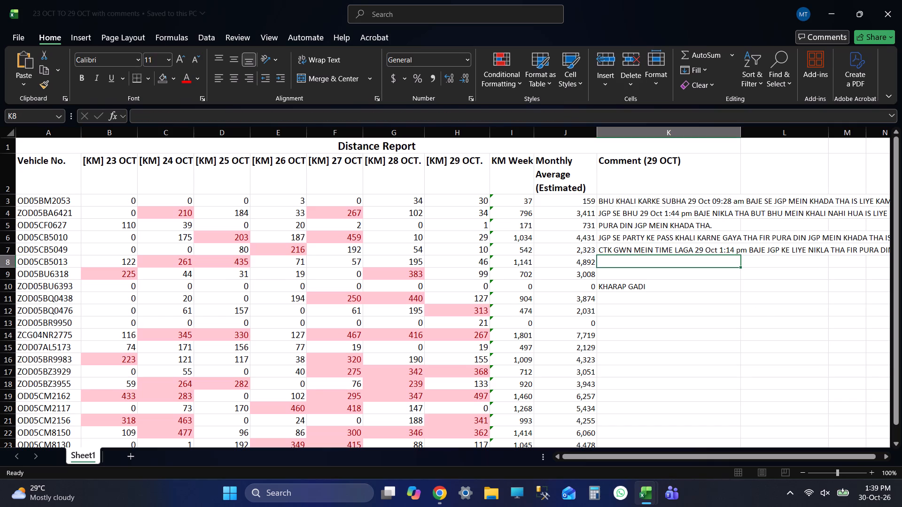
{"action": "key", "text": "ctrl+s"}
{"action": "key", "text": "ctrl+s"}
{"action": "key", "text": "ctrl+s"}
{"action": "key", "text": "ctrl+s"}
{"action": "key", "text": "ctrl+s"}
{"action": "key", "text": "ctrl+s"}
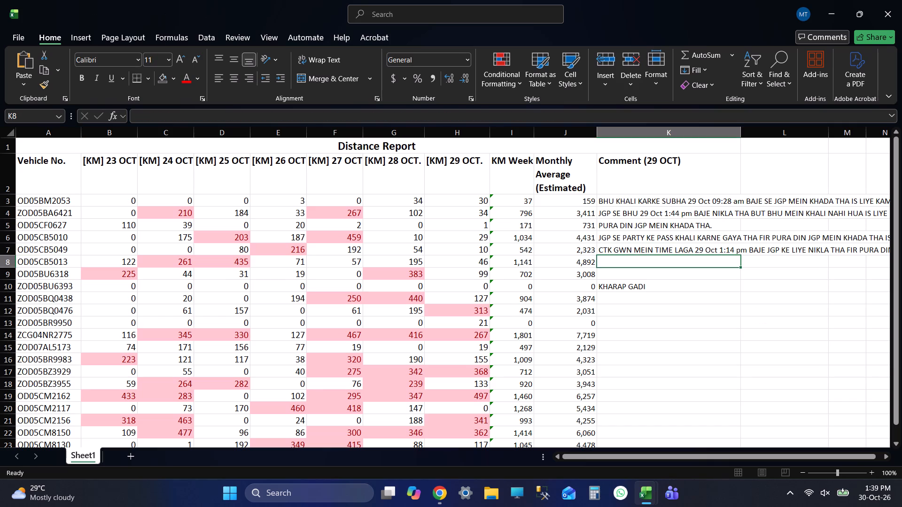
{"action": "key", "text": "ctrl+s"}
{"action": "key", "text": "ctrl+s"}
{"action": "key", "text": "ctrl+s"}
{"action": "left_click", "coordinate": [637, 243]}
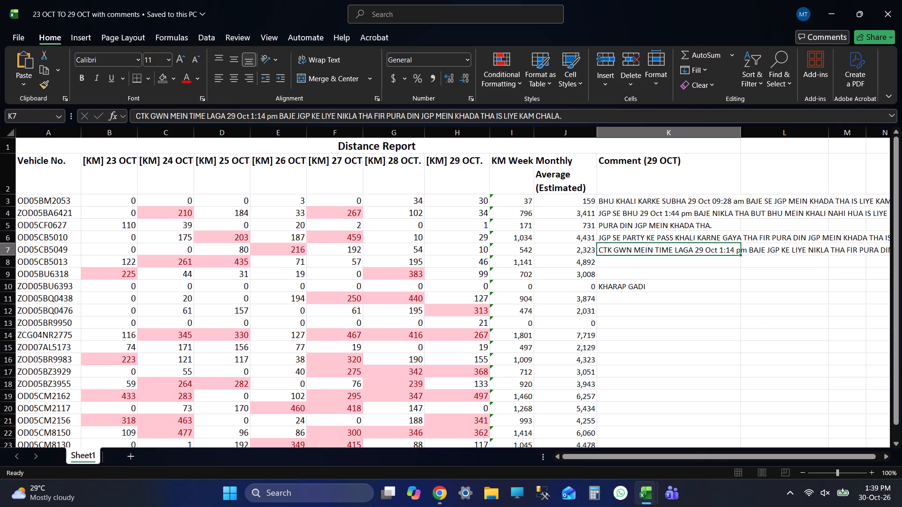
Save the Distance Report workbook.
{"action": "key", "text": "ctrl+s"}
{"action": "key", "text": "ctrl+s"}
{"action": "key", "text": "ctrl+s"}
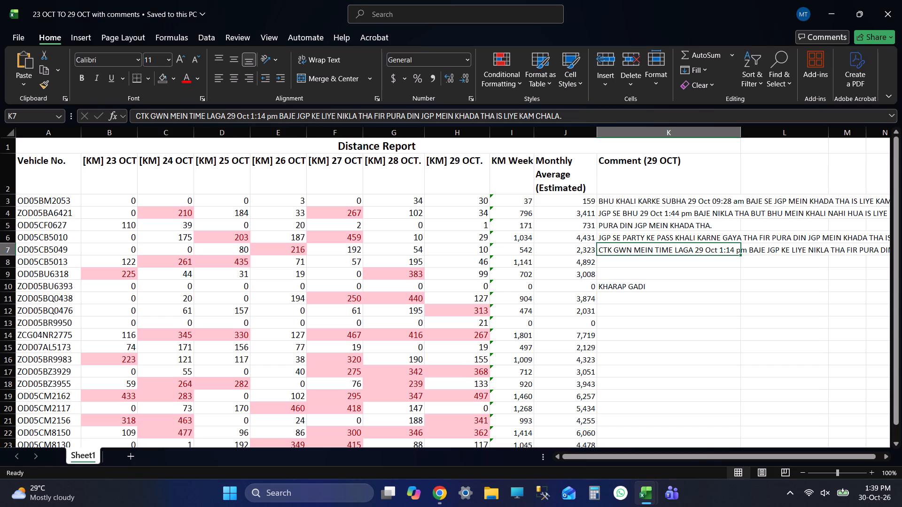
{"action": "key", "text": "Return"}
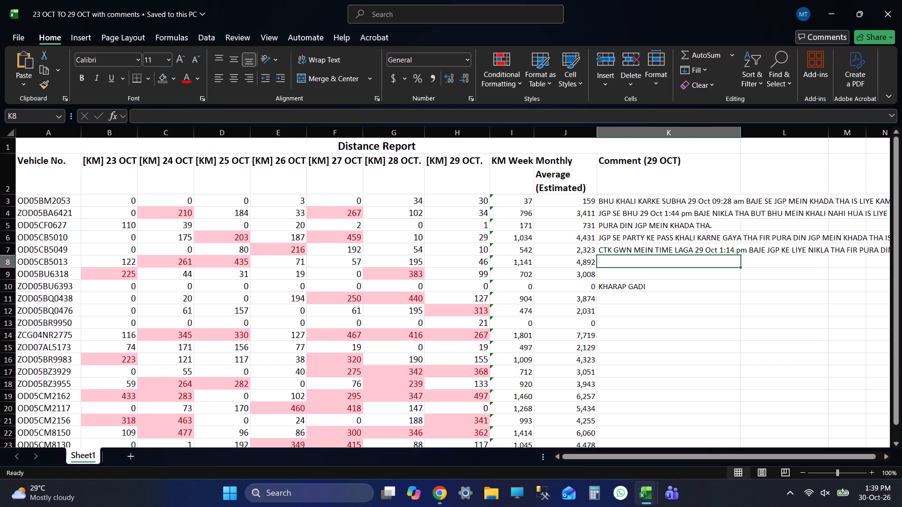
{"action": "key", "text": "ctrl+s"}
{"action": "key", "text": "shift+Tab"}
{"action": "key", "text": "shift+Tab"}
{"action": "key", "text": "shift+Tab"}
{"action": "key", "text": "shift+Tab"}
{"action": "key", "text": "shift+Tab"}
{"action": "key", "text": "shift+Tab"}
{"action": "key", "text": "shift+Tab"}
{"action": "key", "text": "shift+Tab"}
{"action": "key", "text": "shift+Tab"}
{"action": "key", "text": "shift+Tab"}
{"action": "key", "text": "shift+Tab"}
{"action": "key", "text": "shift+Tab"}
{"action": "key", "text": "shift+Tab"}
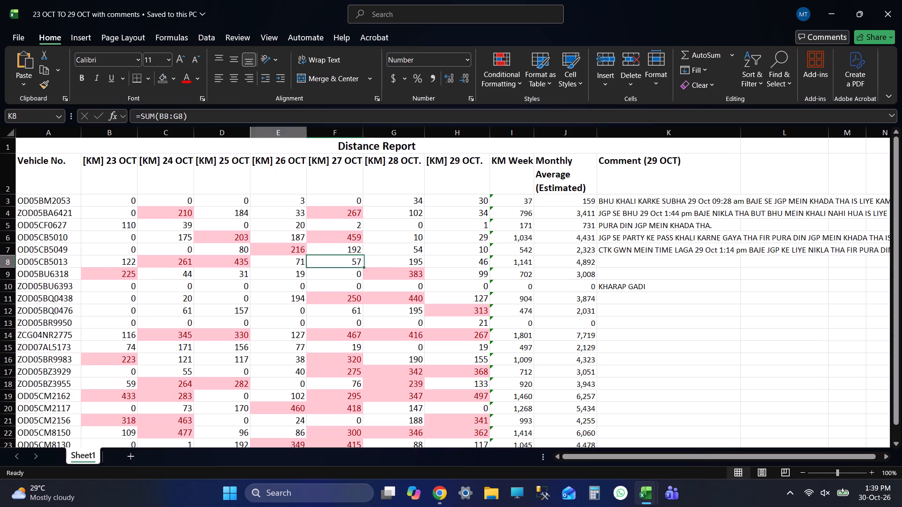
{"action": "key", "text": "ctrl+c"}
{"action": "key", "text": "alt+Tab"}
{"action": "left_click", "coordinate": [282, 77]}
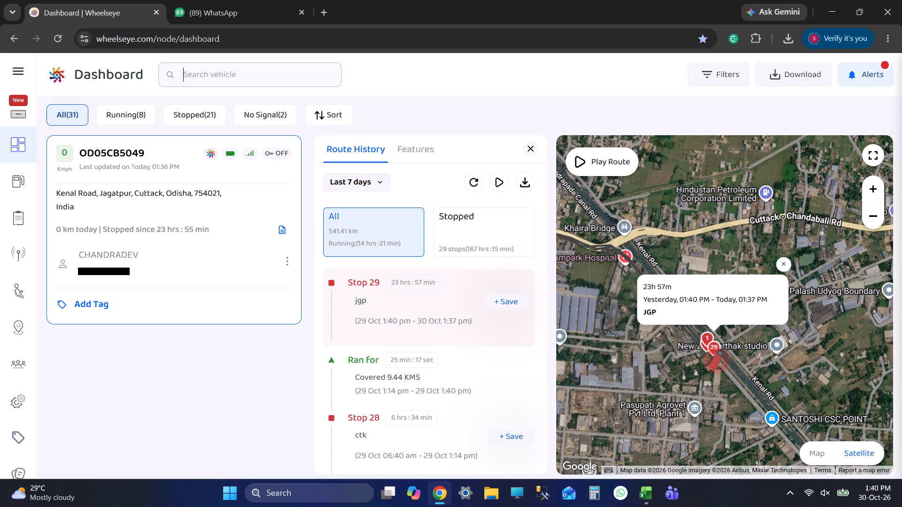
{"action": "key", "text": "ctrl+v"}
{"action": "key", "text": "Return"}
{"action": "left_click", "coordinate": [149, 192]}
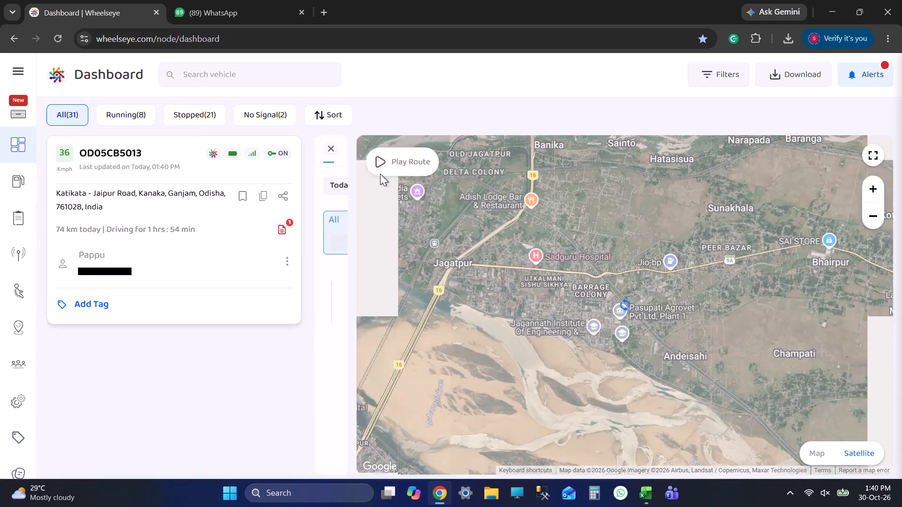
{"action": "left_click", "coordinate": [347, 177]}
{"action": "left_click", "coordinate": [386, 303]}
{"action": "left_click", "coordinate": [467, 368]}
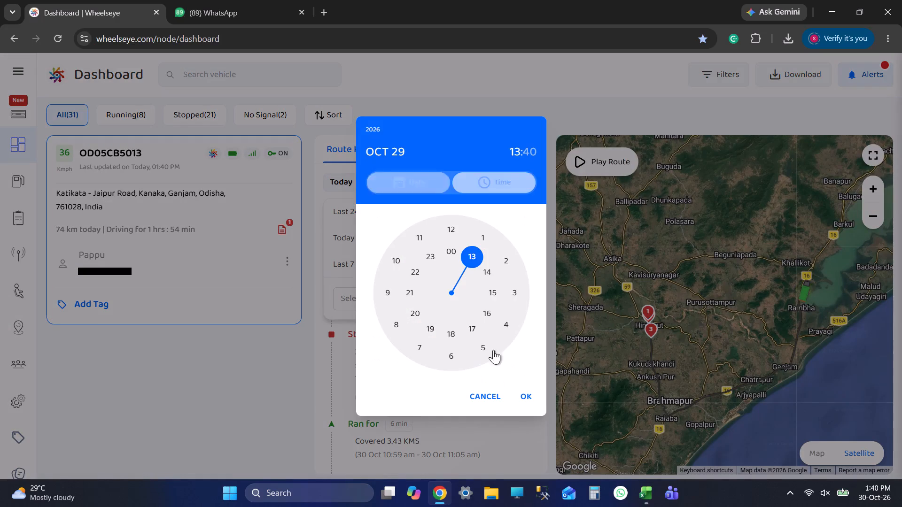
{"action": "left_click", "coordinate": [449, 251]}
{"action": "left_click", "coordinate": [451, 229]}
{"action": "left_click", "coordinate": [531, 392]}
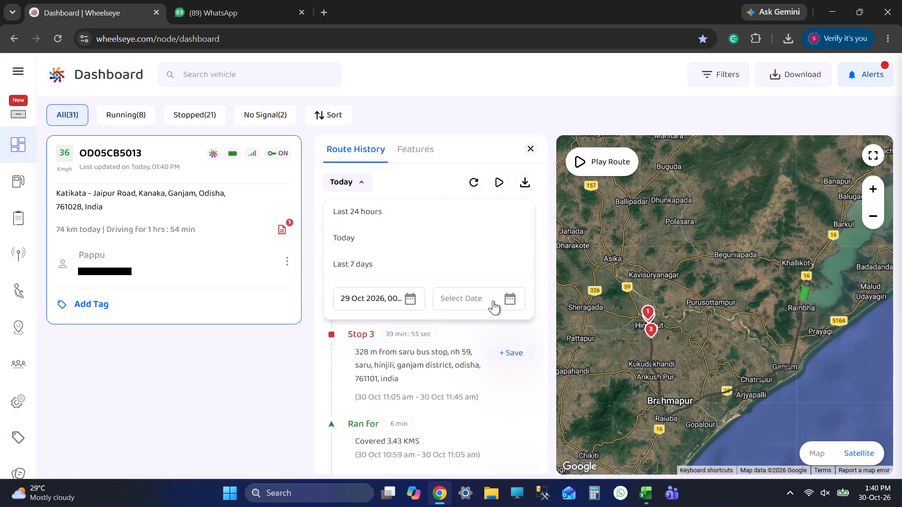
{"action": "left_click", "coordinate": [493, 300]}
{"action": "left_click", "coordinate": [471, 358]}
{"action": "left_click", "coordinate": [428, 262]}
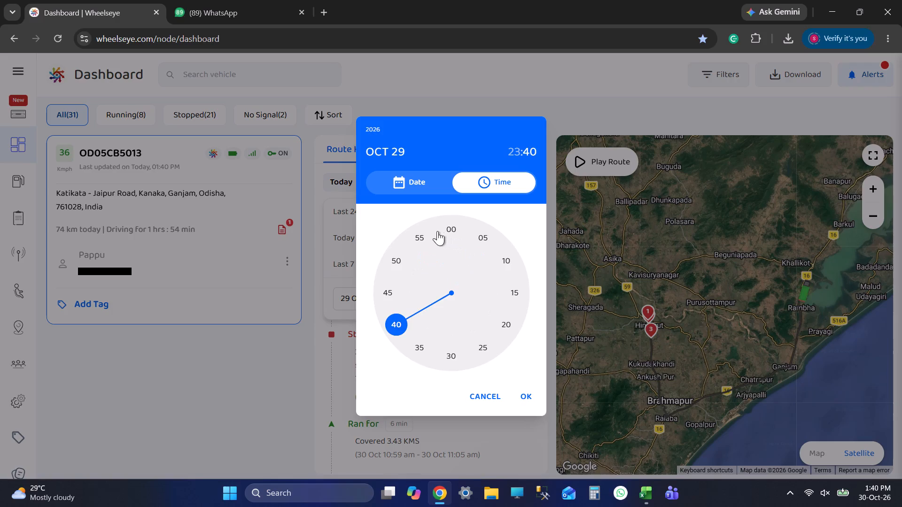
{"action": "left_click", "coordinate": [443, 227]}
{"action": "left_click", "coordinate": [524, 394]}
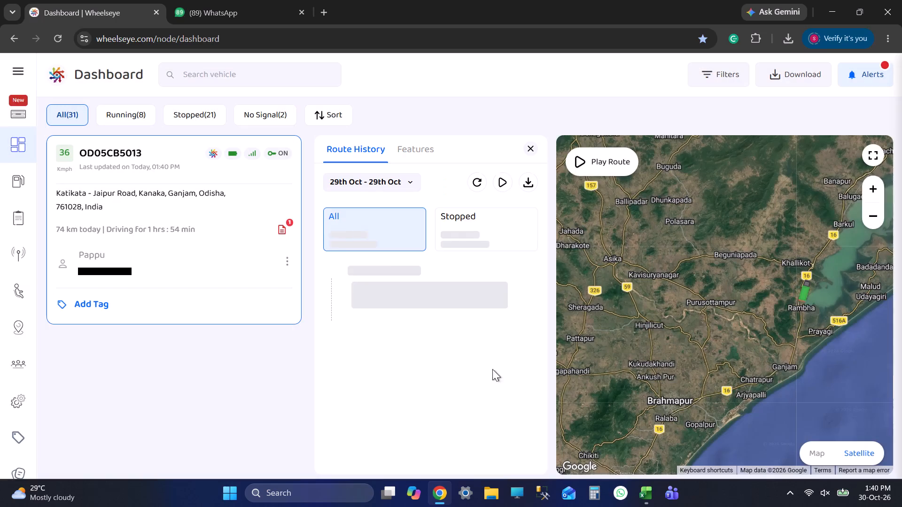
{"action": "scroll", "coordinate": [468, 383], "scroll_direction": "down", "scroll_amount": 1}
{"action": "scroll", "coordinate": [471, 394], "scroll_direction": "up", "scroll_amount": 1}
{"action": "scroll", "coordinate": [472, 397], "scroll_direction": "down", "scroll_amount": 5}
{"action": "scroll", "coordinate": [472, 398], "scroll_direction": "up", "scroll_amount": 1}
{"action": "scroll", "coordinate": [472, 398], "scroll_direction": "down", "scroll_amount": 15}
{"action": "scroll", "coordinate": [472, 433], "scroll_direction": "up", "scroll_amount": 1}
{"action": "scroll", "coordinate": [472, 442], "scroll_direction": "down", "scroll_amount": 1}
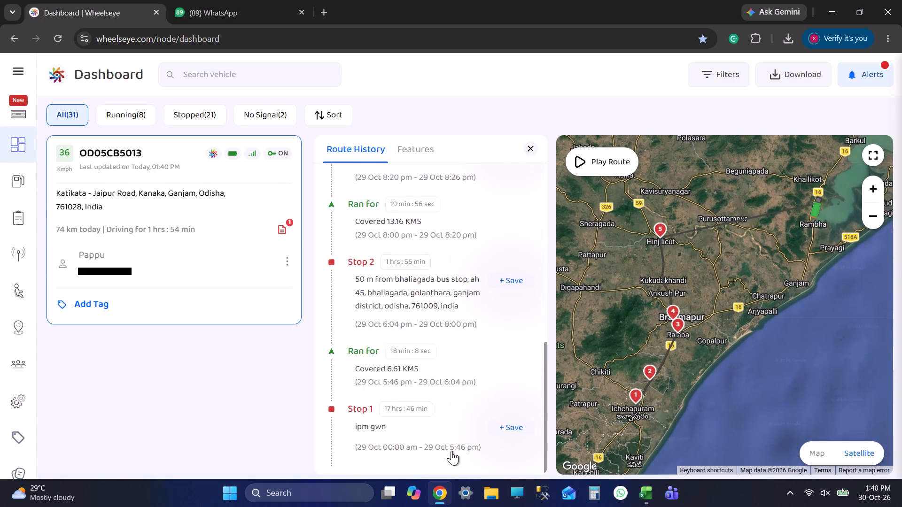
{"action": "left_click", "coordinate": [451, 451]}
{"action": "left_click", "coordinate": [437, 277]}
{"action": "scroll", "coordinate": [692, 303], "scroll_direction": "up", "scroll_amount": 3}
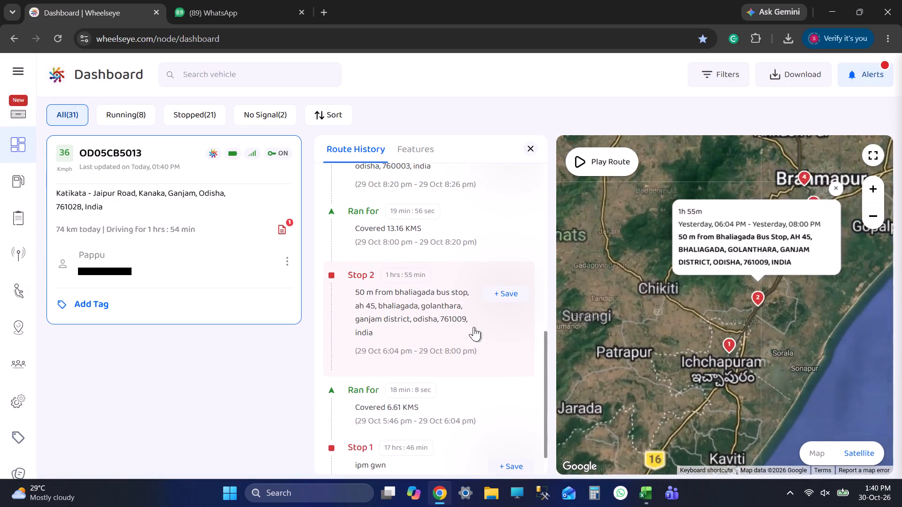
{"action": "scroll", "coordinate": [445, 323], "scroll_direction": "up", "scroll_amount": 3}
{"action": "left_click", "coordinate": [446, 315]}
{"action": "scroll", "coordinate": [446, 315], "scroll_direction": "up", "scroll_amount": 2}
{"action": "left_click", "coordinate": [446, 311]}
{"action": "scroll", "coordinate": [450, 310], "scroll_direction": "up", "scroll_amount": 3}
{"action": "left_click", "coordinate": [450, 310]}
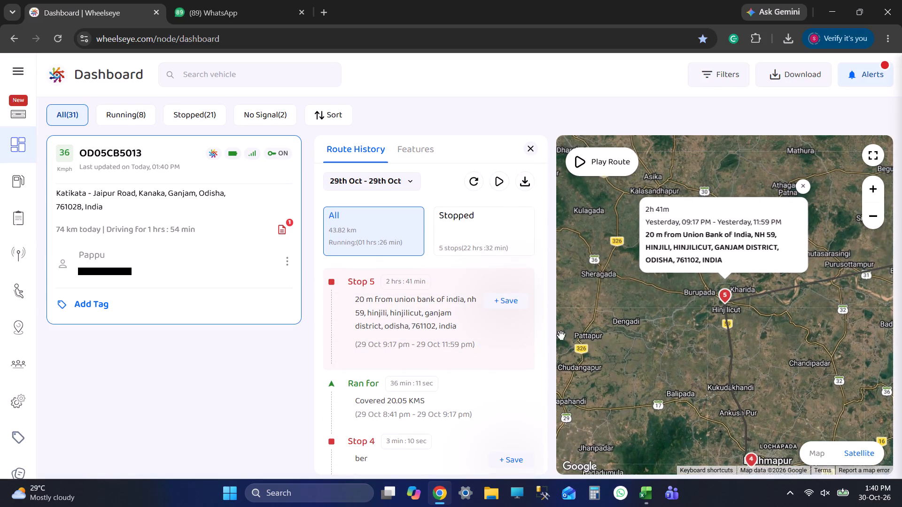
{"action": "scroll", "coordinate": [484, 356], "scroll_direction": "down", "scroll_amount": 15}
{"action": "left_click", "coordinate": [433, 423]}
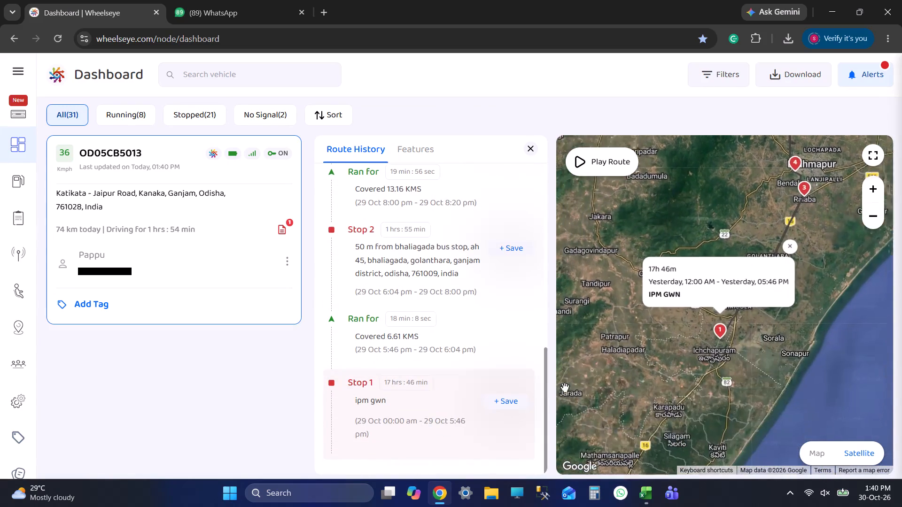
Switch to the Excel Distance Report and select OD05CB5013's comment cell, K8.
{"action": "key", "text": "alt+Tab"}
{"action": "key", "text": "Tab"}
{"action": "key", "text": "Tab"}
{"action": "key", "text": "Tab"}
{"action": "key", "text": "Tab"}
{"action": "key", "text": "Tab"}
{"action": "key", "text": "Tab"}
{"action": "key", "text": "Tab"}
{"action": "key", "text": "Tab"}
{"action": "key", "text": "Tab"}
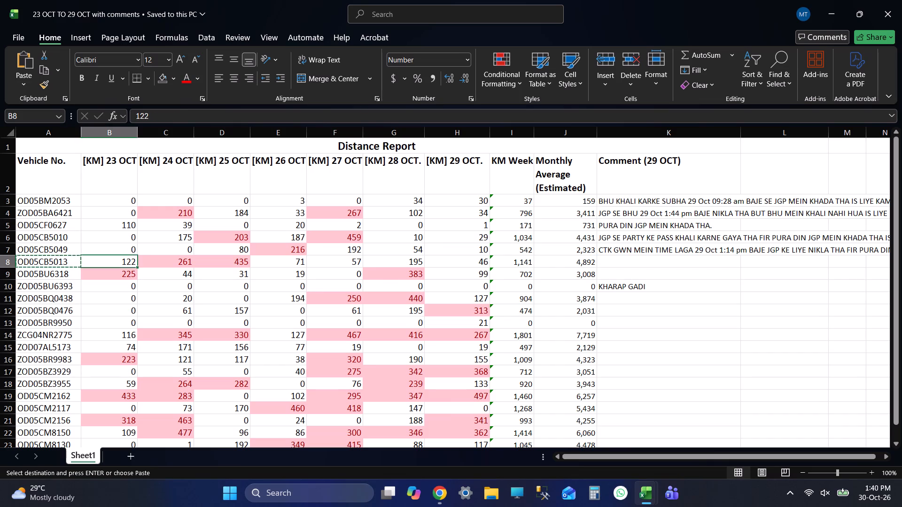
{"action": "key", "text": "Tab"}
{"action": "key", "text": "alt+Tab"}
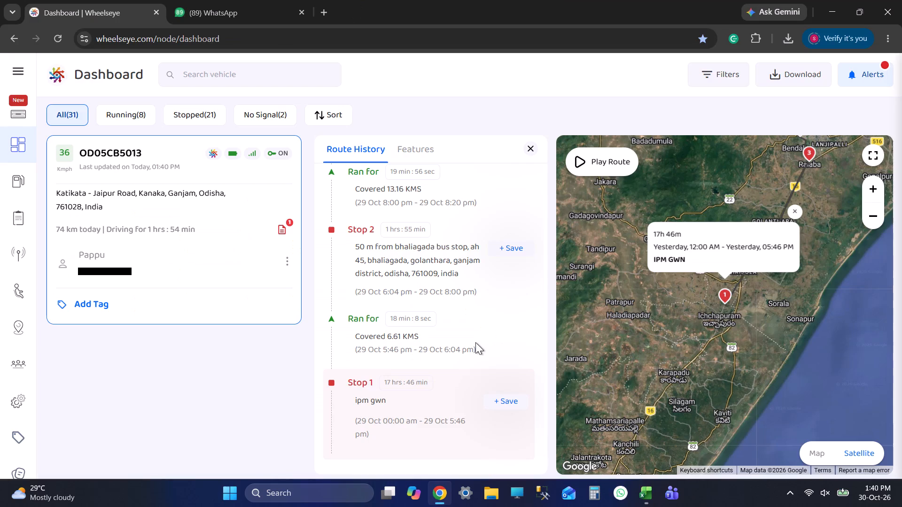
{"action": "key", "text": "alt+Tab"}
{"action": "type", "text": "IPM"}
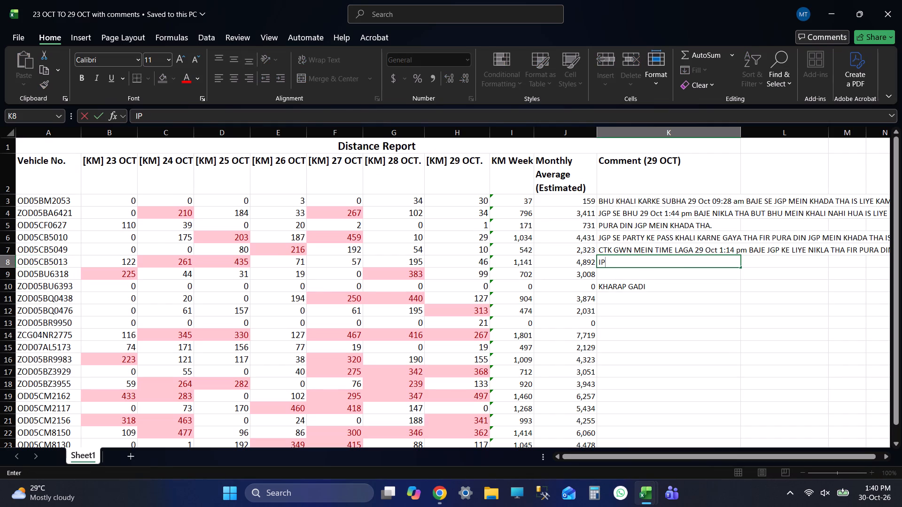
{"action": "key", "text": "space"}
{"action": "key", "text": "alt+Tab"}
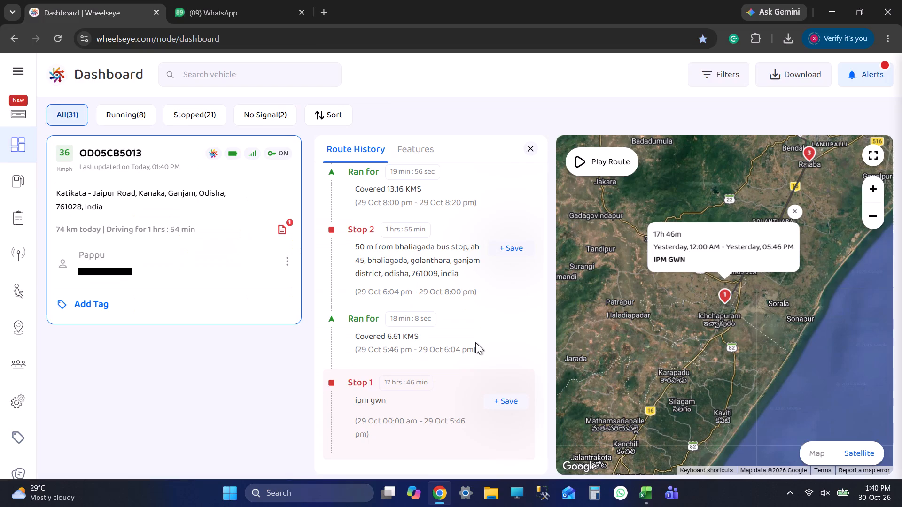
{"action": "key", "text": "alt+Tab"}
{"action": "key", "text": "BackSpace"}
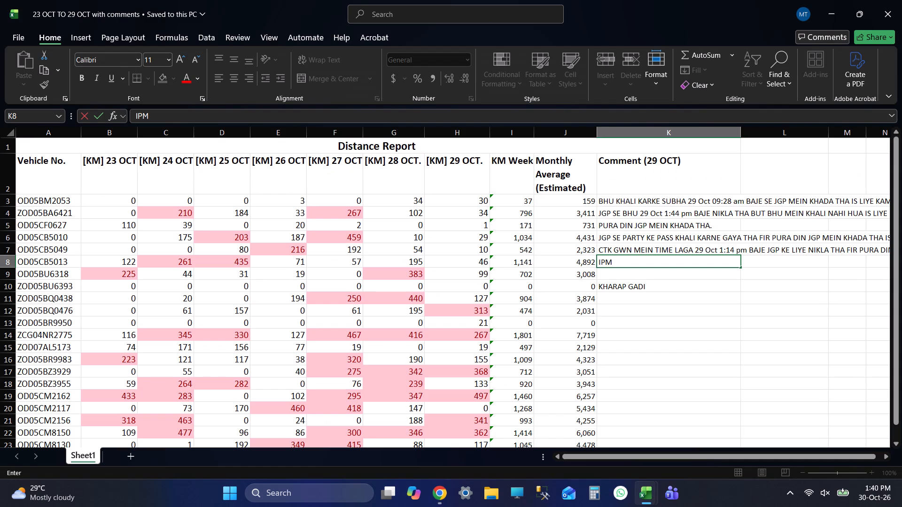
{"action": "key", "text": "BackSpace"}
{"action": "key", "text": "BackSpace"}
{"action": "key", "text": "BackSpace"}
Enter the comment "BER NO ENTRY KE WAJE SE KAM CHALA." in K8 and save the workbook.
{"action": "type", "text": "BER NO ENTRY"}
{"action": "key", "text": "space"}
{"action": "type", "text": "KE"}
{"action": "key", "text": "space"}
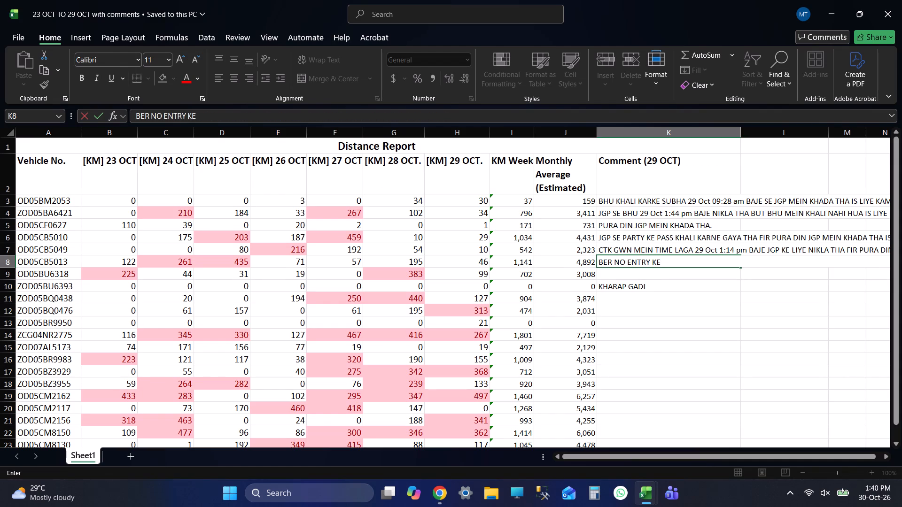
{"action": "type", "text": "WAJE SE KAM CHALA"}
{"action": "key", "text": "period"}
{"action": "key", "text": "Return"}
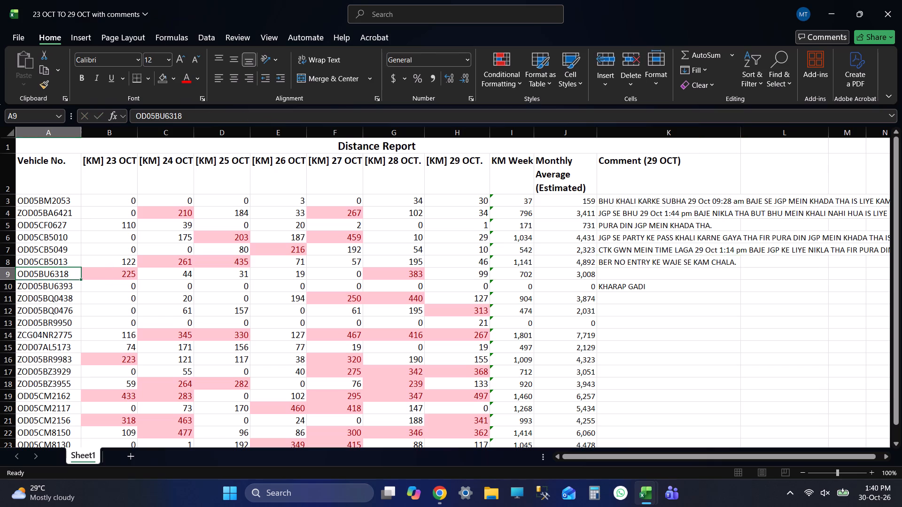
{"action": "key", "text": "ctrl+s"}
In K8's comment, add "IPM SE LOAD KARKE" at the beginning, expand "BER" to "BERHAMPUR", and save the workbook.
{"action": "left_click", "coordinate": [616, 260]}
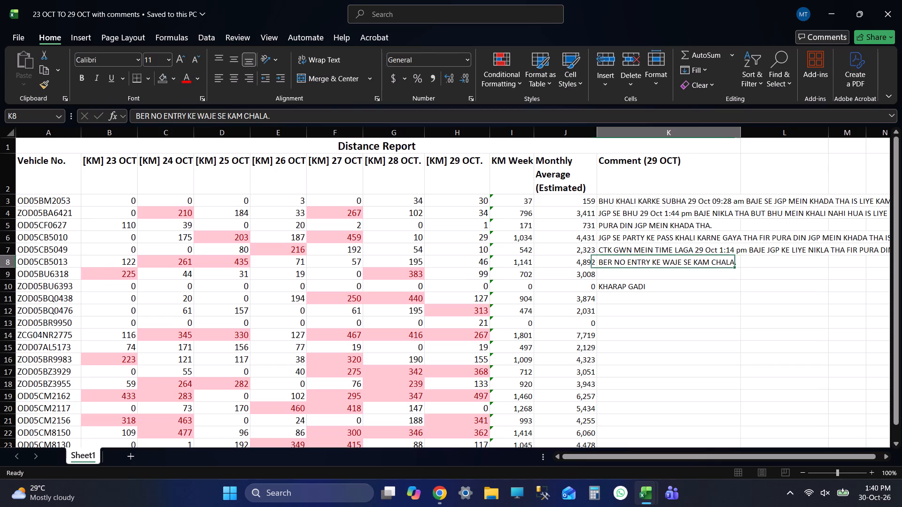
{"action": "left_click", "coordinate": [135, 113]}
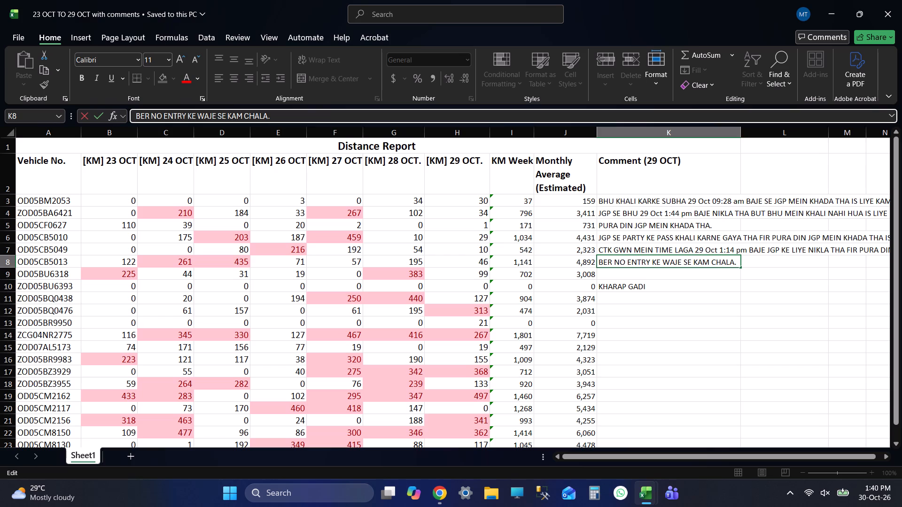
{"action": "type", "text": "IPM SE LOAD KARKE"}
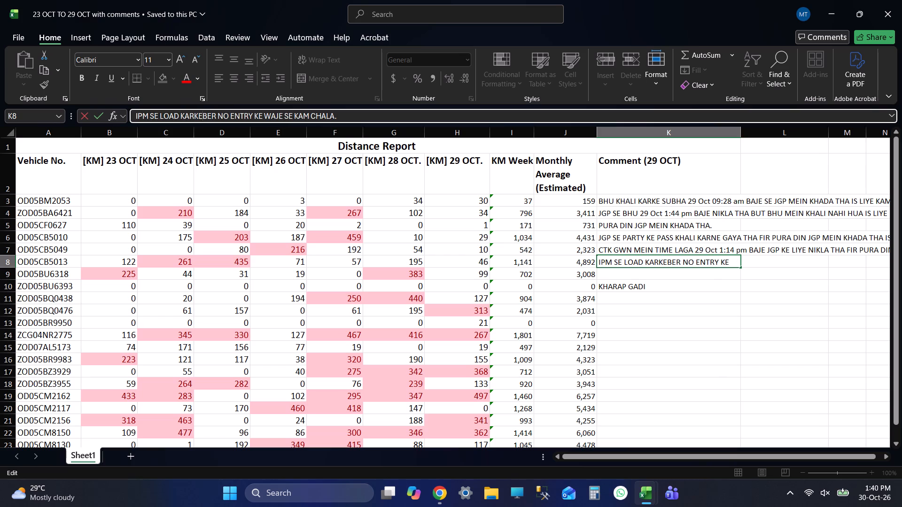
{"action": "key", "text": "space"}
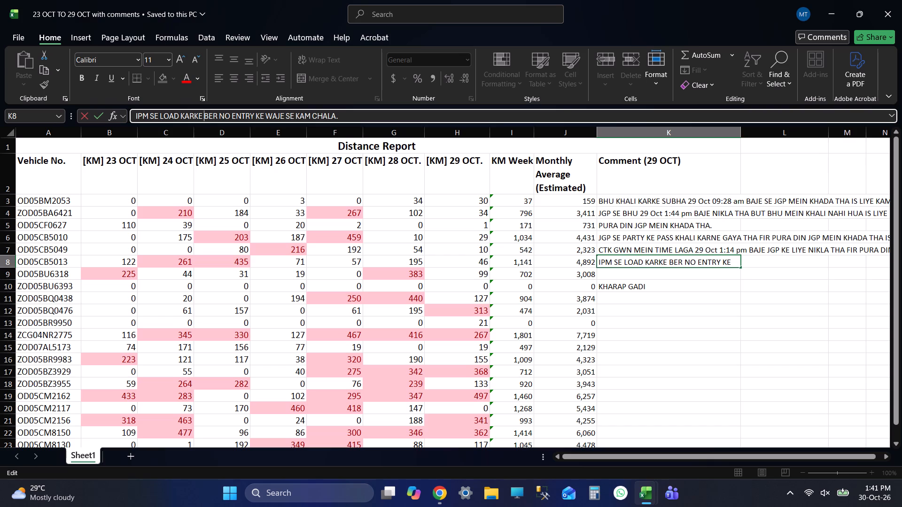
{"action": "key", "text": "Right"}
{"action": "key", "text": "Right"}
{"action": "key", "text": "Right"}
{"action": "type", "text": "HAMPUR"}
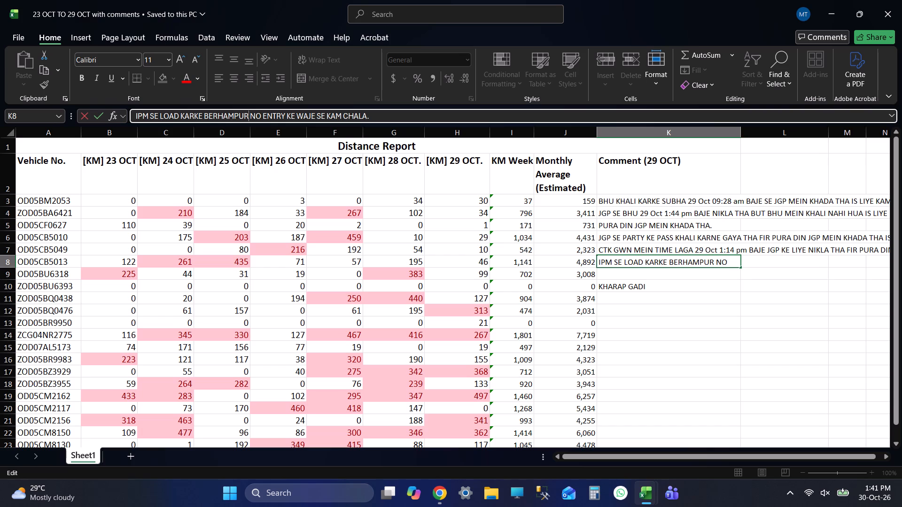
{"action": "key", "text": "Return"}
{"action": "key", "text": "ctrl+s"}
{"action": "key", "text": "shift+Tab"}
{"action": "key", "text": "shift+Tab"}
{"action": "key", "text": "shift+Tab"}
{"action": "key", "text": "shift+Tab"}
{"action": "key", "text": "shift+Tab"}
{"action": "key", "text": "shift+Tab"}
{"action": "key", "text": "shift+Tab"}
{"action": "key", "text": "shift+Tab"}
{"action": "key", "text": "shift+Tab"}
{"action": "key", "text": "shift+Tab"}
{"action": "key", "text": "shift+Tab"}
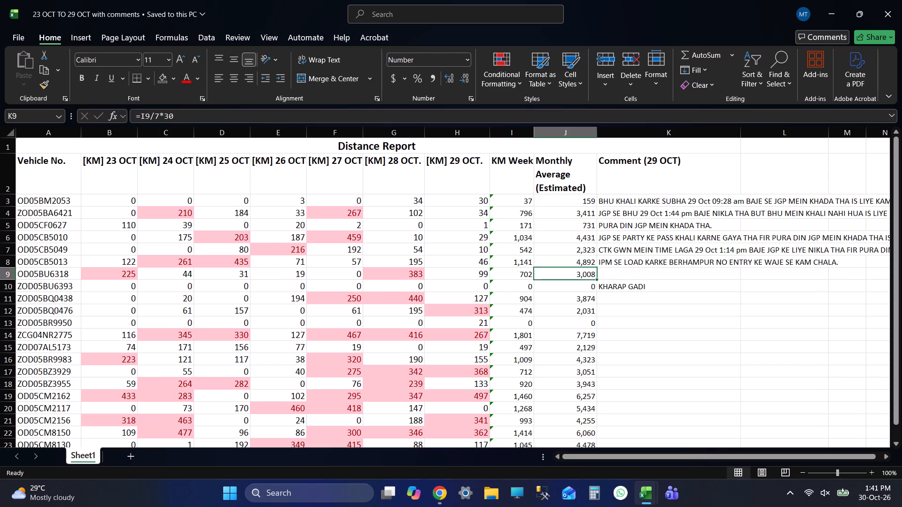
{"action": "key", "text": "ctrl+c"}
{"action": "key", "text": "alt+Tab"}
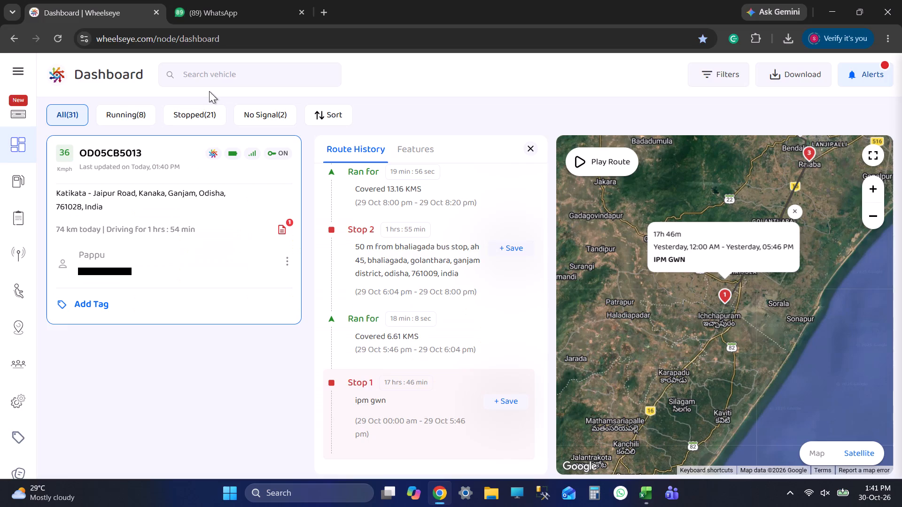
{"action": "left_click", "coordinate": [209, 86]}
{"action": "key", "text": "ctrl+v"}
{"action": "key", "text": "Return"}
{"action": "left_click", "coordinate": [102, 207]}
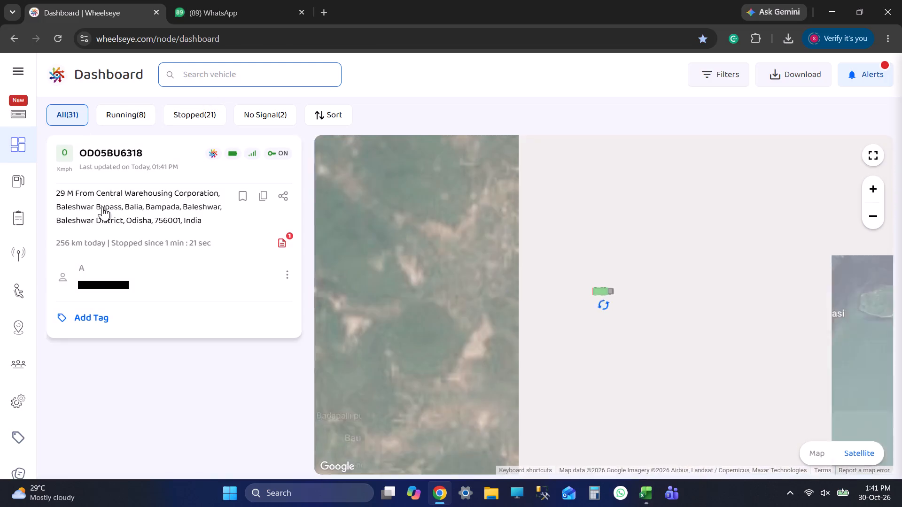
{"action": "left_click", "coordinate": [349, 182]}
{"action": "left_click", "coordinate": [382, 302]}
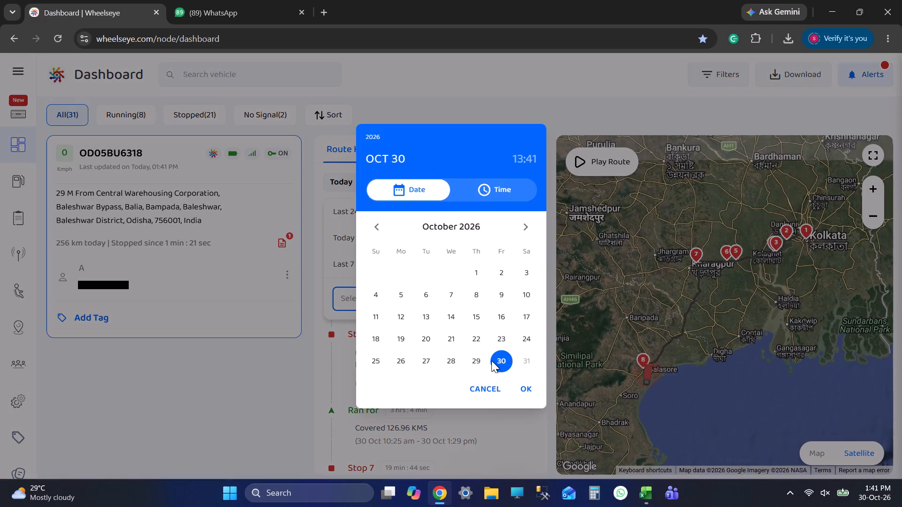
{"action": "left_click", "coordinate": [480, 357]}
{"action": "left_click", "coordinate": [451, 241]}
{"action": "left_click", "coordinate": [451, 225]}
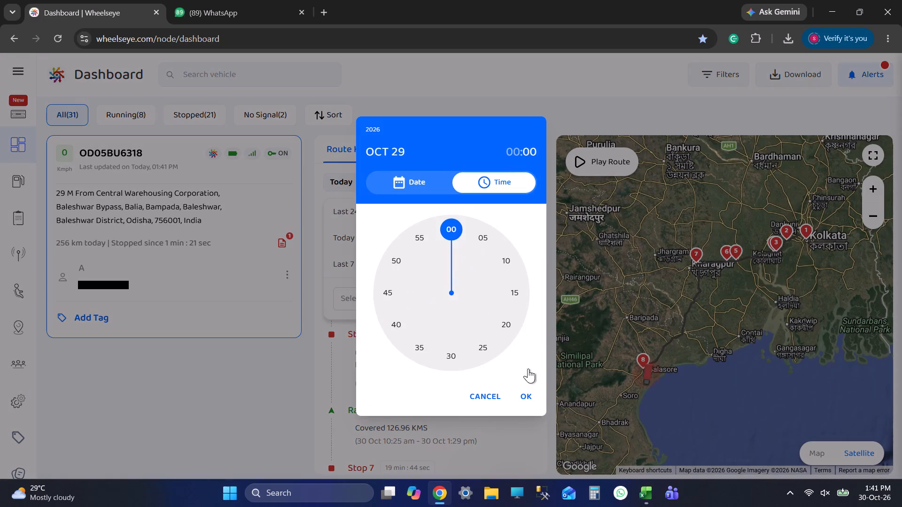
{"action": "left_click", "coordinate": [525, 381]}
{"action": "left_click", "coordinate": [526, 398]}
{"action": "left_click", "coordinate": [483, 302]}
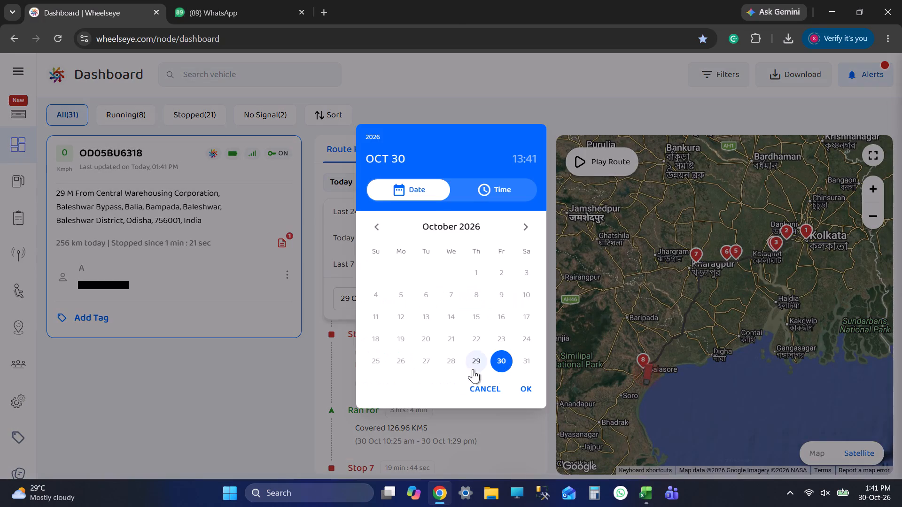
{"action": "left_click", "coordinate": [473, 369]}
{"action": "left_click", "coordinate": [432, 255]}
{"action": "left_click", "coordinate": [443, 226]}
{"action": "left_click", "coordinate": [529, 402]}
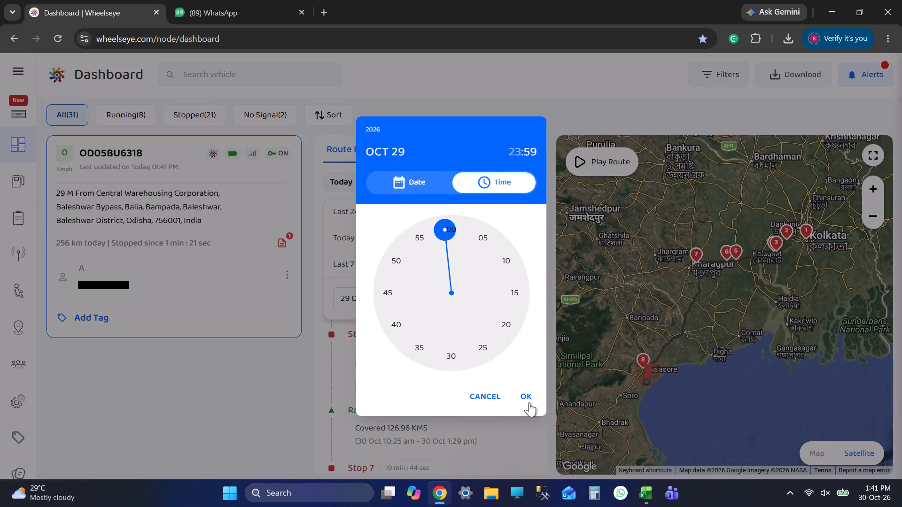
{"action": "scroll", "coordinate": [490, 333], "scroll_direction": "down", "scroll_amount": 11}
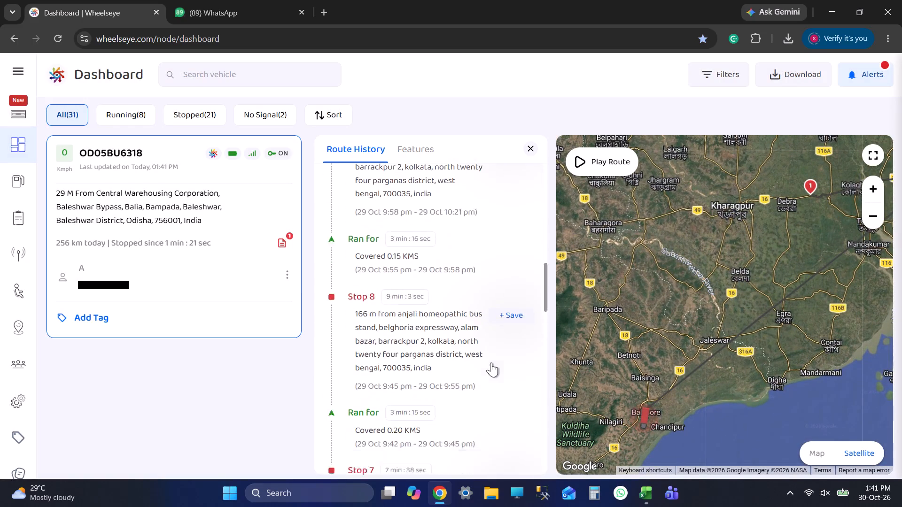
{"action": "scroll", "coordinate": [491, 362], "scroll_direction": "down", "scroll_amount": 3}
{"action": "scroll", "coordinate": [491, 362], "scroll_direction": "up", "scroll_amount": 1}
{"action": "scroll", "coordinate": [491, 362], "scroll_direction": "down", "scroll_amount": 7}
{"action": "scroll", "coordinate": [491, 362], "scroll_direction": "up", "scroll_amount": 1}
{"action": "scroll", "coordinate": [491, 362], "scroll_direction": "down", "scroll_amount": 1}
{"action": "scroll", "coordinate": [491, 362], "scroll_direction": "up", "scroll_amount": 1}
{"action": "scroll", "coordinate": [491, 362], "scroll_direction": "down", "scroll_amount": 15}
{"action": "scroll", "coordinate": [486, 382], "scroll_direction": "up", "scroll_amount": 1}
{"action": "scroll", "coordinate": [485, 383], "scroll_direction": "down", "scroll_amount": 2}
{"action": "left_click", "coordinate": [485, 383]}
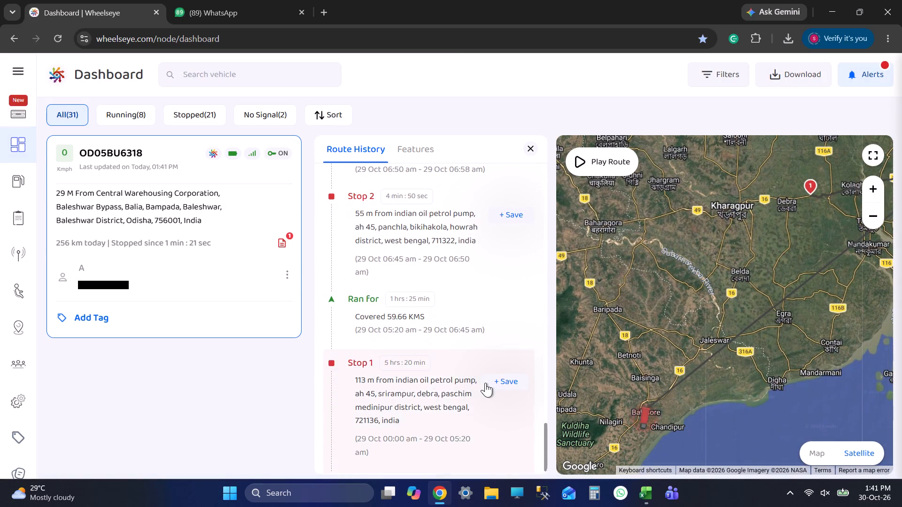
View Stop 2 on the map and read back through the route history to the day's final entry and summary.
{"action": "scroll", "coordinate": [719, 310], "scroll_direction": "up", "scroll_amount": 4}
{"action": "scroll", "coordinate": [396, 358], "scroll_direction": "up", "scroll_amount": 1}
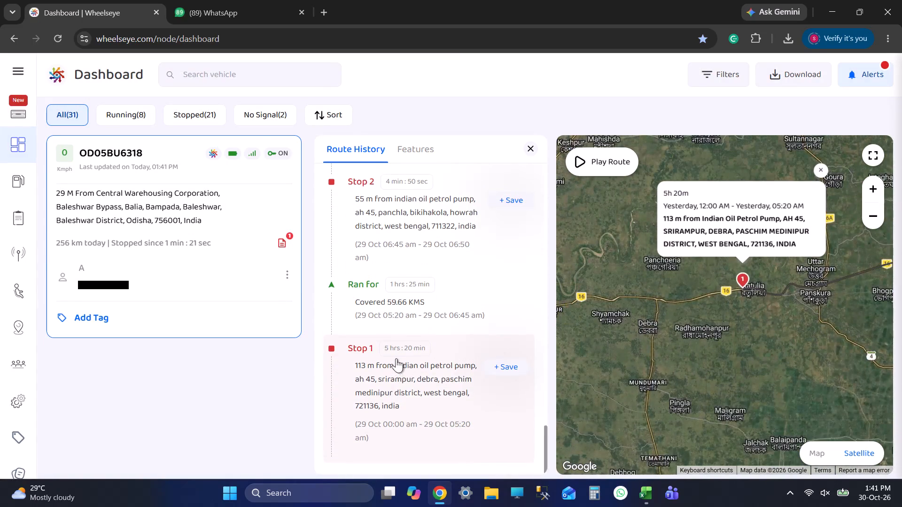
{"action": "scroll", "coordinate": [396, 358], "scroll_direction": "up", "scroll_amount": 1}
{"action": "left_click", "coordinate": [414, 327]}
{"action": "key", "text": "alt+Tab"}
{"action": "key", "text": "alt+Tab"}
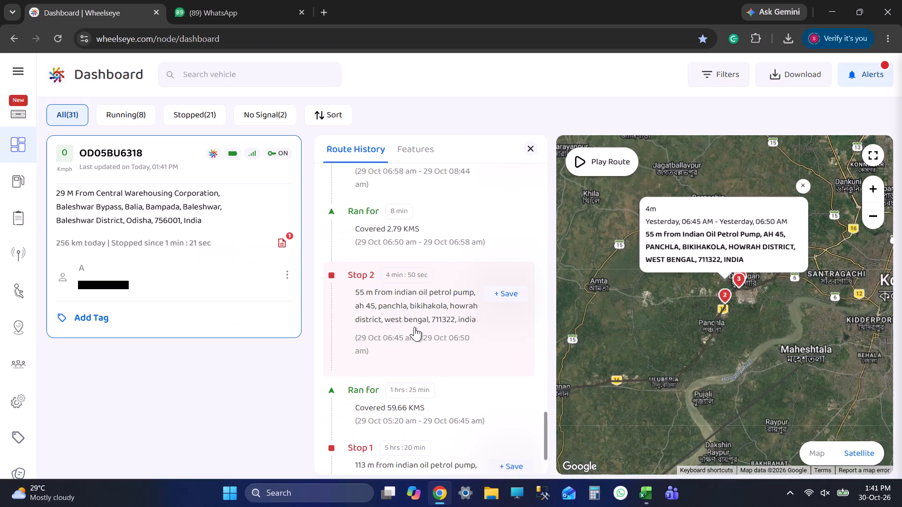
{"action": "scroll", "coordinate": [414, 327], "scroll_direction": "up", "scroll_amount": 2}
{"action": "scroll", "coordinate": [414, 327], "scroll_direction": "down", "scroll_amount": 1}
{"action": "scroll", "coordinate": [414, 327], "scroll_direction": "up", "scroll_amount": 20}
{"action": "scroll", "coordinate": [414, 327], "scroll_direction": "up", "scroll_amount": 9}
{"action": "scroll", "coordinate": [414, 327], "scroll_direction": "down", "scroll_amount": 1}
{"action": "scroll", "coordinate": [414, 327], "scroll_direction": "up", "scroll_amount": 3}
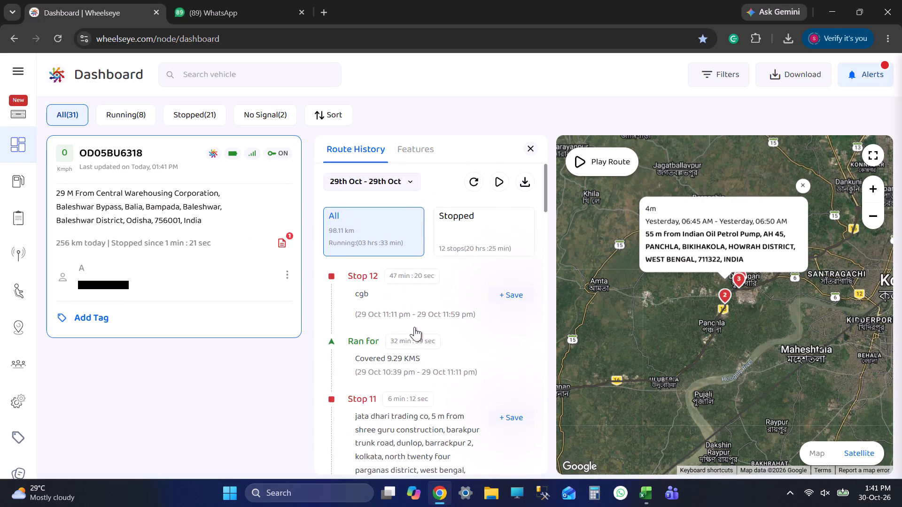
{"action": "scroll", "coordinate": [414, 327], "scroll_direction": "up", "scroll_amount": 2}
{"action": "key", "text": "alt+Tab"}
{"action": "key", "text": "Tab"}
{"action": "key", "text": "Tab"}
{"action": "key", "text": "Tab"}
{"action": "key", "text": "Tab"}
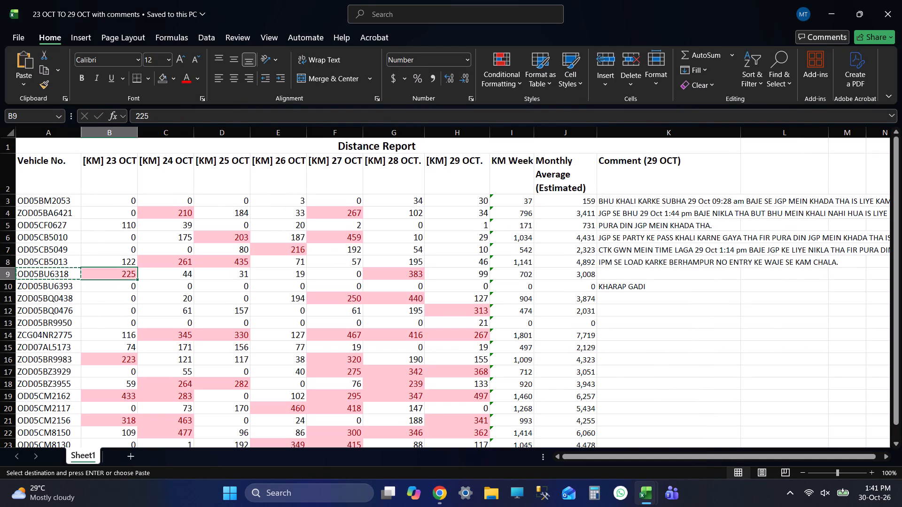
{"action": "key", "text": "Tab"}
{"action": "key", "text": "Tab"}
{"action": "key", "text": "Tab"}
{"action": "key", "text": "Tab"}
{"action": "key", "text": "Tab"}
{"action": "key", "text": "Tab"}
{"action": "key", "text": "alt+Tab"}
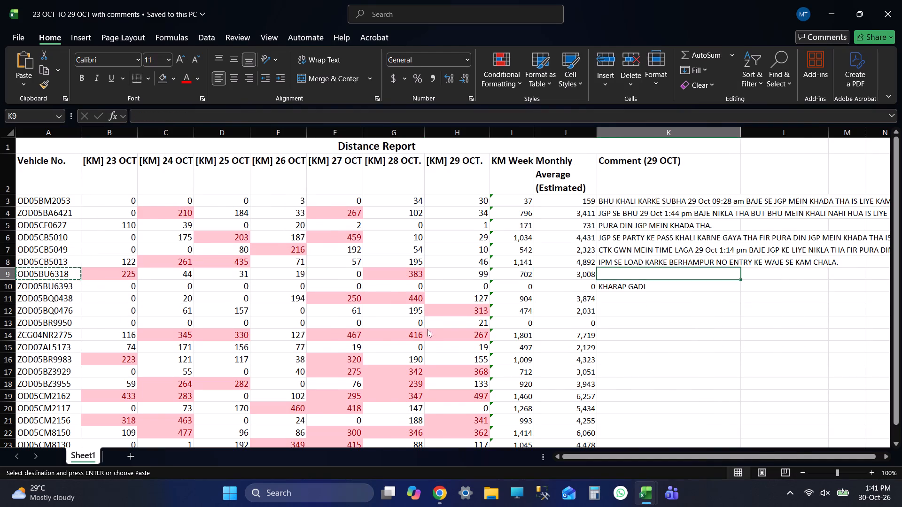
{"action": "scroll", "coordinate": [427, 329], "scroll_direction": "up", "scroll_amount": 4}
{"action": "scroll", "coordinate": [427, 329], "scroll_direction": "down", "scroll_amount": 8}
{"action": "scroll", "coordinate": [427, 331], "scroll_direction": "up", "scroll_amount": 1}
{"action": "scroll", "coordinate": [427, 331], "scroll_direction": "down", "scroll_amount": 13}
{"action": "scroll", "coordinate": [427, 335], "scroll_direction": "up", "scroll_amount": 1}
{"action": "scroll", "coordinate": [427, 335], "scroll_direction": "down", "scroll_amount": 8}
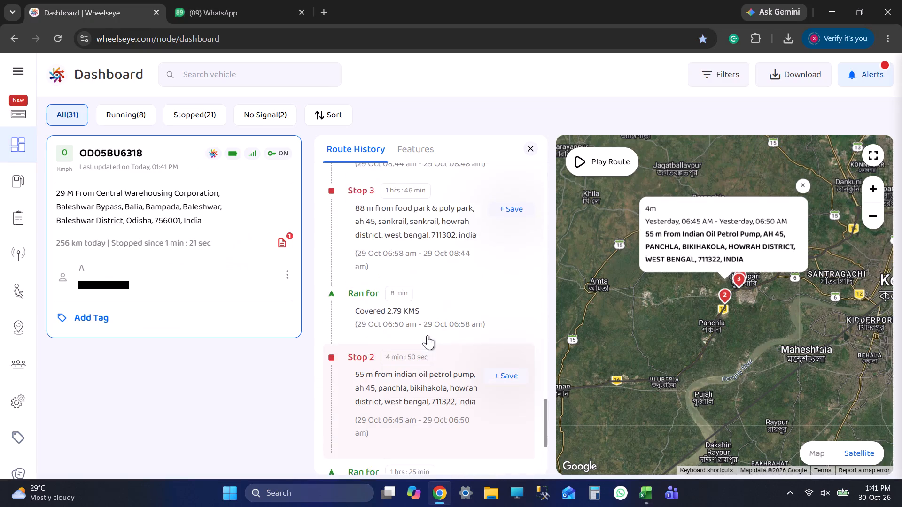
{"action": "scroll", "coordinate": [427, 335], "scroll_direction": "down", "scroll_amount": 8}
{"action": "left_click", "coordinate": [451, 398]}
{"action": "scroll", "coordinate": [480, 360], "scroll_direction": "up", "scroll_amount": 1}
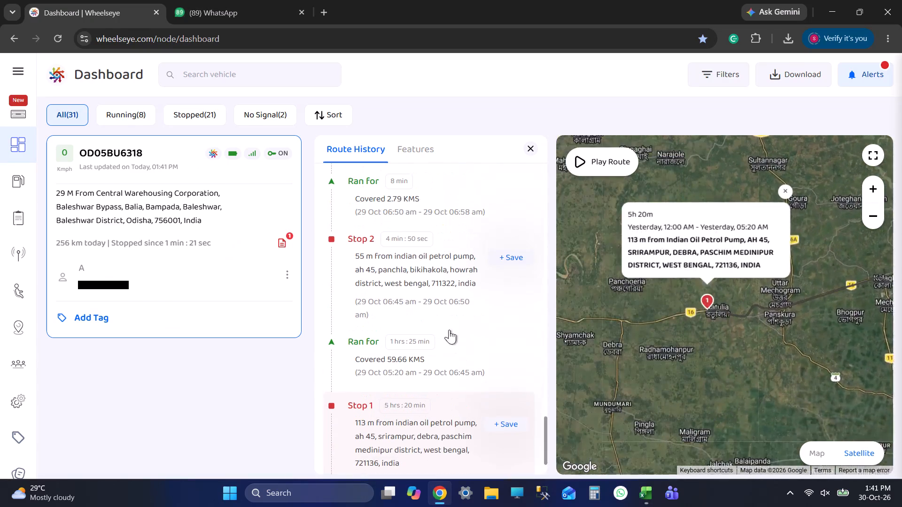
{"action": "left_click", "coordinate": [460, 279]}
{"action": "scroll", "coordinate": [434, 339], "scroll_direction": "up", "scroll_amount": 3}
{"action": "left_click", "coordinate": [420, 327]}
{"action": "scroll", "coordinate": [436, 322], "scroll_direction": "up", "scroll_amount": 2}
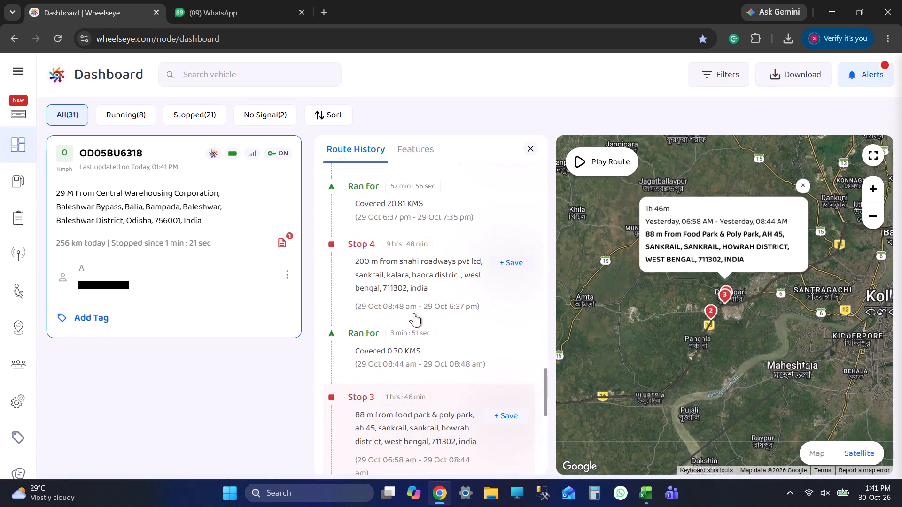
{"action": "left_click", "coordinate": [420, 263]}
{"action": "scroll", "coordinate": [724, 304], "scroll_direction": "up", "scroll_amount": 10}
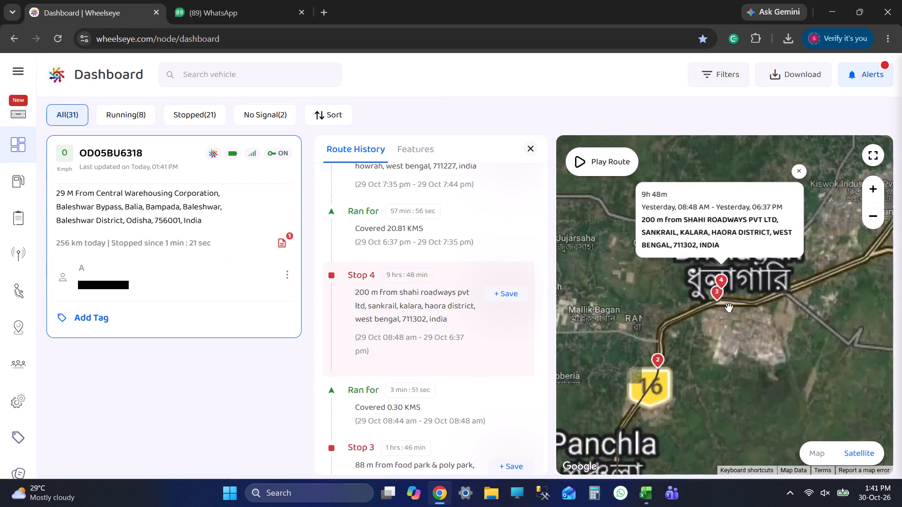
{"action": "scroll", "coordinate": [729, 307], "scroll_direction": "up", "scroll_amount": 3}
{"action": "scroll", "coordinate": [444, 330], "scroll_direction": "up", "scroll_amount": 3}
{"action": "left_click", "coordinate": [437, 346]}
{"action": "scroll", "coordinate": [437, 346], "scroll_direction": "up", "scroll_amount": 3}
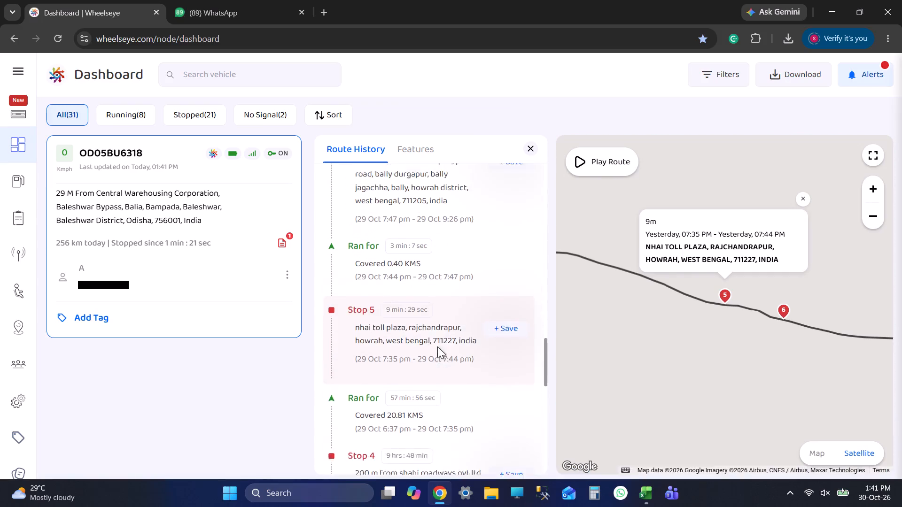
{"action": "scroll", "coordinate": [437, 346], "scroll_direction": "up", "scroll_amount": 1}
{"action": "left_click", "coordinate": [437, 346]}
{"action": "left_click", "coordinate": [455, 394]}
{"action": "scroll", "coordinate": [497, 357], "scroll_direction": "up", "scroll_amount": 3}
{"action": "left_click", "coordinate": [474, 321]}
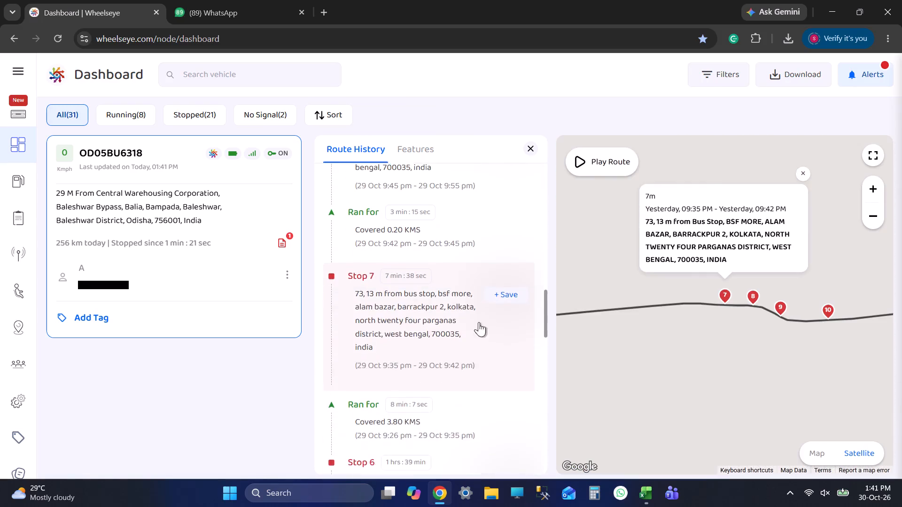
{"action": "scroll", "coordinate": [483, 324], "scroll_direction": "up", "scroll_amount": 3}
{"action": "left_click", "coordinate": [456, 329]}
{"action": "scroll", "coordinate": [744, 346], "scroll_direction": "down", "scroll_amount": 4}
{"action": "scroll", "coordinate": [411, 299], "scroll_direction": "up", "scroll_amount": 3}
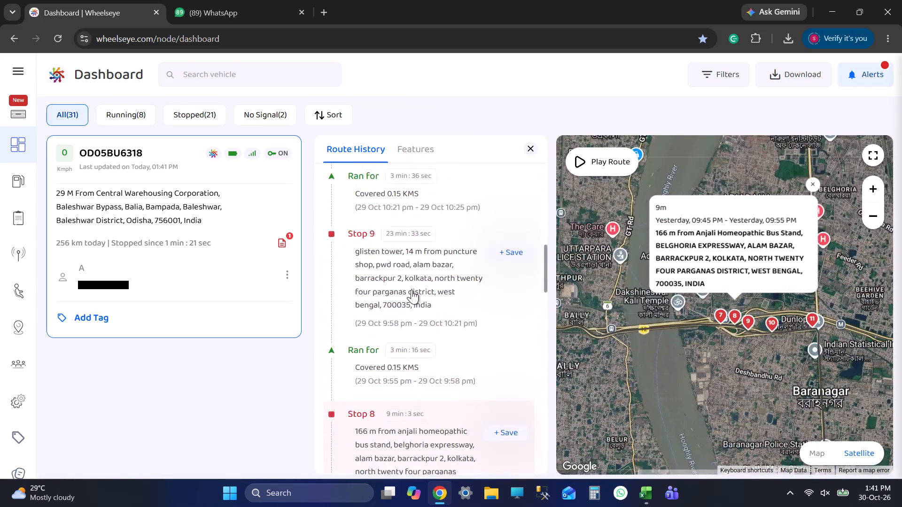
{"action": "left_click", "coordinate": [412, 290]}
{"action": "scroll", "coordinate": [445, 317], "scroll_direction": "up", "scroll_amount": 3}
{"action": "left_click", "coordinate": [417, 327]}
{"action": "scroll", "coordinate": [438, 331], "scroll_direction": "up", "scroll_amount": 3}
{"action": "left_click", "coordinate": [428, 307]}
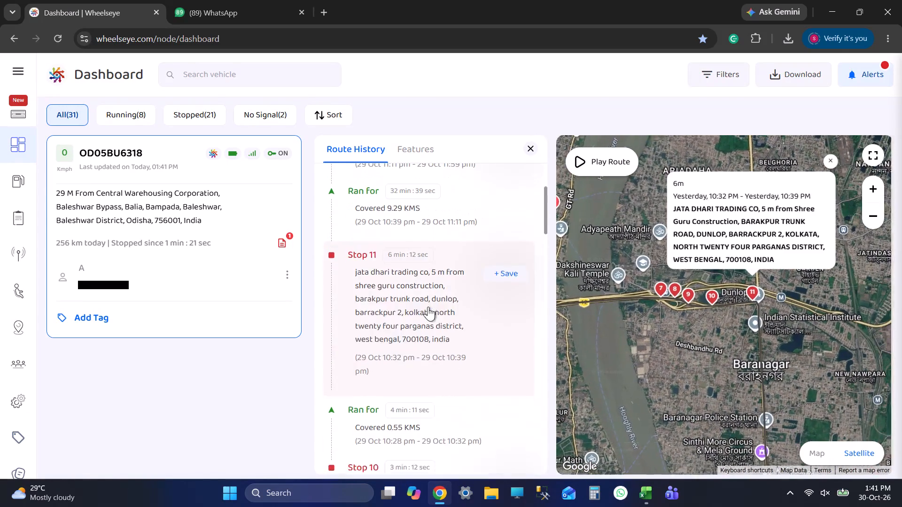
{"action": "scroll", "coordinate": [439, 310], "scroll_direction": "up", "scroll_amount": 3}
{"action": "left_click", "coordinate": [439, 310]}
{"action": "scroll", "coordinate": [703, 306], "scroll_direction": "up", "scroll_amount": 1}
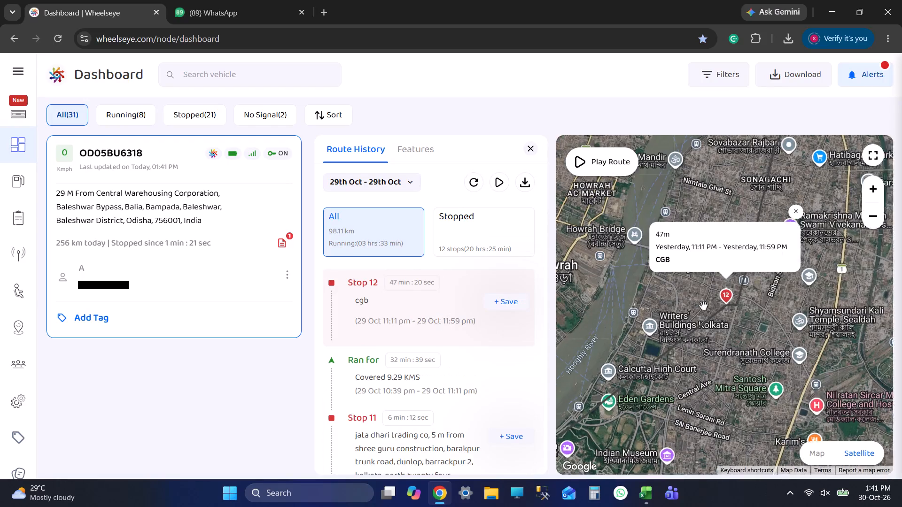
{"action": "key", "text": "alt+Tab"}
{"action": "key", "text": "alt+Tab"}
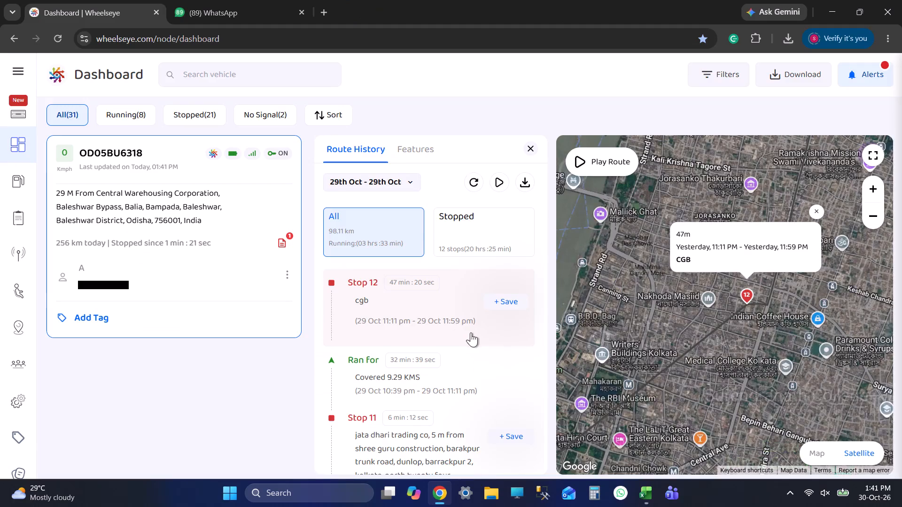
{"action": "key", "text": "alt+Tab"}
{"action": "key", "text": "alt+Tab"}
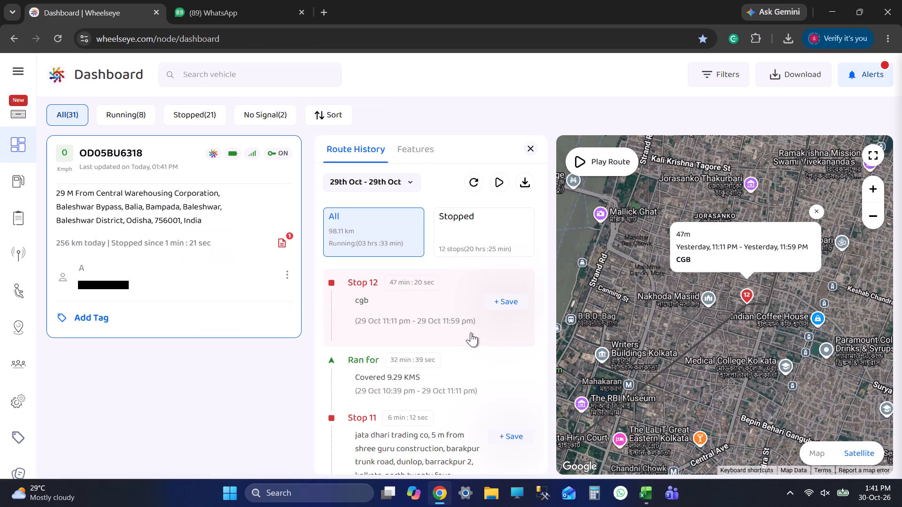
{"action": "scroll", "coordinate": [487, 363], "scroll_direction": "down", "scroll_amount": 14}
{"action": "left_click", "coordinate": [446, 311]}
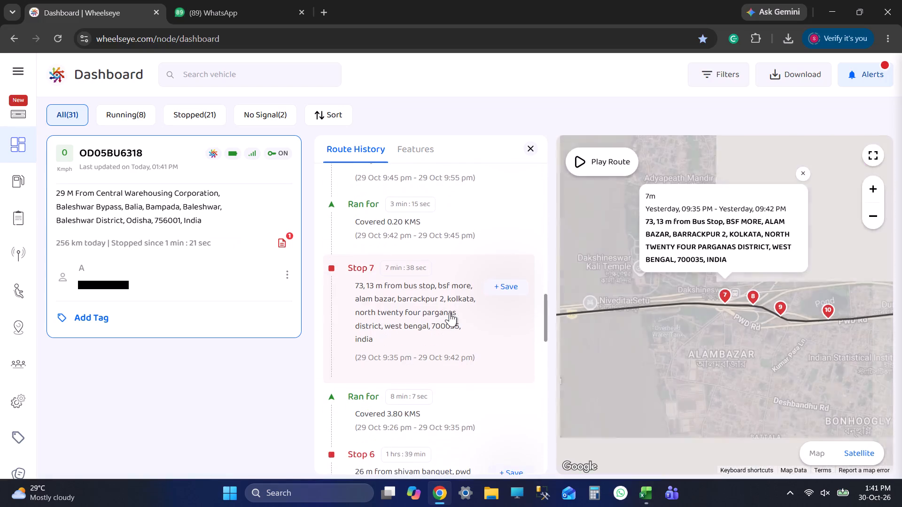
{"action": "scroll", "coordinate": [474, 351], "scroll_direction": "down", "scroll_amount": 1}
{"action": "left_click", "coordinate": [416, 410]}
{"action": "scroll", "coordinate": [447, 394], "scroll_direction": "down", "scroll_amount": 4}
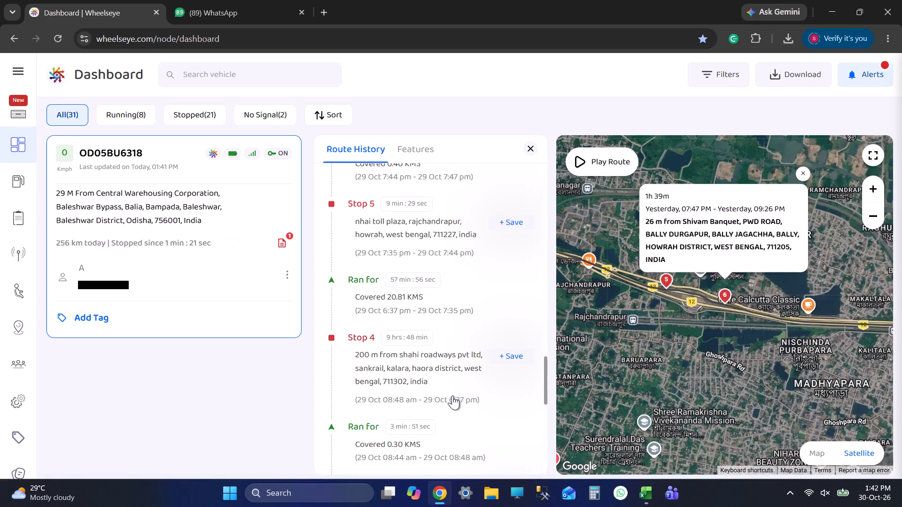
{"action": "scroll", "coordinate": [446, 361], "scroll_direction": "up", "scroll_amount": 5}
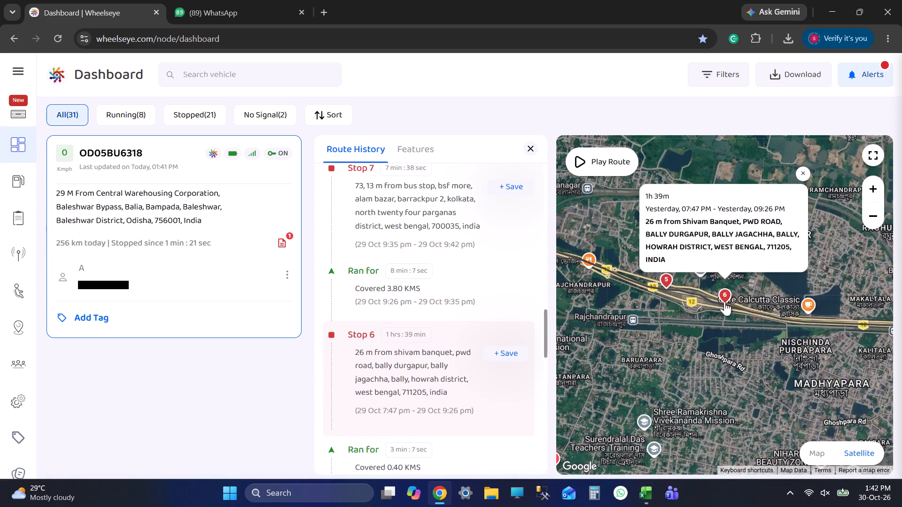
{"action": "scroll", "coordinate": [725, 301], "scroll_direction": "up", "scroll_amount": 3}
{"action": "scroll", "coordinate": [504, 353], "scroll_direction": "down", "scroll_amount": 2}
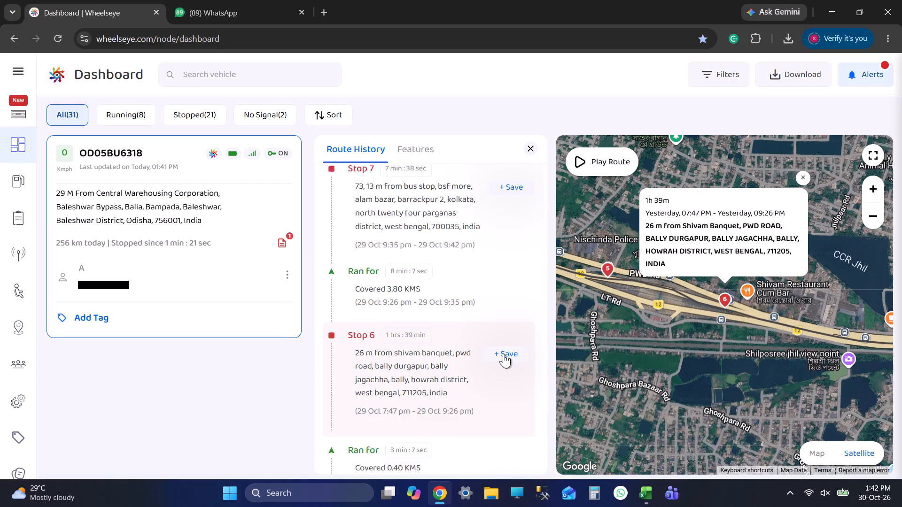
{"action": "scroll", "coordinate": [439, 382], "scroll_direction": "down", "scroll_amount": 2}
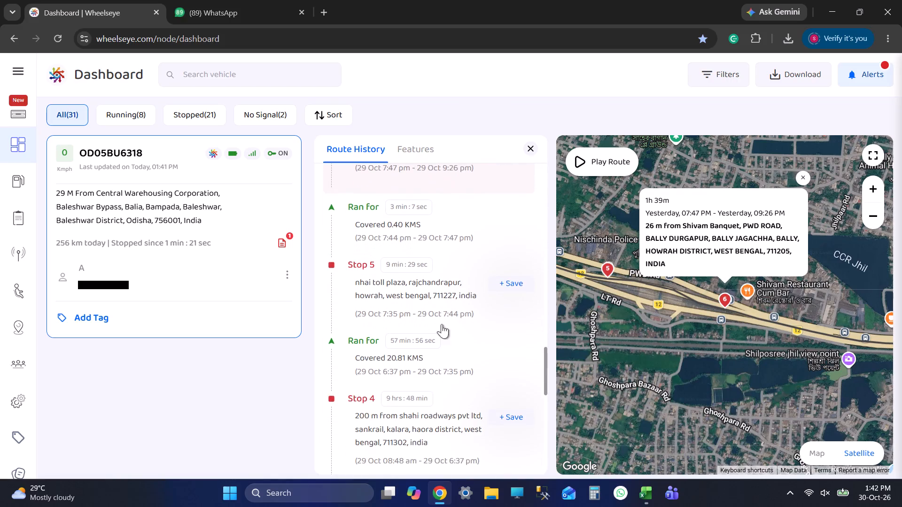
{"action": "left_click", "coordinate": [447, 291]}
{"action": "scroll", "coordinate": [506, 348], "scroll_direction": "down", "scroll_amount": 2}
{"action": "left_click", "coordinate": [459, 351]}
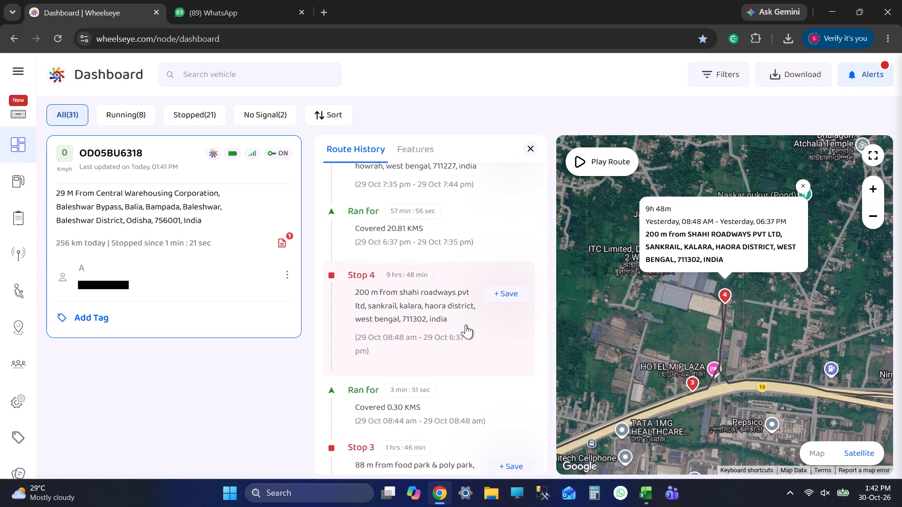
{"action": "scroll", "coordinate": [466, 324], "scroll_direction": "up", "scroll_amount": 2}
{"action": "left_click", "coordinate": [456, 298]}
{"action": "scroll", "coordinate": [456, 298], "scroll_direction": "up", "scroll_amount": 2}
{"action": "scroll", "coordinate": [456, 298], "scroll_direction": "down", "scroll_amount": 1}
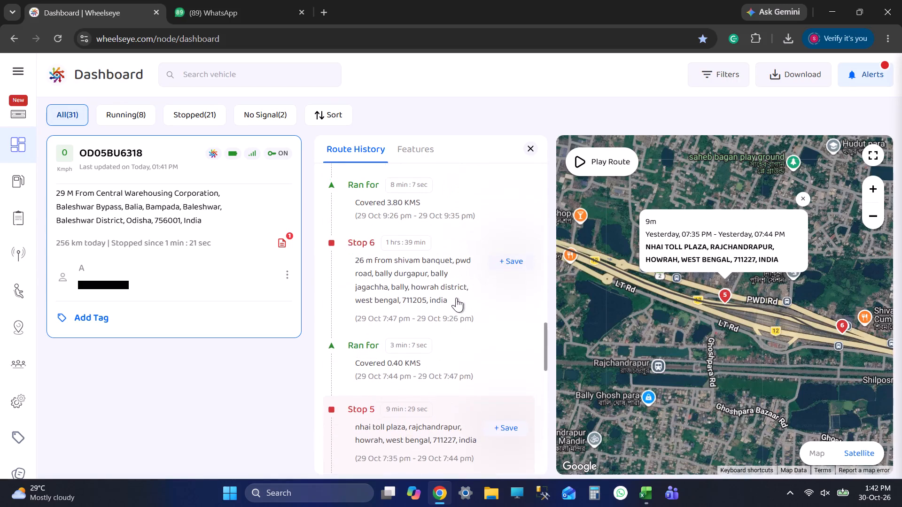
{"action": "scroll", "coordinate": [456, 298], "scroll_direction": "down", "scroll_amount": 3}
{"action": "left_click", "coordinate": [452, 318]}
{"action": "scroll", "coordinate": [740, 296], "scroll_direction": "up", "scroll_amount": 4}
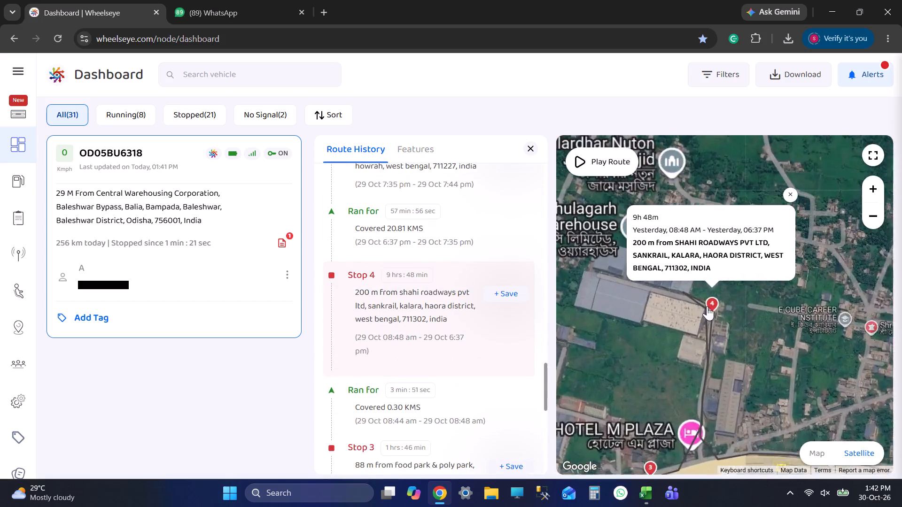
{"action": "scroll", "coordinate": [707, 306], "scroll_direction": "up", "scroll_amount": 1}
{"action": "scroll", "coordinate": [702, 317], "scroll_direction": "down", "scroll_amount": 6}
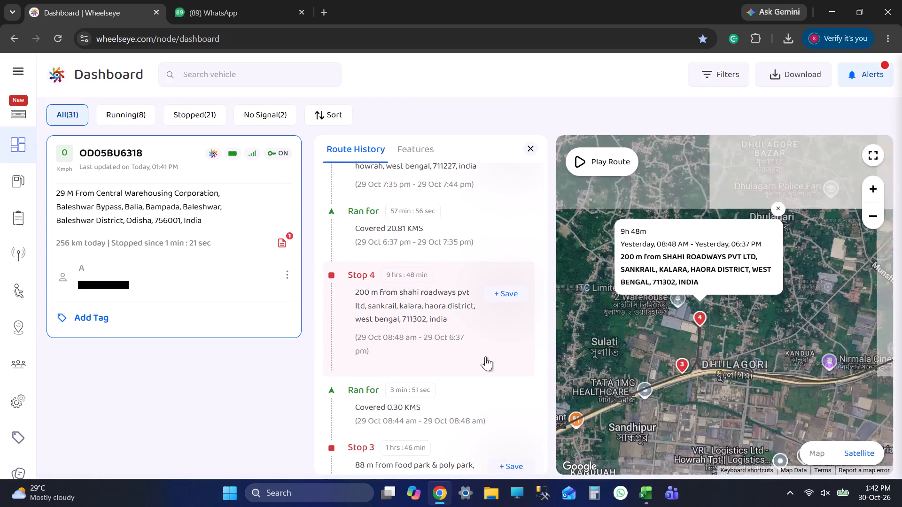
{"action": "scroll", "coordinate": [481, 356], "scroll_direction": "up", "scroll_amount": 3}
{"action": "left_click", "coordinate": [447, 357]}
{"action": "scroll", "coordinate": [453, 353], "scroll_direction": "up", "scroll_amount": 3}
{"action": "left_click", "coordinate": [453, 353]}
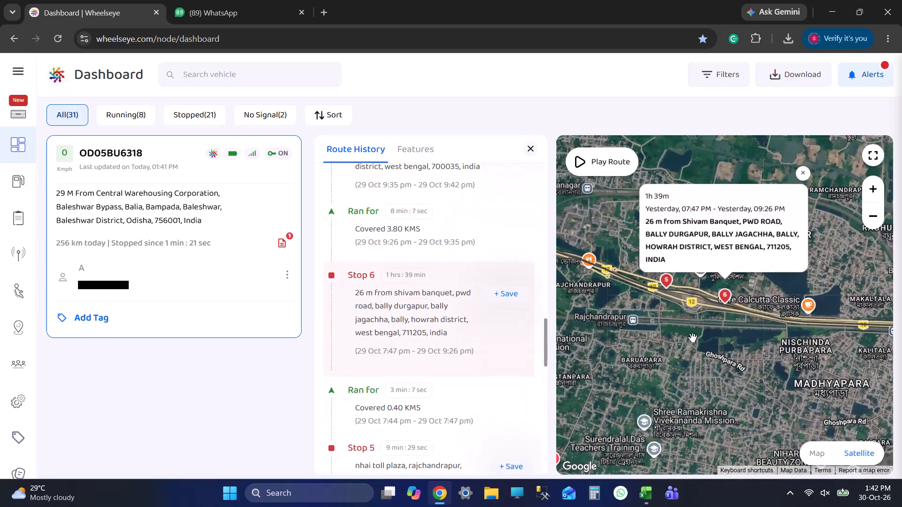
{"action": "scroll", "coordinate": [435, 356], "scroll_direction": "up", "scroll_amount": 3}
{"action": "left_click", "coordinate": [426, 308]}
{"action": "scroll", "coordinate": [463, 322], "scroll_direction": "up", "scroll_amount": 3}
{"action": "left_click", "coordinate": [451, 319]}
{"action": "scroll", "coordinate": [466, 323], "scroll_direction": "up", "scroll_amount": 4}
{"action": "left_click", "coordinate": [447, 323]}
{"action": "scroll", "coordinate": [458, 338], "scroll_direction": "up", "scroll_amount": 3}
{"action": "left_click", "coordinate": [458, 338]}
{"action": "scroll", "coordinate": [459, 338], "scroll_direction": "up", "scroll_amount": 4}
{"action": "left_click", "coordinate": [459, 338]}
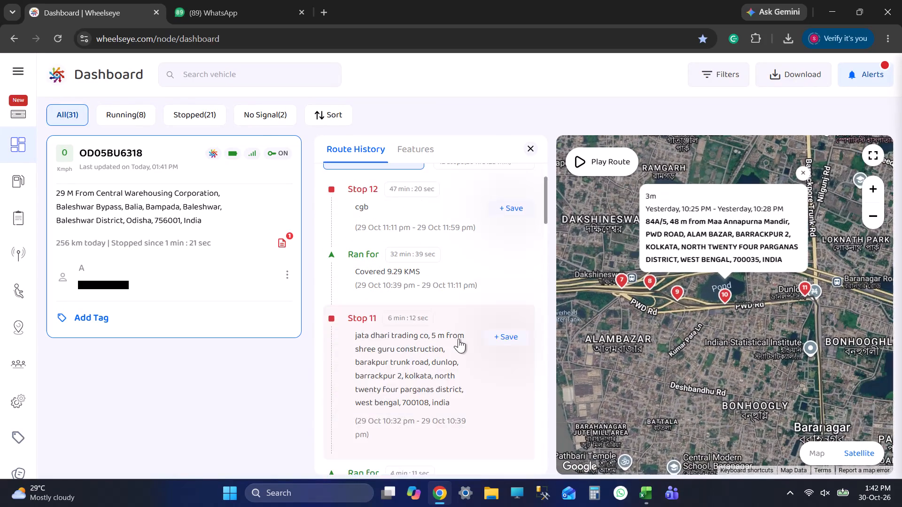
{"action": "scroll", "coordinate": [459, 338], "scroll_direction": "up", "scroll_amount": 2}
{"action": "left_click", "coordinate": [440, 299]}
Switch to the Distance Report and begin the K9 comment with "DHU".
{"action": "key", "text": "alt+Tab"}
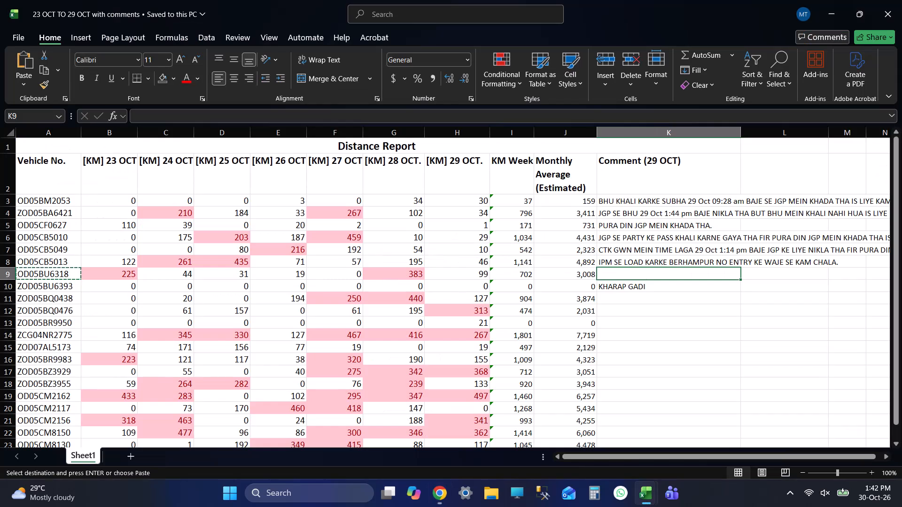
{"action": "type", "text": "DHU"}
{"action": "key", "text": "alt+Tab"}
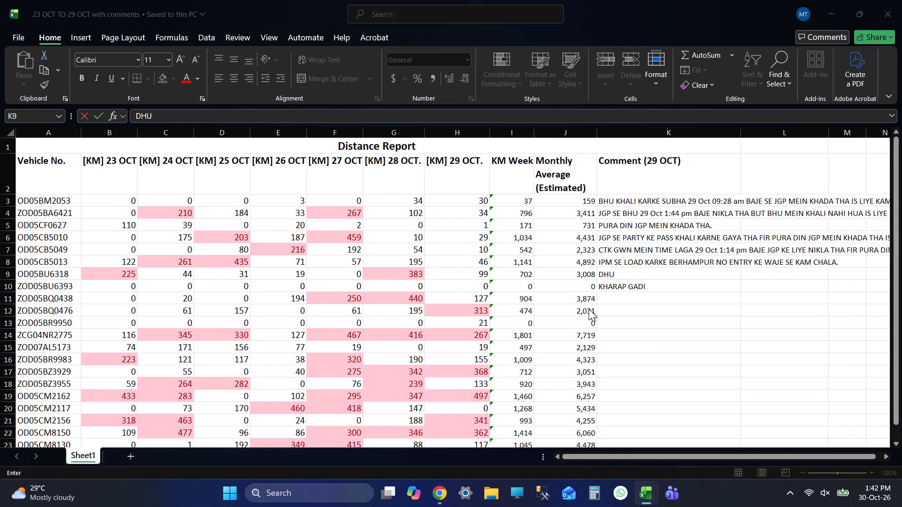
{"action": "scroll", "coordinate": [436, 424], "scroll_direction": "down", "scroll_amount": 1}
{"action": "scroll", "coordinate": [436, 424], "scroll_direction": "up", "scroll_amount": 1}
{"action": "scroll", "coordinate": [436, 424], "scroll_direction": "down", "scroll_amount": 9}
{"action": "scroll", "coordinate": [466, 381], "scroll_direction": "up", "scroll_amount": 1}
{"action": "scroll", "coordinate": [466, 381], "scroll_direction": "down", "scroll_amount": 15}
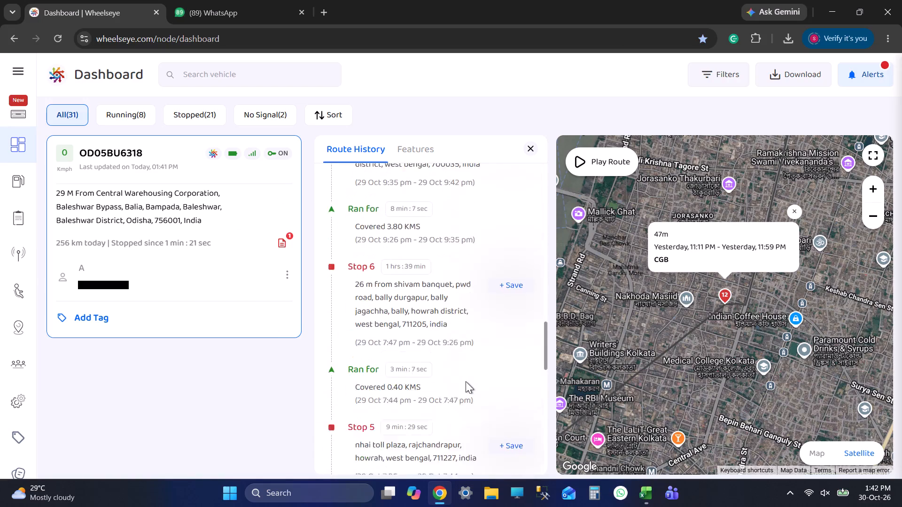
{"action": "scroll", "coordinate": [466, 381], "scroll_direction": "down", "scroll_amount": 20}
{"action": "left_click", "coordinate": [430, 371]}
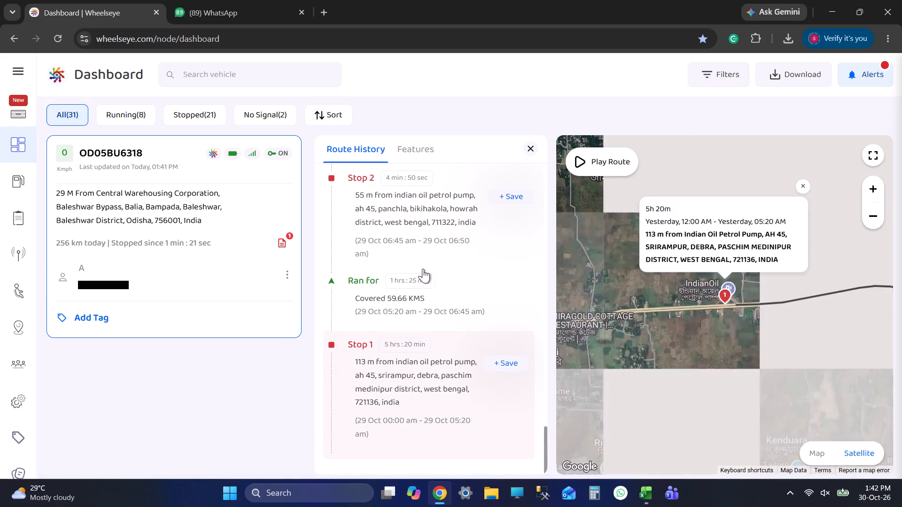
{"action": "left_click", "coordinate": [423, 269]}
{"action": "scroll", "coordinate": [426, 338], "scroll_direction": "up", "scroll_amount": 4}
{"action": "left_click", "coordinate": [419, 238]}
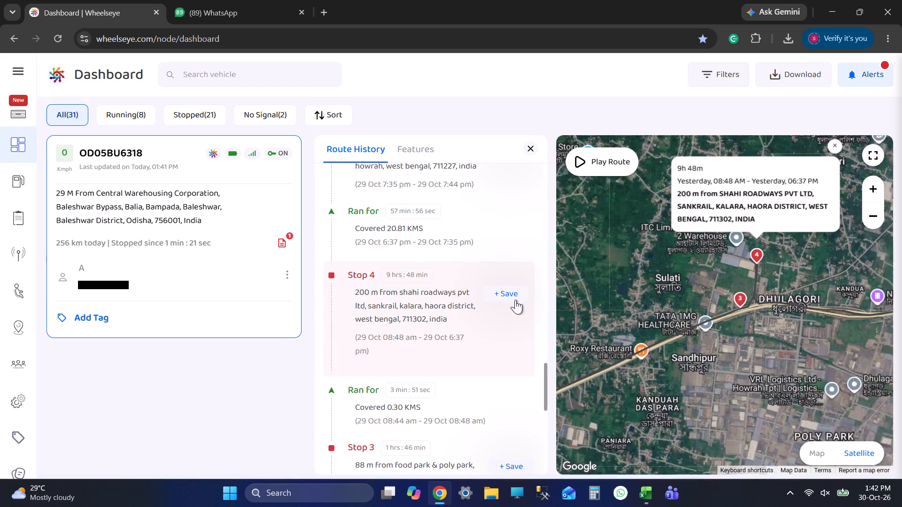
{"action": "key", "text": "alt+Tab"}
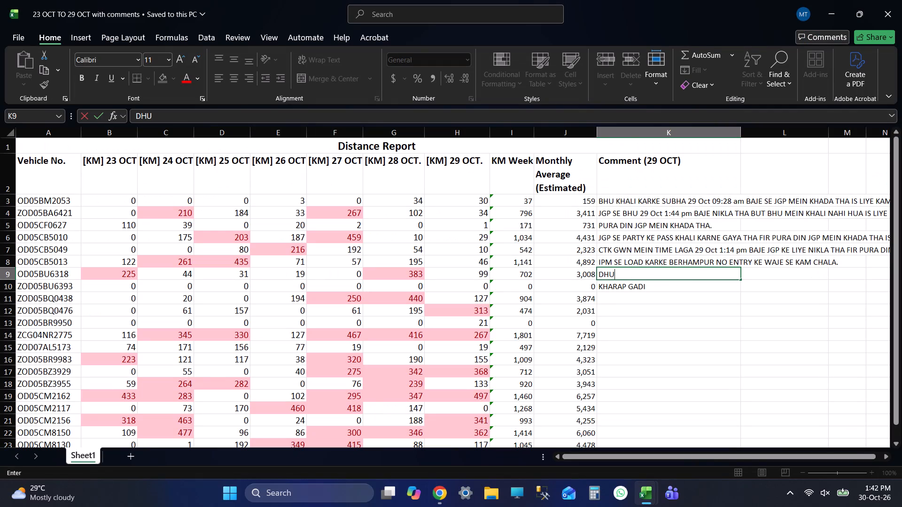
Complete the K9 comment as "DHUGORI PARTY KE PASS KHADA THA AND KOL. NO ENTRY KE WAJE SE KAM CHALA." and save the workbook.
{"action": "type", "text": "GORI PARTY"}
{"action": "key", "text": "space"}
{"action": "type", "text": "KE PS"}
{"action": "key", "text": "BackSpace"}
{"action": "type", "text": "ASS KHADA THA AND"}
{"action": "key", "text": "space"}
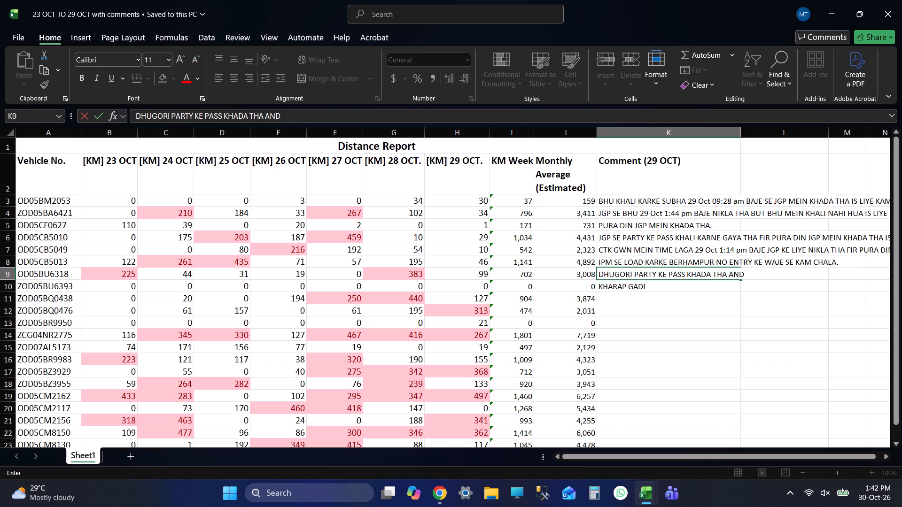
{"action": "type", "text": "KOL"}
{"action": "type", "text": ". E"}
{"action": "key", "text": "BackSpace"}
{"action": "type", "text": "NO ENTRY KE WAJE SE KH"}
{"action": "key", "text": "BackSpace"}
{"action": "type", "text": "AM CHALA."}
{"action": "key", "text": "Return"}
{"action": "key", "text": "ctrl+s"}
{"action": "key", "text": "ctrl+s"}
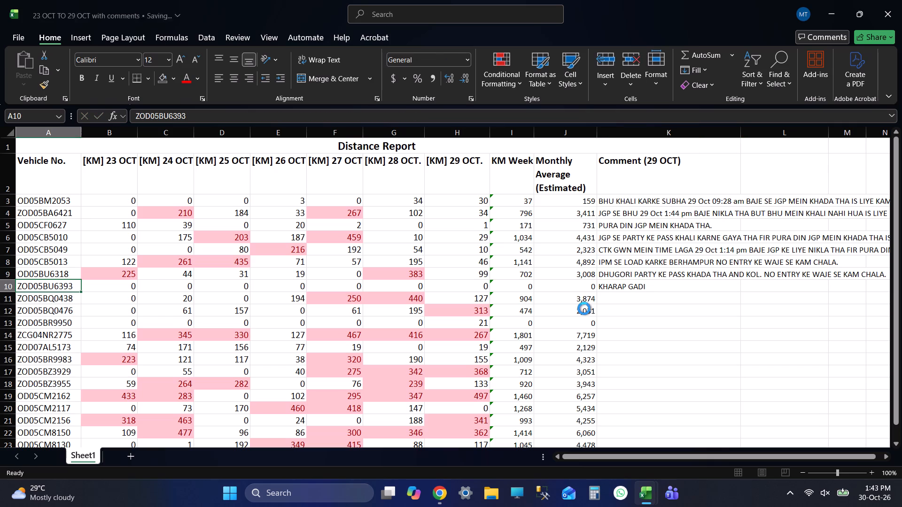
{"action": "left_click", "coordinate": [643, 269]}
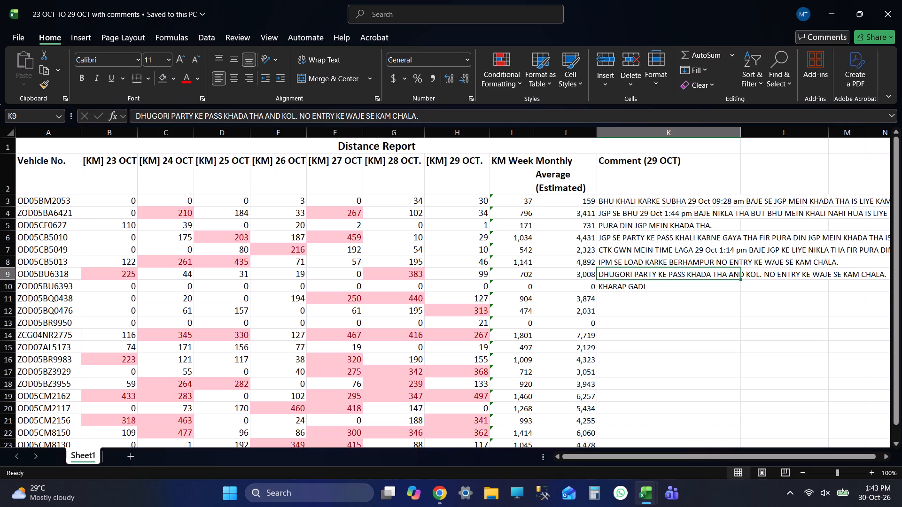
{"action": "key", "text": "Return"}
{"action": "key", "text": "Return"}
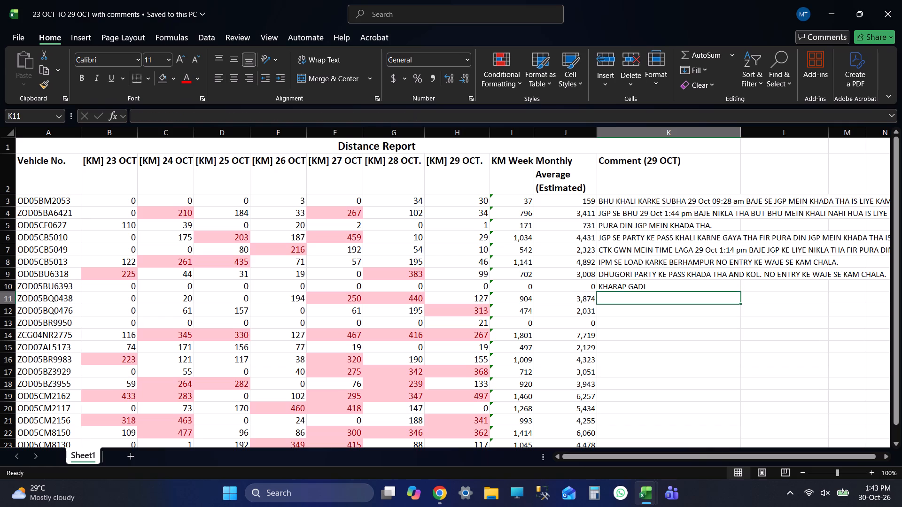
{"action": "key", "text": "ctrl+s"}
{"action": "key", "text": "shift+Tab"}
{"action": "key", "text": "shift+Tab"}
{"action": "key", "text": "shift+Tab"}
{"action": "key", "text": "shift+Tab"}
{"action": "key", "text": "shift+Tab"}
{"action": "key", "text": "shift+Tab"}
{"action": "key", "text": "shift+Tab"}
{"action": "key", "text": "shift+Tab"}
{"action": "key", "text": "shift+Tab"}
{"action": "key", "text": "shift+Tab"}
{"action": "key", "text": "shift+Tab"}
{"action": "key", "text": "shift+Tab"}
{"action": "key", "text": "shift+Tab"}
{"action": "key", "text": "shift+Tab"}
{"action": "key", "text": "shift+Tab"}
{"action": "key", "text": "shift+Tab"}
{"action": "key", "text": "shift+Tab"}
{"action": "key", "text": "shift+Tab"}
{"action": "key", "text": "shift+Tab"}
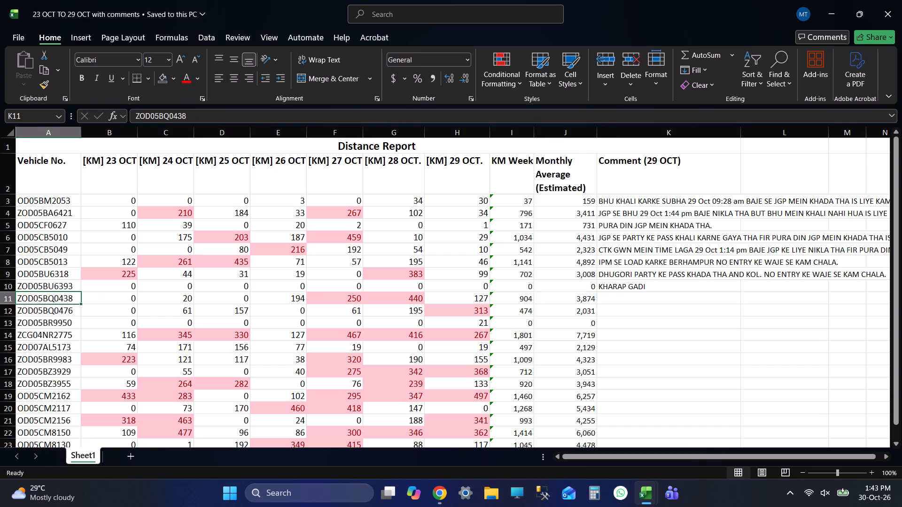
{"action": "key", "text": "ctrl+c"}
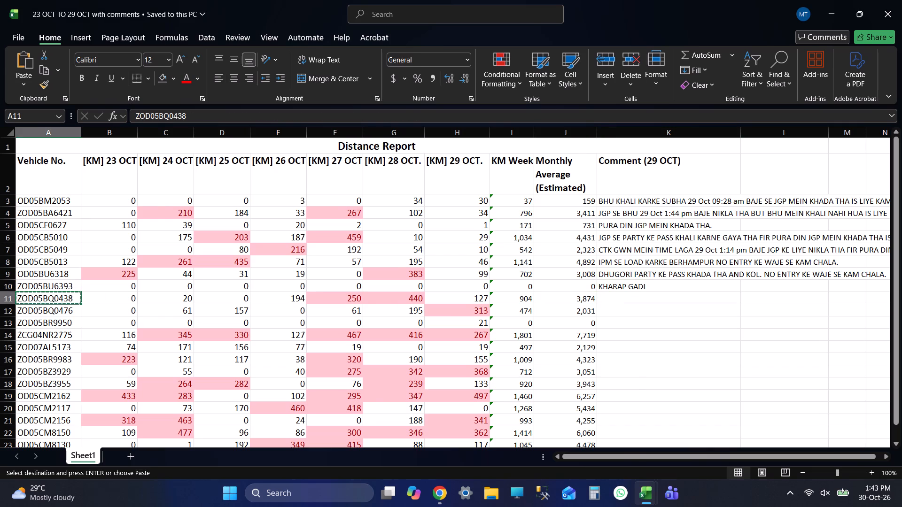
{"action": "key", "text": "alt+Tab"}
{"action": "left_click", "coordinate": [220, 66]}
{"action": "key", "text": "ctrl+v"}
{"action": "key", "text": "Return"}
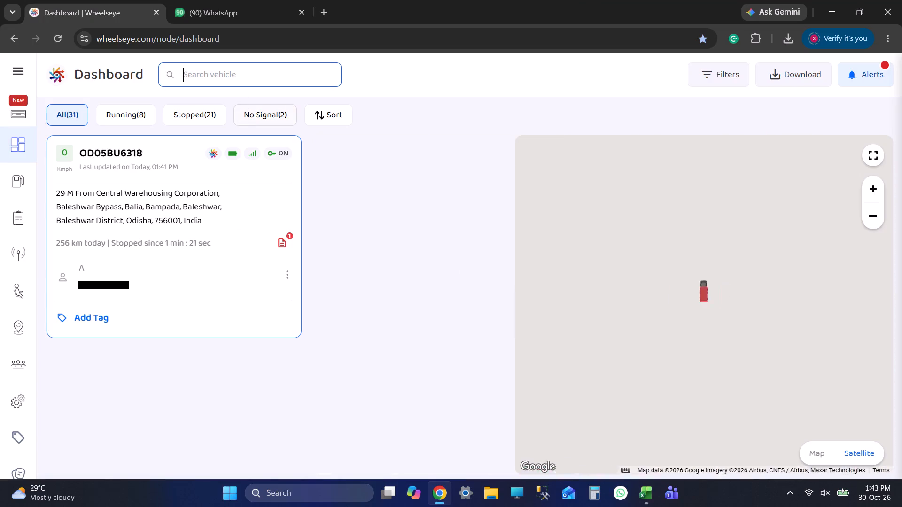
{"action": "left_click", "coordinate": [257, 369]}
{"action": "left_click", "coordinate": [355, 181]}
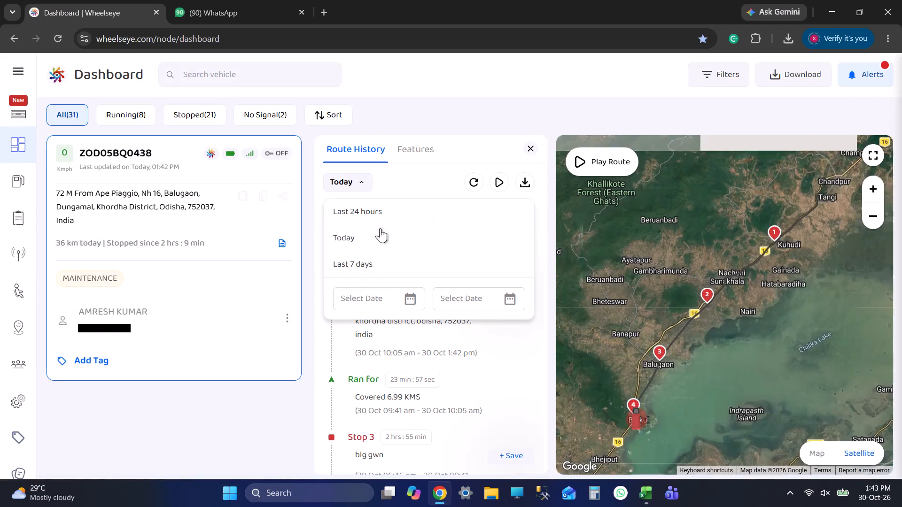
{"action": "left_click", "coordinate": [384, 286]}
{"action": "left_click", "coordinate": [391, 288]}
{"action": "left_click", "coordinate": [483, 374]}
{"action": "left_click", "coordinate": [480, 363]}
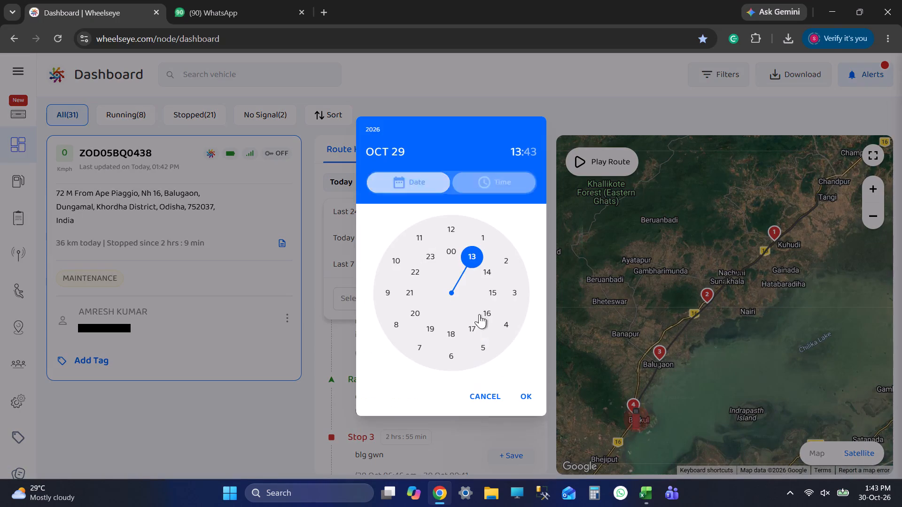
{"action": "left_click", "coordinate": [451, 256]}
{"action": "left_click", "coordinate": [449, 229]}
{"action": "left_click", "coordinate": [520, 389]}
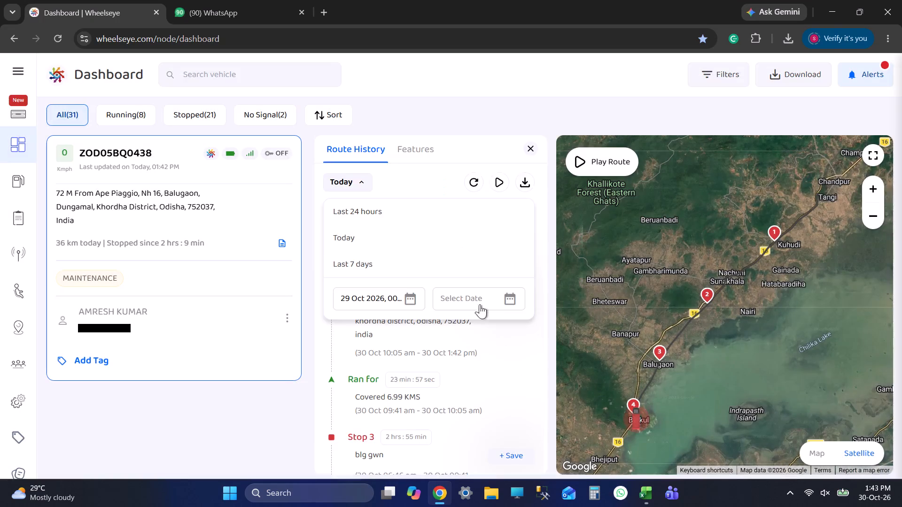
{"action": "left_click", "coordinate": [477, 302]}
{"action": "left_click", "coordinate": [471, 363]}
{"action": "left_click", "coordinate": [430, 253]}
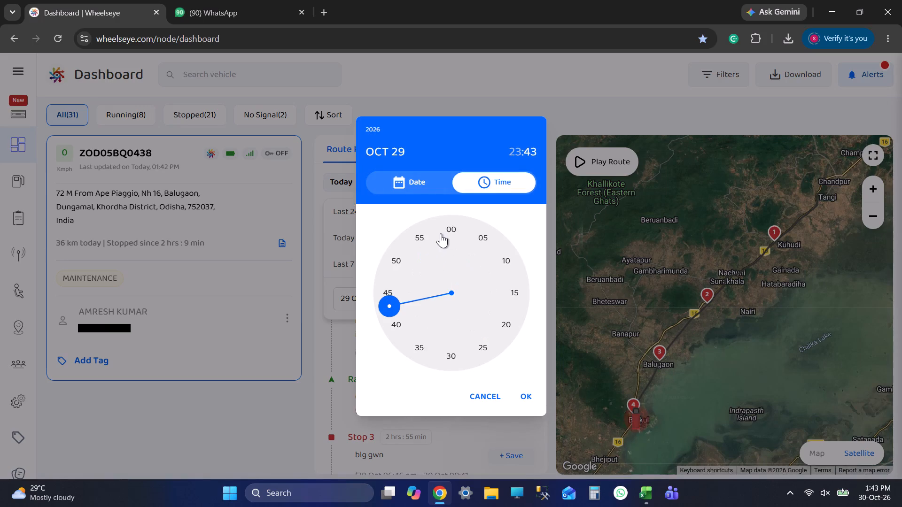
{"action": "left_click", "coordinate": [442, 233]}
{"action": "left_click", "coordinate": [445, 230]}
{"action": "left_click", "coordinate": [536, 385]}
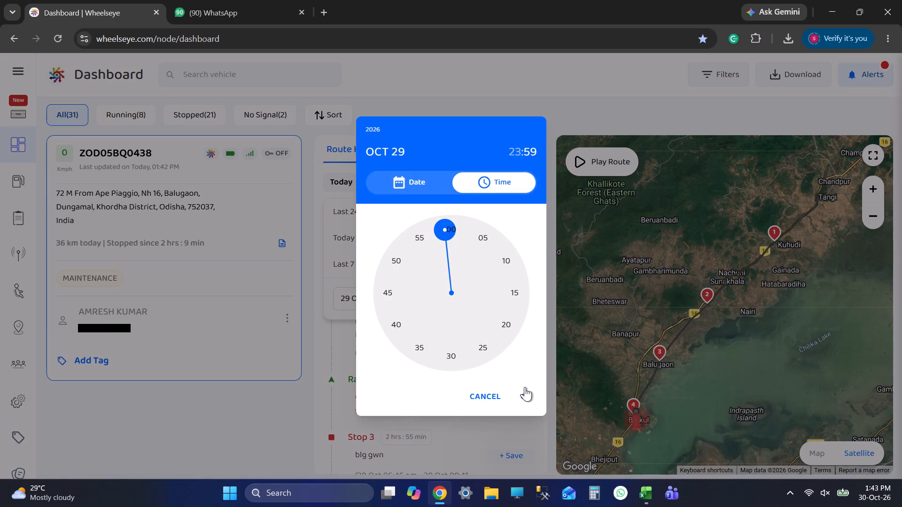
{"action": "left_click", "coordinate": [525, 387]}
{"action": "scroll", "coordinate": [437, 290], "scroll_direction": "down", "scroll_amount": 5}
{"action": "scroll", "coordinate": [435, 357], "scroll_direction": "down", "scroll_amount": 7}
{"action": "scroll", "coordinate": [454, 344], "scroll_direction": "up", "scroll_amount": 1}
{"action": "scroll", "coordinate": [454, 345], "scroll_direction": "down", "scroll_amount": 3}
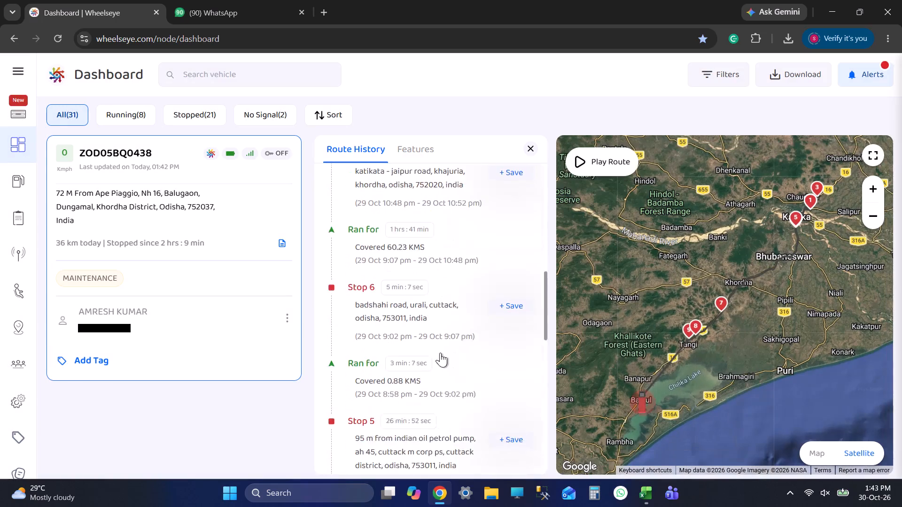
{"action": "scroll", "coordinate": [440, 353], "scroll_direction": "down", "scroll_amount": 4}
{"action": "scroll", "coordinate": [415, 382], "scroll_direction": "up", "scroll_amount": 1}
{"action": "scroll", "coordinate": [415, 383], "scroll_direction": "down", "scroll_amount": 14}
{"action": "left_click", "coordinate": [416, 382]}
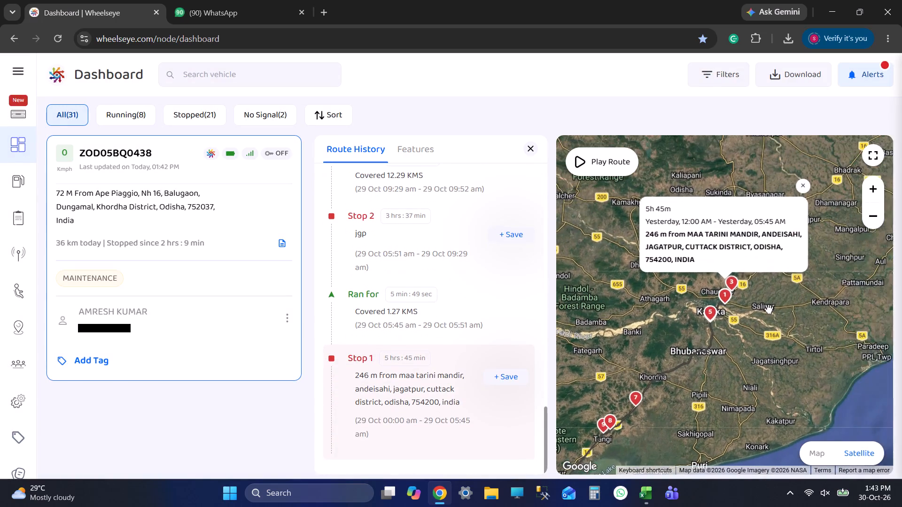
{"action": "scroll", "coordinate": [747, 285], "scroll_direction": "up", "scroll_amount": 20}
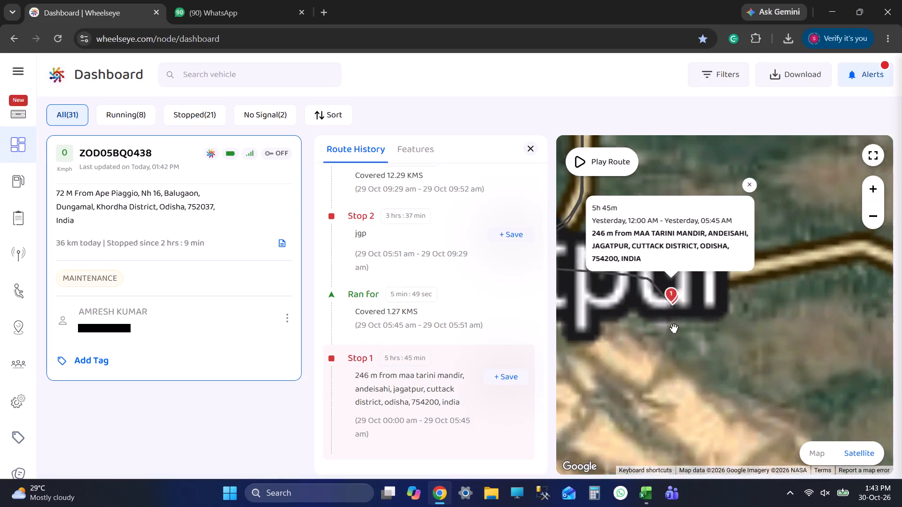
{"action": "scroll", "coordinate": [434, 339], "scroll_direction": "down", "scroll_amount": 1}
{"action": "scroll", "coordinate": [434, 339], "scroll_direction": "up", "scroll_amount": 1}
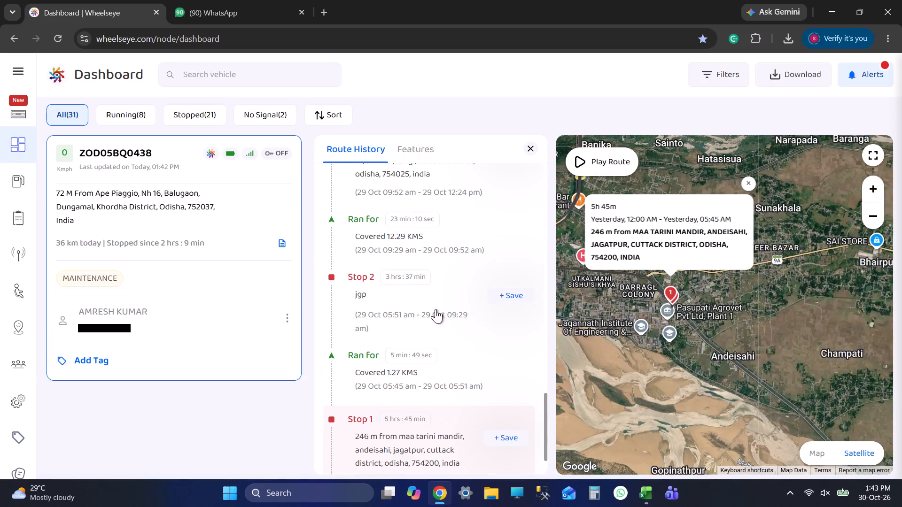
{"action": "left_click", "coordinate": [435, 309]}
{"action": "scroll", "coordinate": [466, 317], "scroll_direction": "up", "scroll_amount": 2}
{"action": "scroll", "coordinate": [822, 328], "scroll_direction": "up", "scroll_amount": 4}
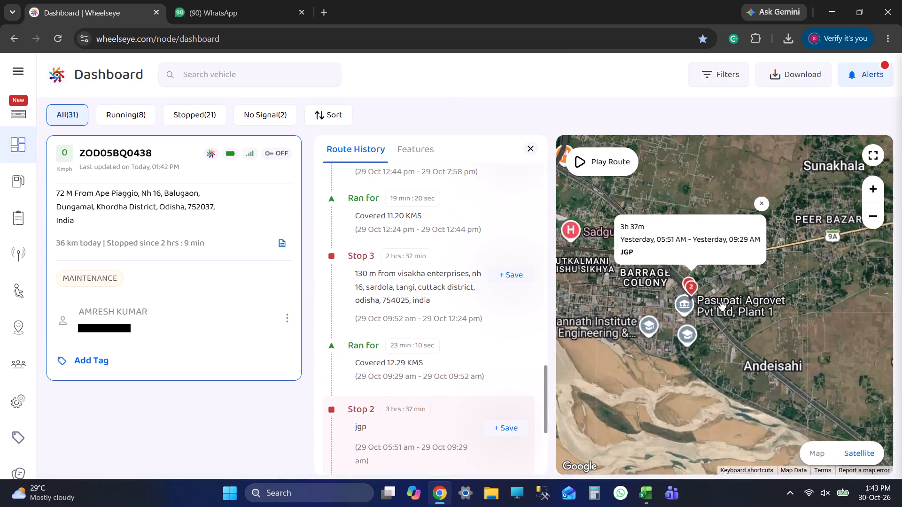
{"action": "scroll", "coordinate": [437, 389], "scroll_direction": "down", "scroll_amount": 4}
{"action": "left_click", "coordinate": [436, 408]}
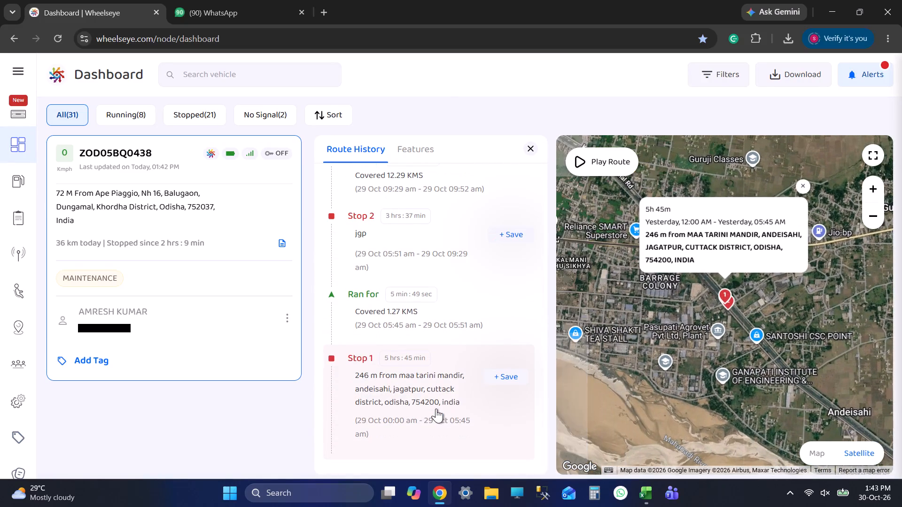
{"action": "scroll", "coordinate": [436, 408], "scroll_direction": "up", "scroll_amount": 3}
{"action": "left_click", "coordinate": [432, 410]}
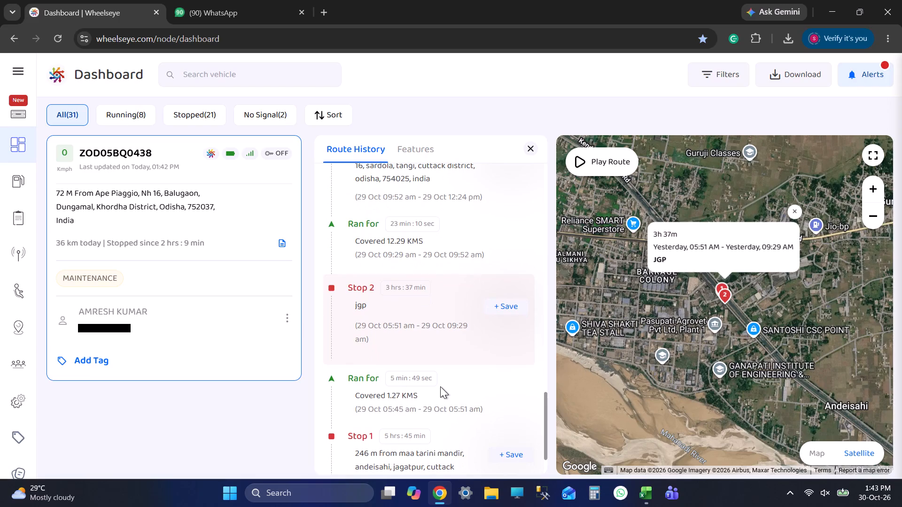
{"action": "scroll", "coordinate": [430, 339], "scroll_direction": "up", "scroll_amount": 3}
{"action": "left_click", "coordinate": [427, 326]}
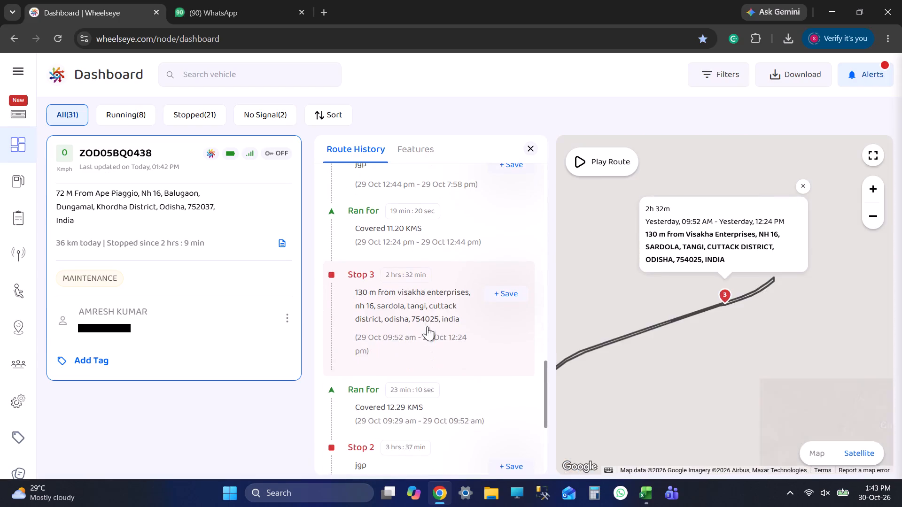
{"action": "scroll", "coordinate": [717, 328], "scroll_direction": "down", "scroll_amount": 5}
{"action": "scroll", "coordinate": [451, 336], "scroll_direction": "up", "scroll_amount": 2}
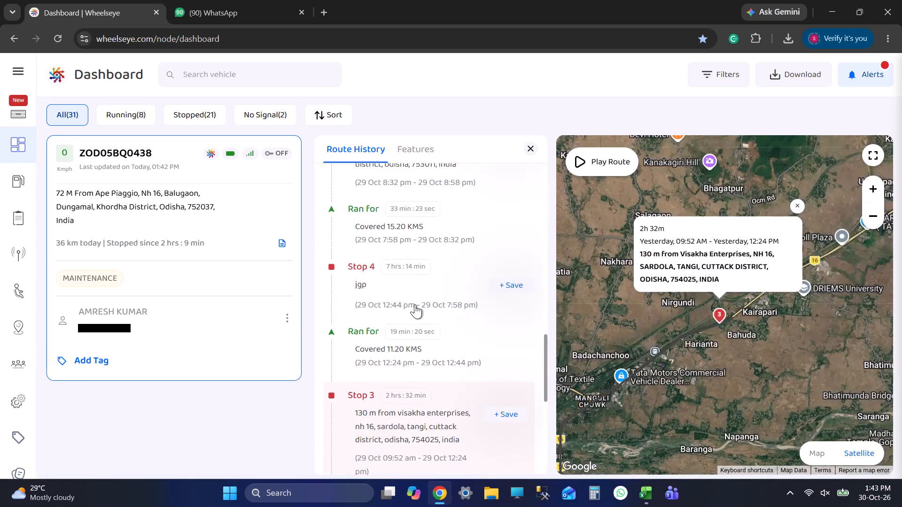
{"action": "left_click", "coordinate": [415, 304]}
{"action": "scroll", "coordinate": [478, 329], "scroll_direction": "up", "scroll_amount": 1}
{"action": "left_click", "coordinate": [418, 256]}
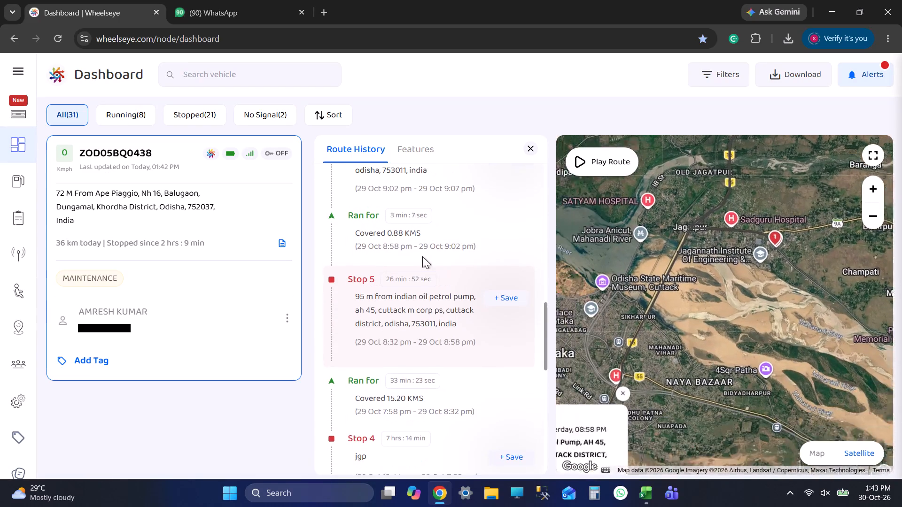
{"action": "scroll", "coordinate": [689, 301], "scroll_direction": "up", "scroll_amount": 3}
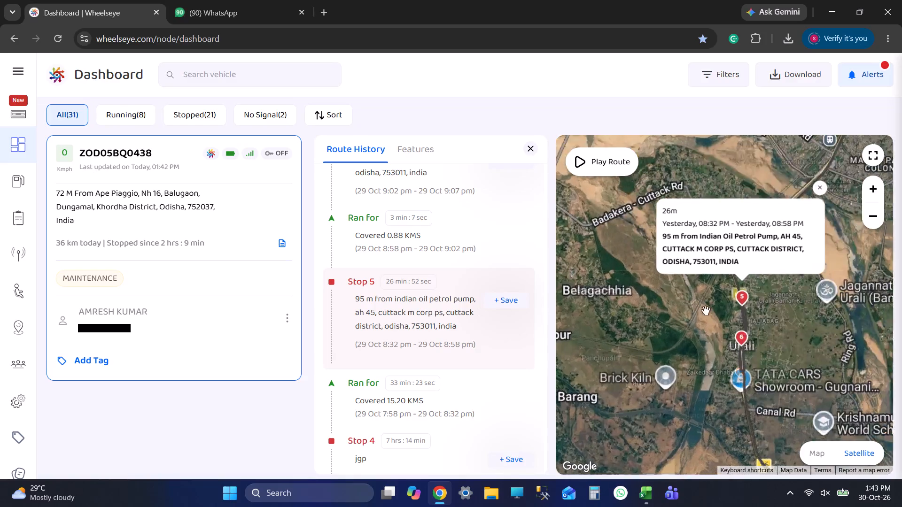
{"action": "scroll", "coordinate": [773, 316], "scroll_direction": "up", "scroll_amount": 1}
{"action": "left_click_drag", "start_coordinate": [776, 313], "coordinate": [656, 343]}
{"action": "scroll", "coordinate": [731, 325], "scroll_direction": "up", "scroll_amount": 3}
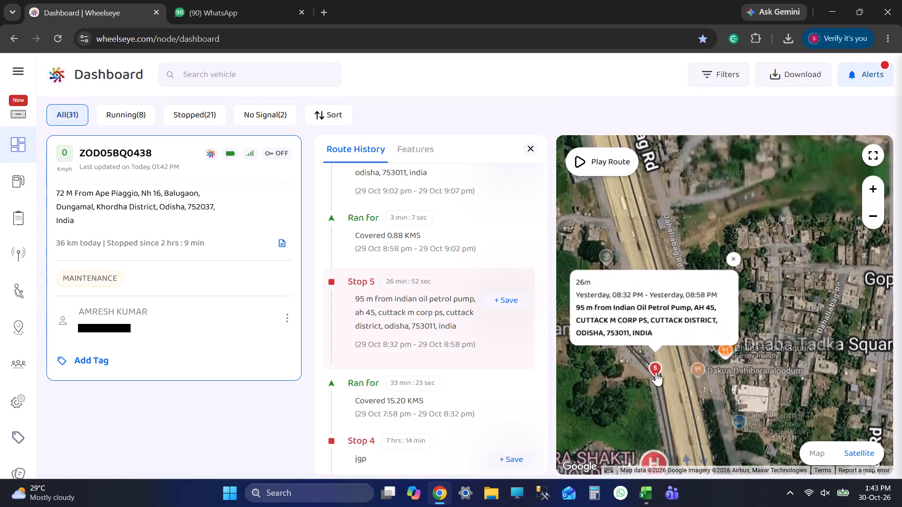
{"action": "scroll", "coordinate": [437, 351], "scroll_direction": "up", "scroll_amount": 3}
{"action": "scroll", "coordinate": [447, 338], "scroll_direction": "down", "scroll_amount": 4}
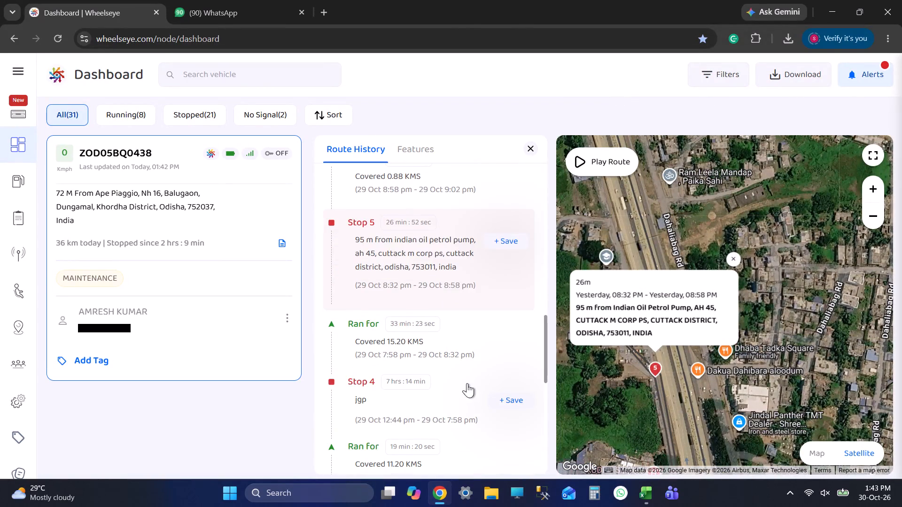
{"action": "left_click", "coordinate": [457, 396]}
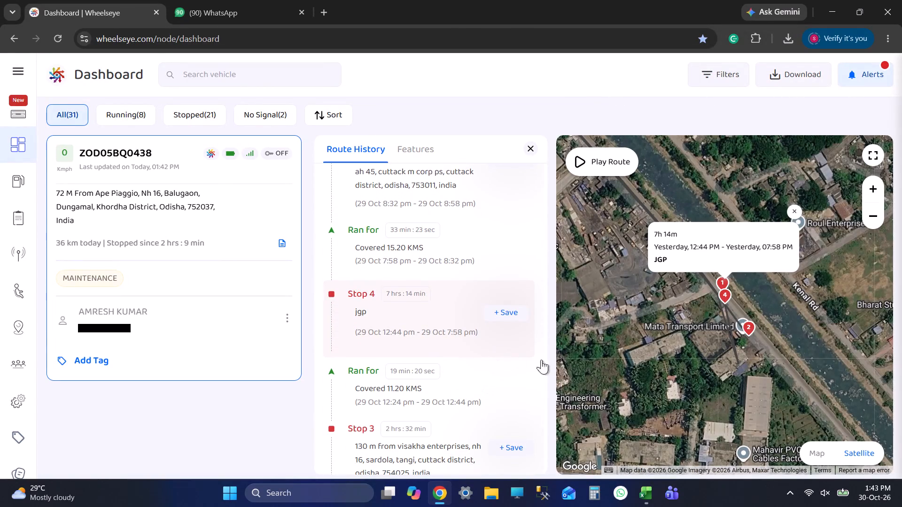
{"action": "scroll", "coordinate": [625, 351], "scroll_direction": "down", "scroll_amount": 7}
{"action": "scroll", "coordinate": [418, 380], "scroll_direction": "down", "scroll_amount": 3}
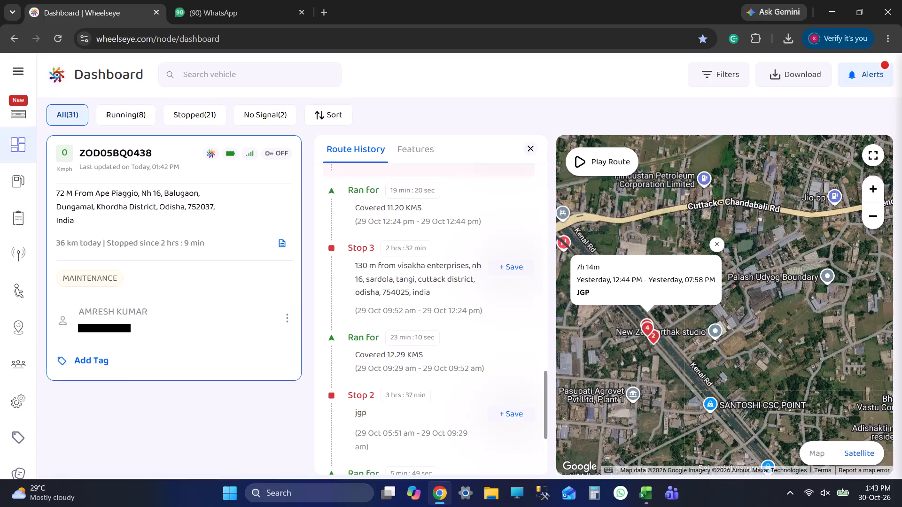
{"action": "key", "text": "alt+Tab"}
{"action": "key", "text": "Tab"}
{"action": "key", "text": "Tab"}
{"action": "key", "text": "Tab"}
{"action": "key", "text": "Tab"}
{"action": "key", "text": "Tab"}
{"action": "key", "text": "Tab"}
{"action": "key", "text": "Tab"}
{"action": "key", "text": "Tab"}
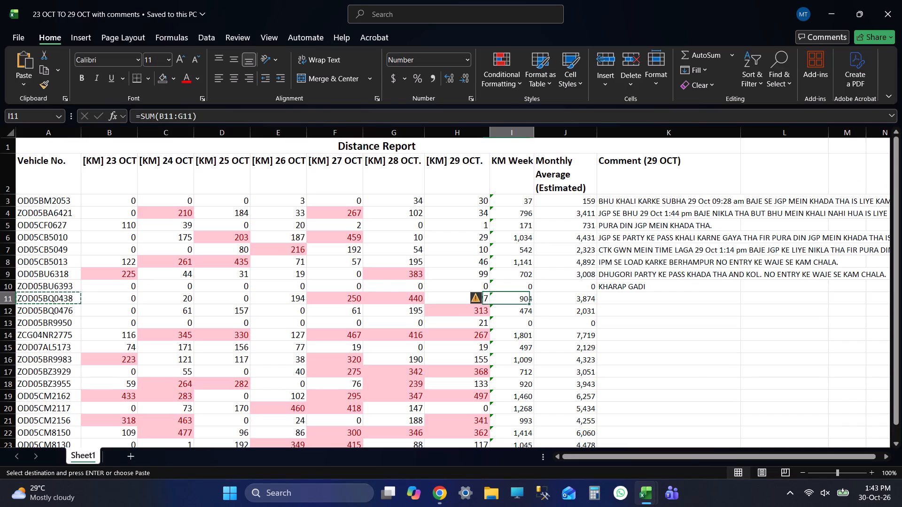
{"action": "key", "text": "Tab"}
{"action": "key", "text": "Tab"}
{"action": "key", "text": "alt+Tab"}
{"action": "scroll", "coordinate": [457, 370], "scroll_direction": "down", "scroll_amount": 2}
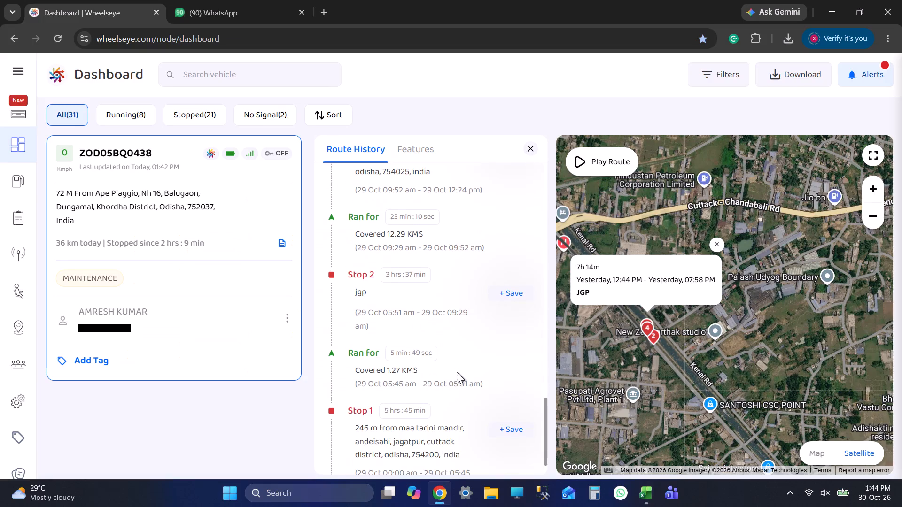
{"action": "scroll", "coordinate": [436, 424], "scroll_direction": "down", "scroll_amount": 4}
{"action": "left_click", "coordinate": [441, 307]}
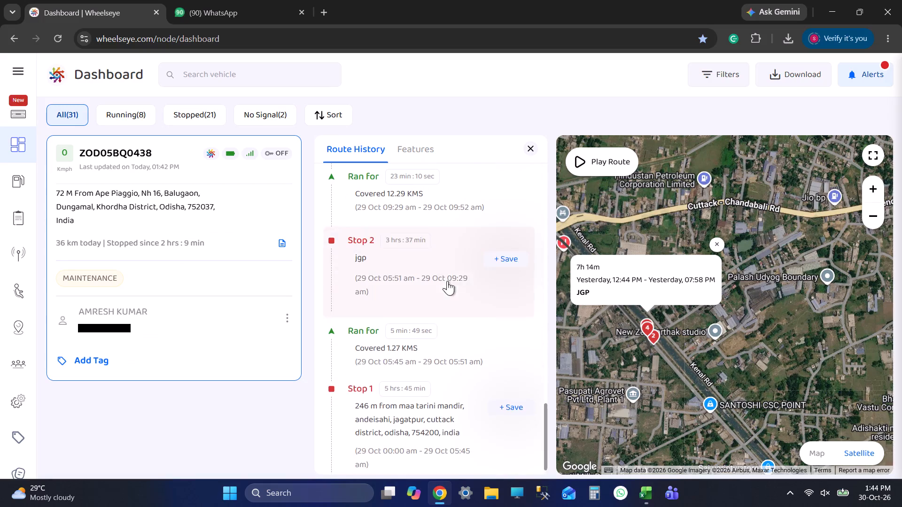
{"action": "left_click", "coordinate": [447, 281]}
{"action": "scroll", "coordinate": [514, 318], "scroll_direction": "up", "scroll_amount": 3}
{"action": "left_click", "coordinate": [458, 330]}
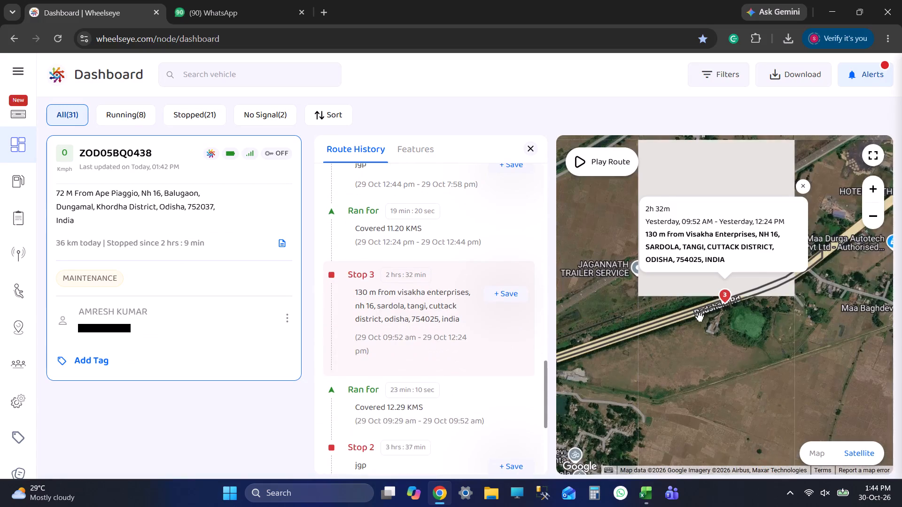
{"action": "scroll", "coordinate": [703, 316], "scroll_direction": "up", "scroll_amount": 1}
{"action": "scroll", "coordinate": [706, 321], "scroll_direction": "down", "scroll_amount": 9}
{"action": "scroll", "coordinate": [395, 357], "scroll_direction": "up", "scroll_amount": 3}
{"action": "left_click", "coordinate": [405, 334]}
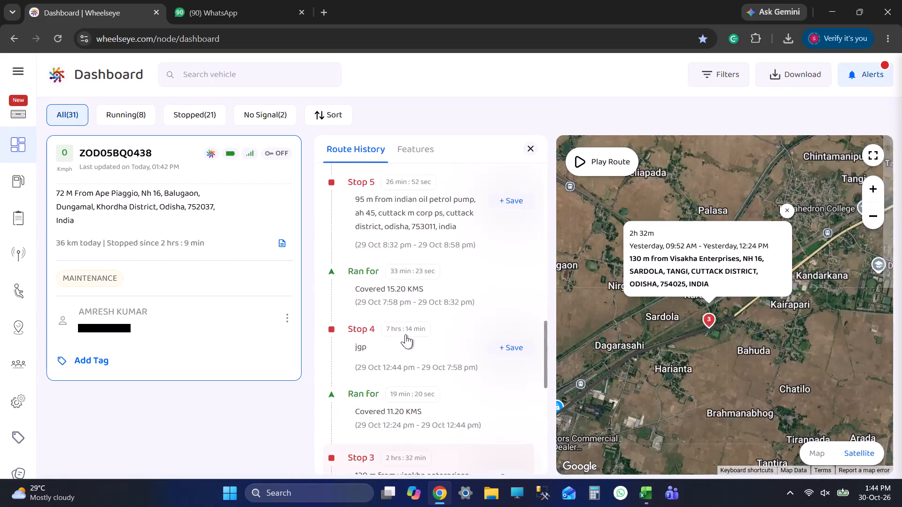
{"action": "scroll", "coordinate": [651, 340], "scroll_direction": "down", "scroll_amount": 10}
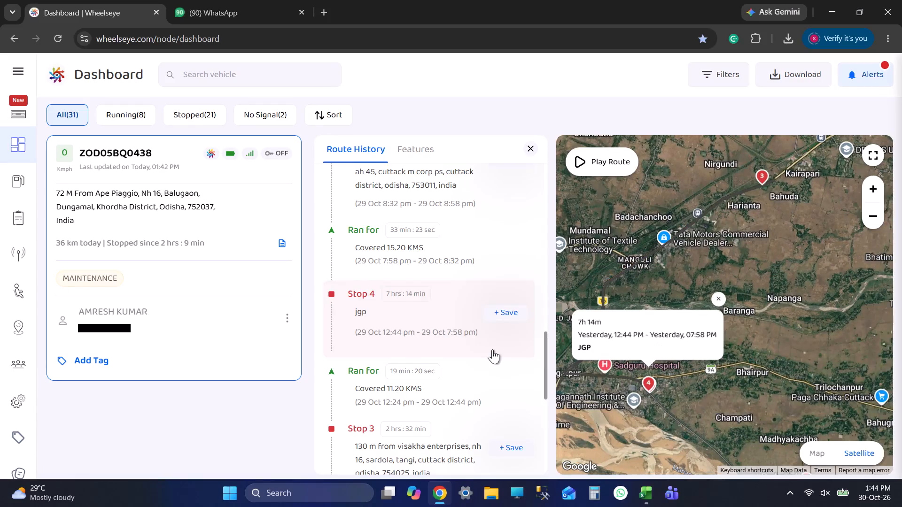
{"action": "scroll", "coordinate": [492, 349], "scroll_direction": "up", "scroll_amount": 3}
{"action": "left_click", "coordinate": [460, 332]}
{"action": "scroll", "coordinate": [468, 335], "scroll_direction": "up", "scroll_amount": 3}
{"action": "left_click", "coordinate": [468, 335]}
{"action": "scroll", "coordinate": [467, 344], "scroll_direction": "up", "scroll_amount": 3}
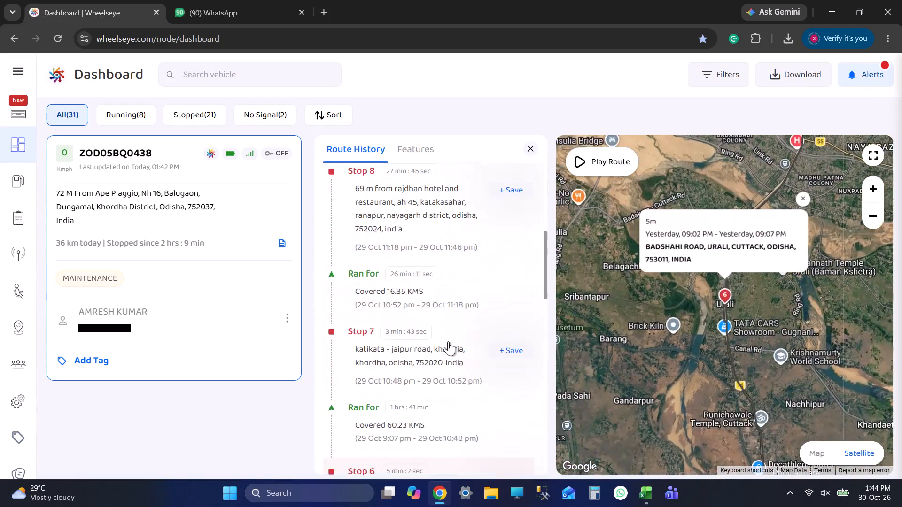
{"action": "left_click", "coordinate": [448, 341]}
{"action": "scroll", "coordinate": [448, 341], "scroll_direction": "up", "scroll_amount": 3}
{"action": "left_click", "coordinate": [448, 341]}
{"action": "scroll", "coordinate": [448, 341], "scroll_direction": "up", "scroll_amount": 3}
{"action": "left_click", "coordinate": [448, 341]}
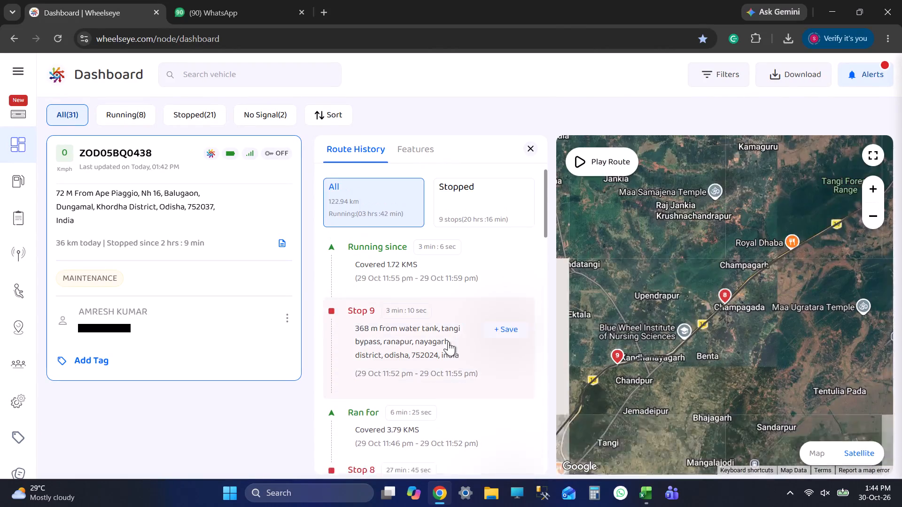
{"action": "scroll", "coordinate": [448, 341], "scroll_direction": "down", "scroll_amount": 3}
{"action": "scroll", "coordinate": [448, 341], "scroll_direction": "up", "scroll_amount": 1}
{"action": "scroll", "coordinate": [448, 341], "scroll_direction": "down", "scroll_amount": 2}
{"action": "scroll", "coordinate": [448, 341], "scroll_direction": "up", "scroll_amount": 8}
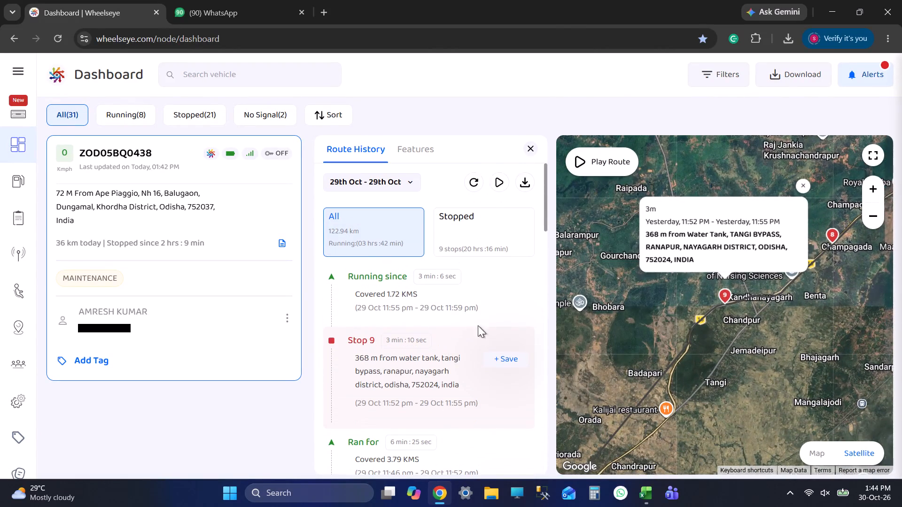
{"action": "scroll", "coordinate": [664, 353], "scroll_direction": "down", "scroll_amount": 12}
{"action": "left_click_drag", "start_coordinate": [638, 413], "coordinate": [702, 331]}
{"action": "scroll", "coordinate": [709, 329], "scroll_direction": "down", "scroll_amount": 3}
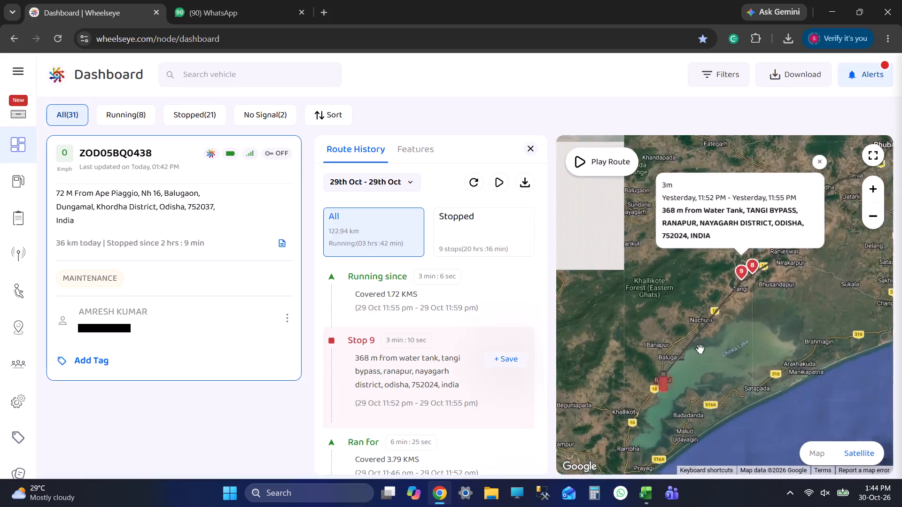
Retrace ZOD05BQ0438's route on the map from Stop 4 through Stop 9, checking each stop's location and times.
{"action": "key", "text": "alt+Tab"}
{"action": "key", "text": "alt+Tab"}
{"action": "scroll", "coordinate": [422, 391], "scroll_direction": "down", "scroll_amount": 8}
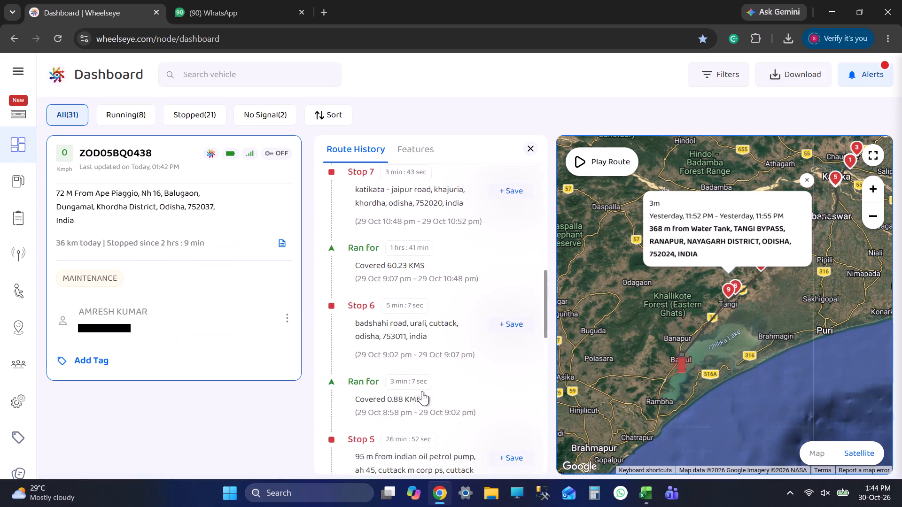
{"action": "scroll", "coordinate": [422, 391], "scroll_direction": "down", "scroll_amount": 6}
{"action": "left_click", "coordinate": [439, 266]}
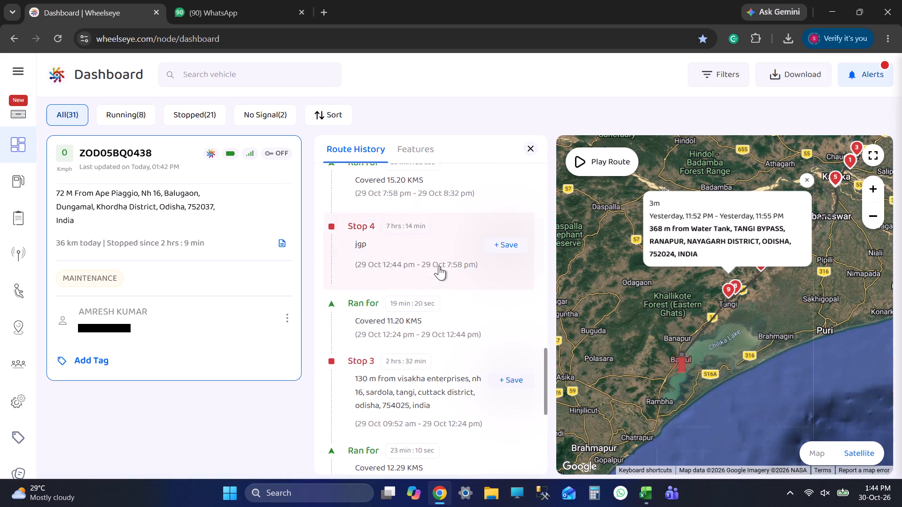
{"action": "scroll", "coordinate": [730, 302], "scroll_direction": "up", "scroll_amount": 6}
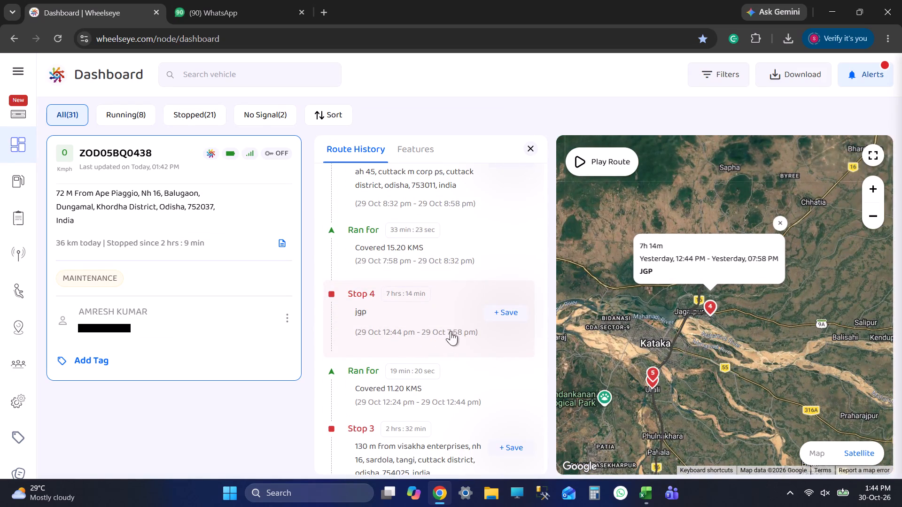
{"action": "scroll", "coordinate": [466, 327], "scroll_direction": "up", "scroll_amount": 2}
{"action": "left_click", "coordinate": [440, 309]}
{"action": "scroll", "coordinate": [443, 324], "scroll_direction": "up", "scroll_amount": 3}
{"action": "left_click", "coordinate": [430, 322]}
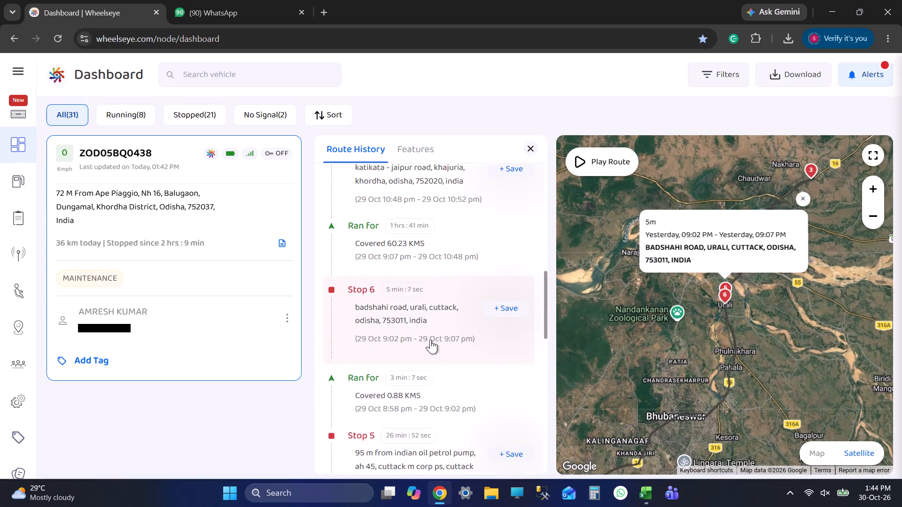
{"action": "scroll", "coordinate": [443, 346], "scroll_direction": "up", "scroll_amount": 3}
{"action": "left_click", "coordinate": [429, 353]}
{"action": "scroll", "coordinate": [435, 353], "scroll_direction": "up", "scroll_amount": 3}
{"action": "left_click", "coordinate": [436, 333]}
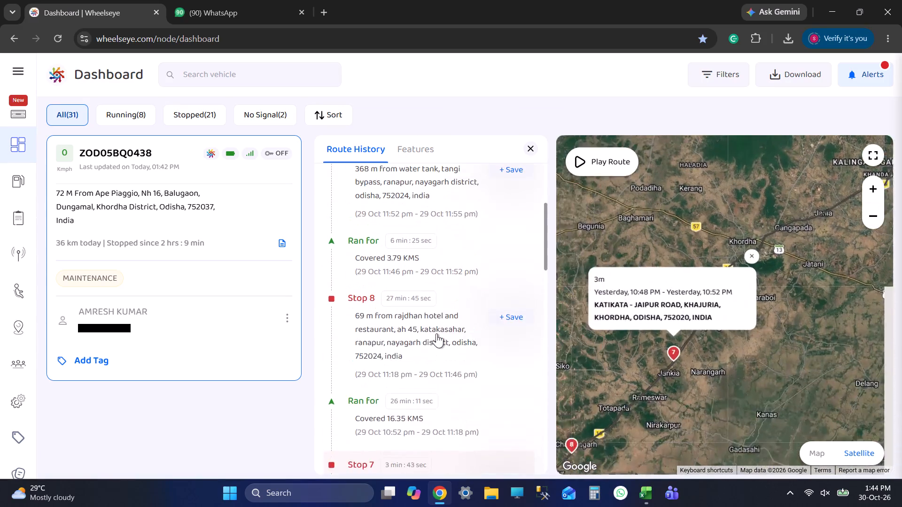
{"action": "scroll", "coordinate": [712, 306], "scroll_direction": "up", "scroll_amount": 8}
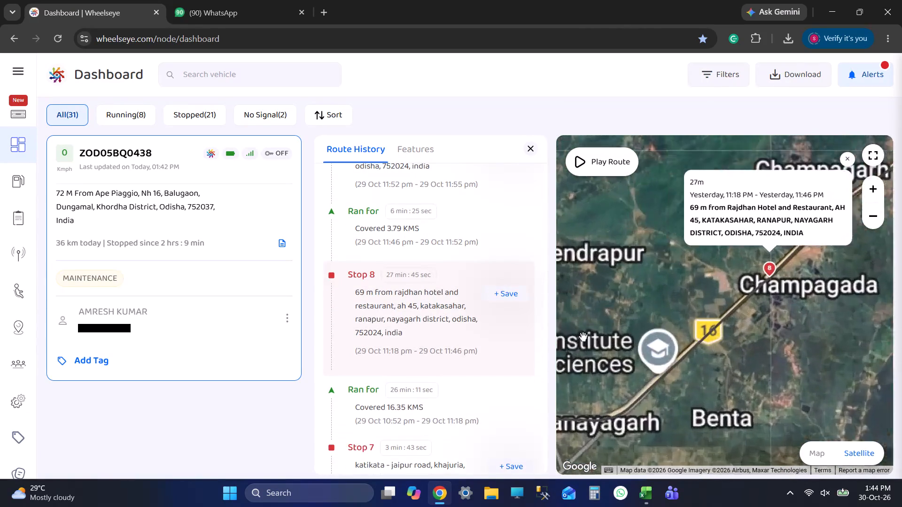
{"action": "scroll", "coordinate": [387, 319], "scroll_direction": "up", "scroll_amount": 3}
{"action": "left_click", "coordinate": [388, 309]}
{"action": "scroll", "coordinate": [432, 329], "scroll_direction": "up", "scroll_amount": 2}
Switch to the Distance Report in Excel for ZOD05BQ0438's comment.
{"action": "key", "text": "alt+Tab"}
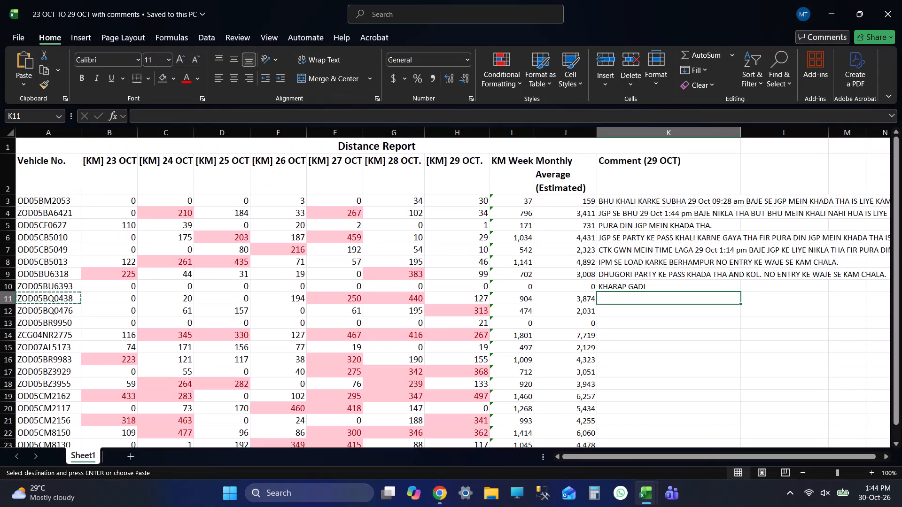
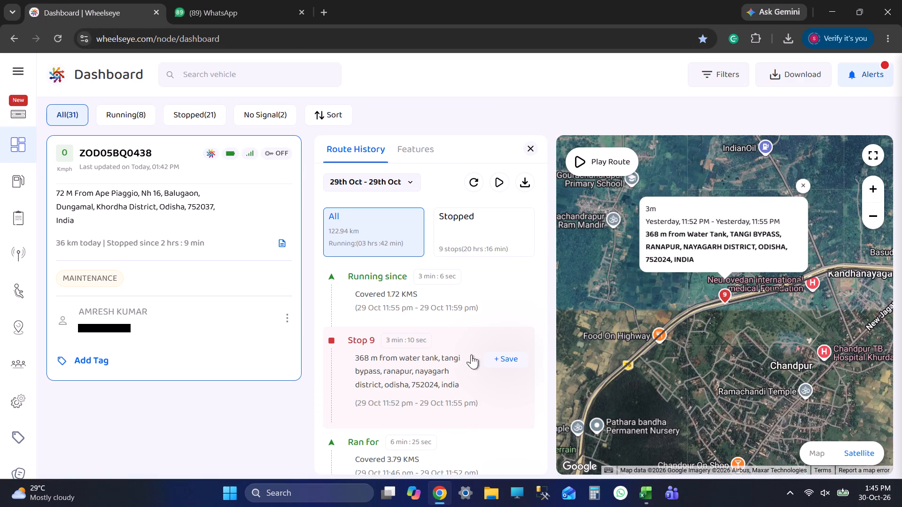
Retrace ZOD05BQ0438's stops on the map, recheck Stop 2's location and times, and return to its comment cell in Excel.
{"action": "scroll", "coordinate": [697, 341], "scroll_direction": "down", "scroll_amount": 14}
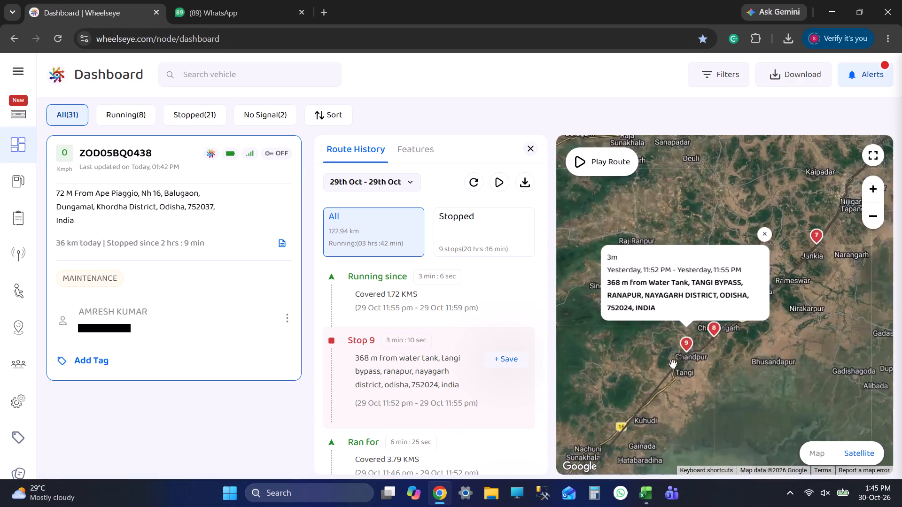
{"action": "scroll", "coordinate": [658, 403], "scroll_direction": "down", "scroll_amount": 5}
{"action": "scroll", "coordinate": [474, 375], "scroll_direction": "down", "scroll_amount": 4}
{"action": "scroll", "coordinate": [473, 378], "scroll_direction": "up", "scroll_amount": 1}
{"action": "scroll", "coordinate": [473, 378], "scroll_direction": "down", "scroll_amount": 20}
{"action": "left_click", "coordinate": [459, 262]}
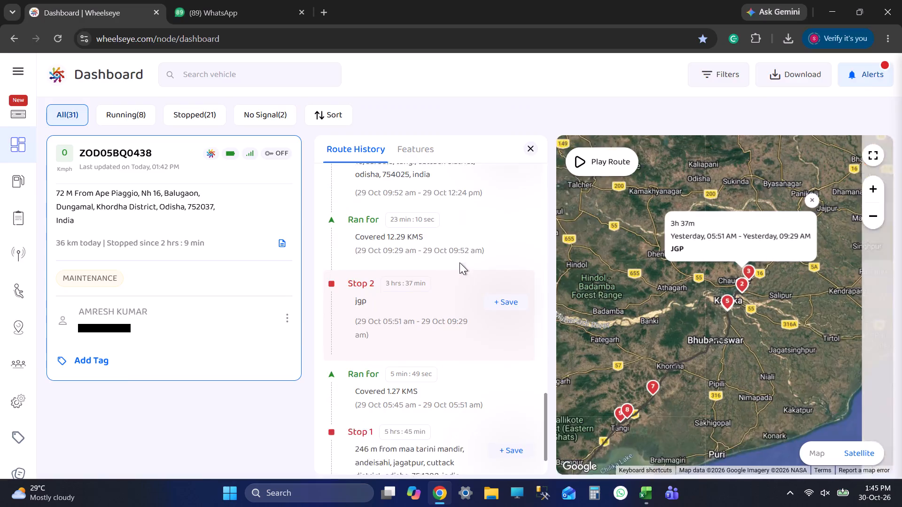
{"action": "key", "text": "alt+Tab"}
{"action": "key", "text": "alt+Tab"}
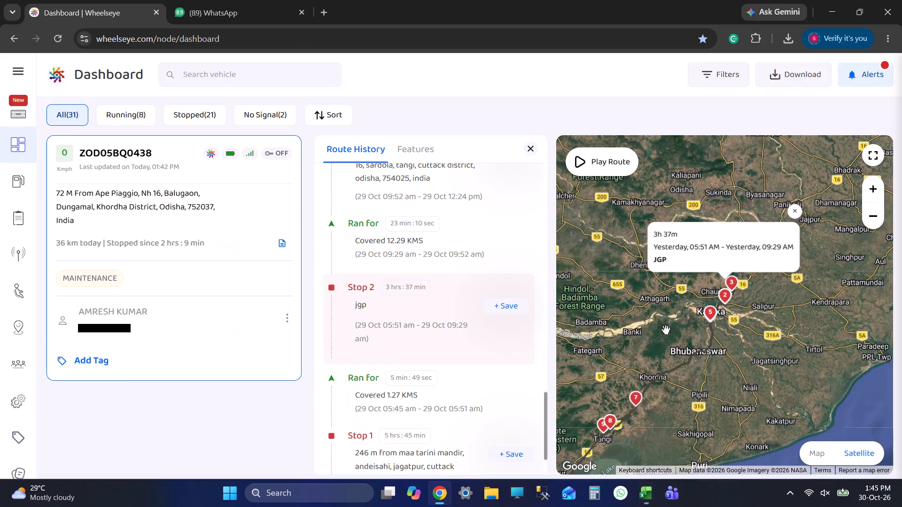
{"action": "key", "text": "alt+Tab"}
{"action": "key", "text": "alt+Tab"}
{"action": "key", "text": "alt+Tab"}
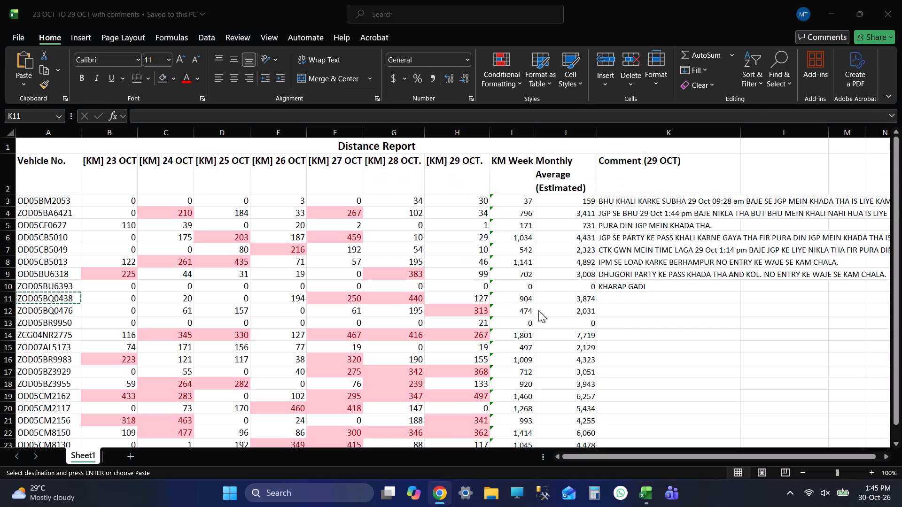
{"action": "type", "text": "JGP"}
{"action": "key", "text": "space"}
{"action": "type", "text": "SE"}
{"action": "key", "text": "space"}
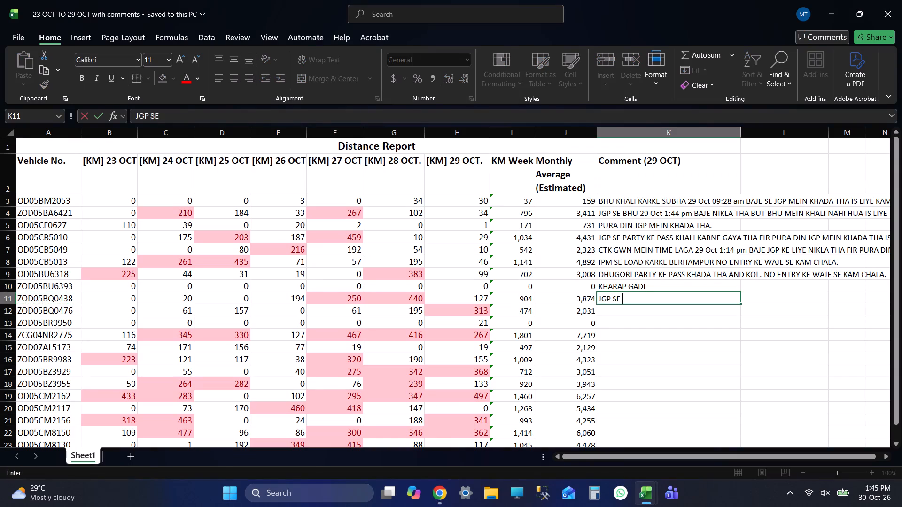
{"action": "key", "text": "alt+Tab"}
{"action": "key", "text": "alt+Tab"}
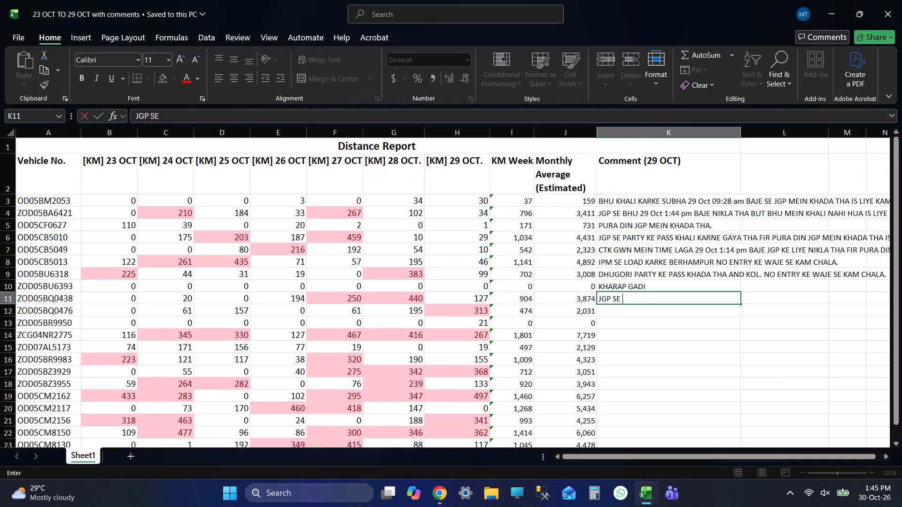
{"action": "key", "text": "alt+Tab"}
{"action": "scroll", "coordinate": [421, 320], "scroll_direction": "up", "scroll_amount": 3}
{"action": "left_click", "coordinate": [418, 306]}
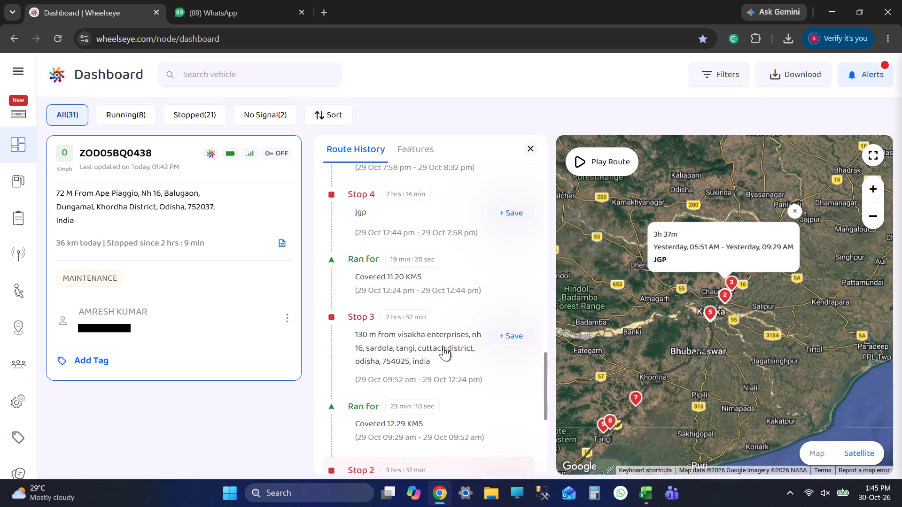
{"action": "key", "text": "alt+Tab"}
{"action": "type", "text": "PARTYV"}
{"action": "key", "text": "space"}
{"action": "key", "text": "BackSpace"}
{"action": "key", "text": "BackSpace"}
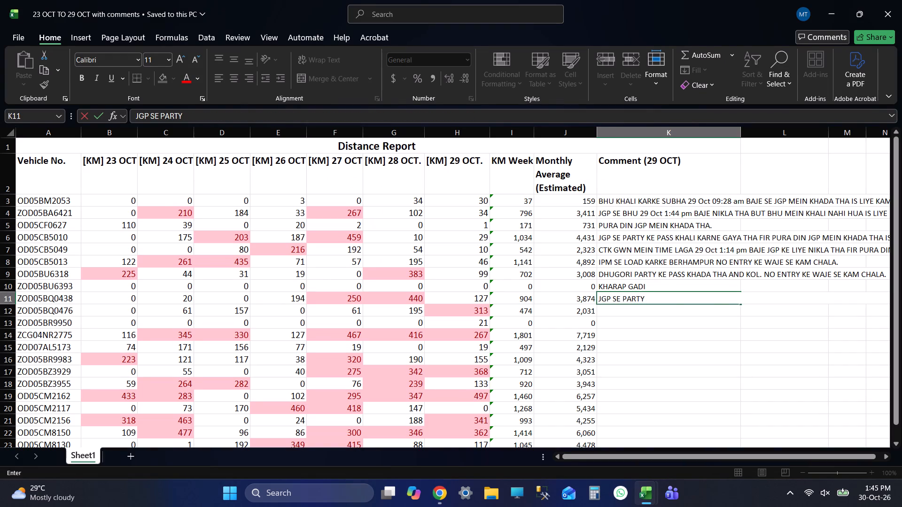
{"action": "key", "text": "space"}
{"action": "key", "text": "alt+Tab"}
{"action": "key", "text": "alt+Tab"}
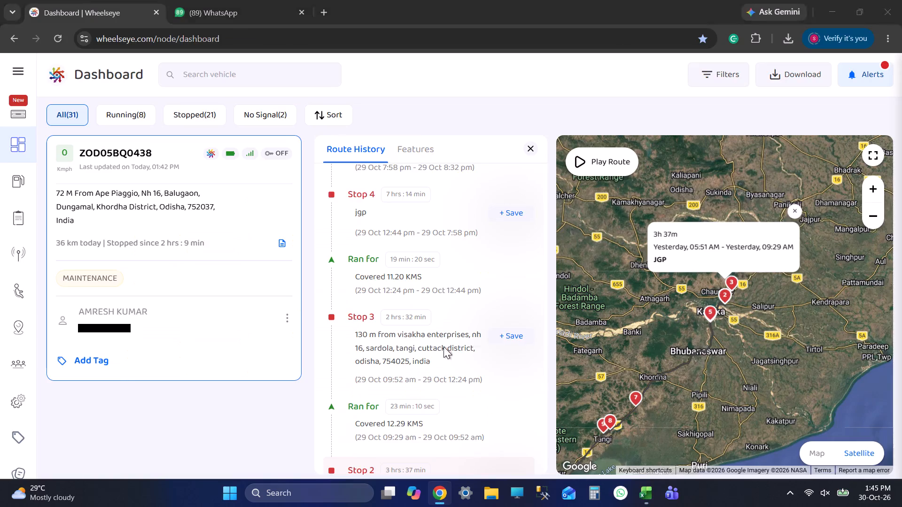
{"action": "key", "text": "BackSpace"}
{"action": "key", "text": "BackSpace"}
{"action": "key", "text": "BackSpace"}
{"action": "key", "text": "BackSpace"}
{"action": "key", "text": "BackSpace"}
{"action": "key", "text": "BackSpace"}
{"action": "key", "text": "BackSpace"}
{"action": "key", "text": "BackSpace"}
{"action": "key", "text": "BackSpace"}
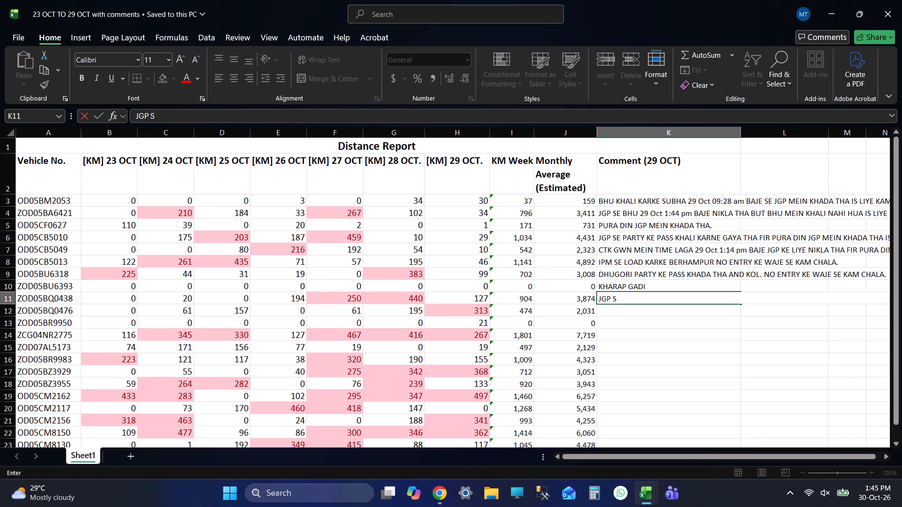
{"action": "type", "text": "E RAT MEINN"}
{"action": "key", "text": "space"}
{"action": "key", "text": "BackSpace"}
{"action": "key", "text": "BackSpace"}
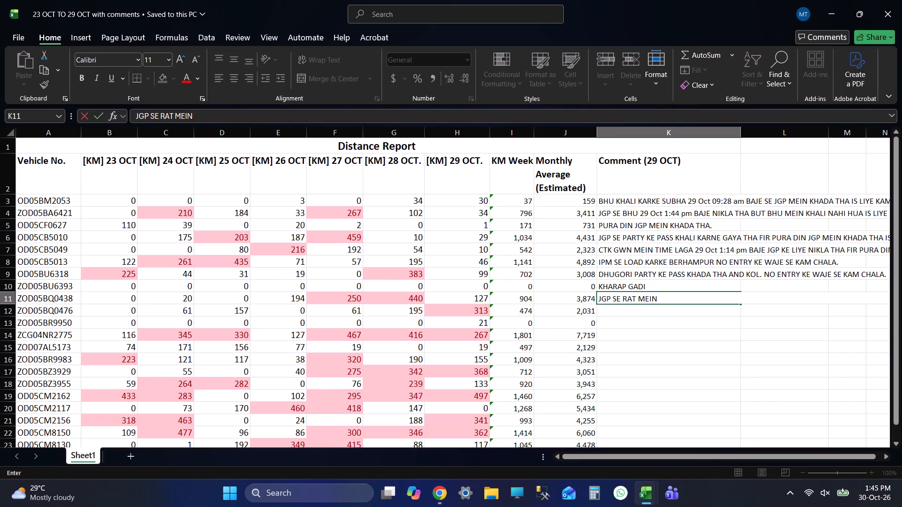
{"action": "key", "text": "space"}
{"action": "key", "text": "alt+Tab"}
{"action": "key", "text": "alt+Tab"}
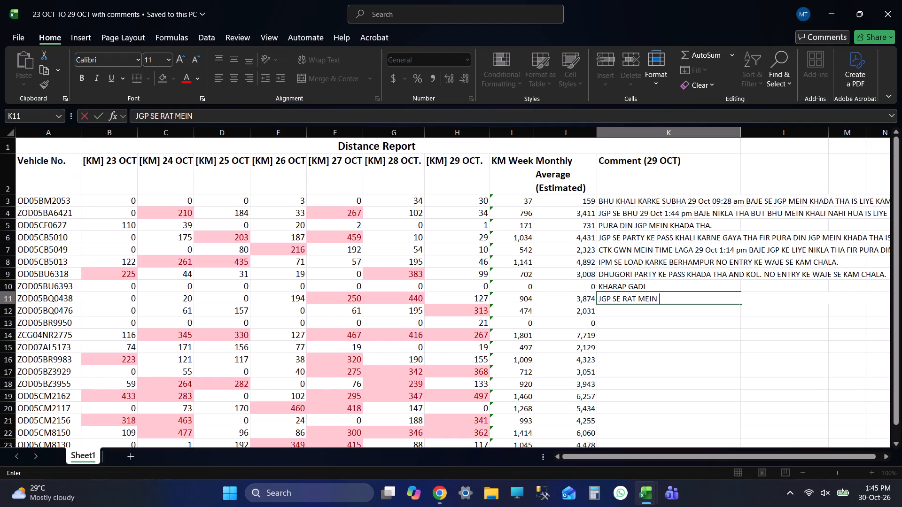
{"action": "type", "text": "BLG"}
{"action": "key", "text": "space"}
{"action": "type", "text": "KE LIYE NIKLA THA IS LIYE KAM CHALA."}
{"action": "key", "text": "Return"}
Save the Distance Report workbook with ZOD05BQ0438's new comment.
{"action": "key", "text": "ctrl+s"}
{"action": "key", "text": "ctrl+s"}
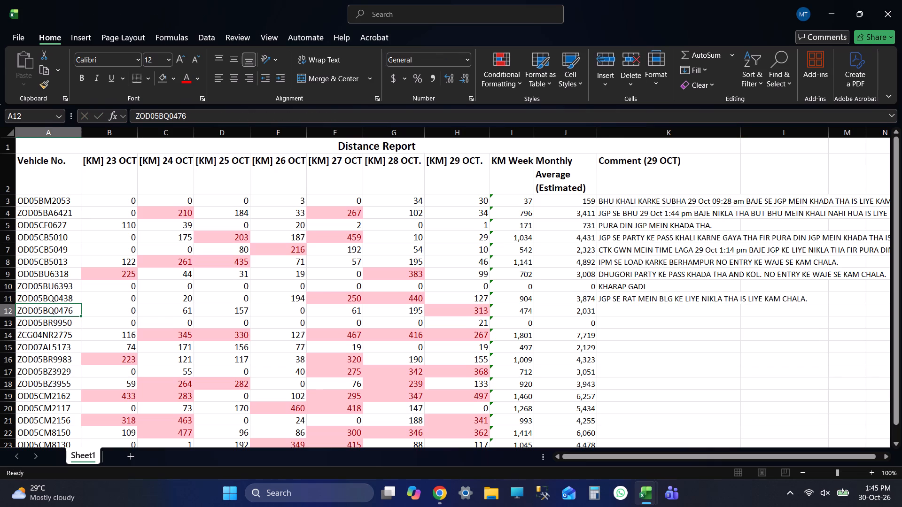
{"action": "left_click", "coordinate": [637, 297]}
{"action": "key", "text": "ctrl+s"}
{"action": "key", "text": "ctrl+s"}
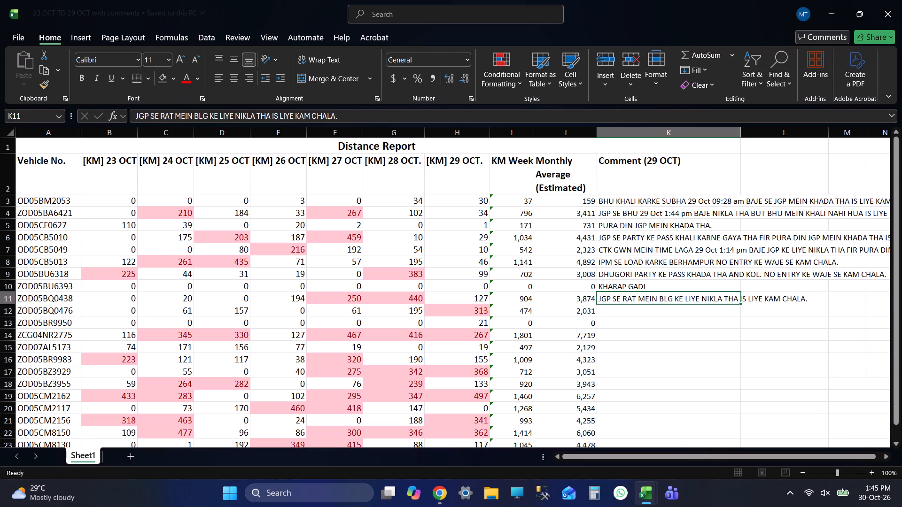
{"action": "key", "text": "ctrl+s"}
{"action": "key", "text": "ctrl+s"}
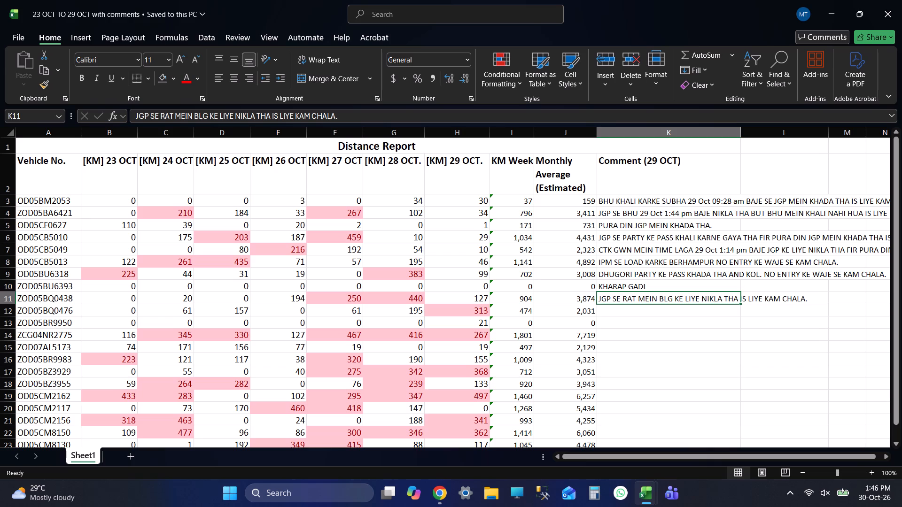
{"action": "key", "text": "Return"}
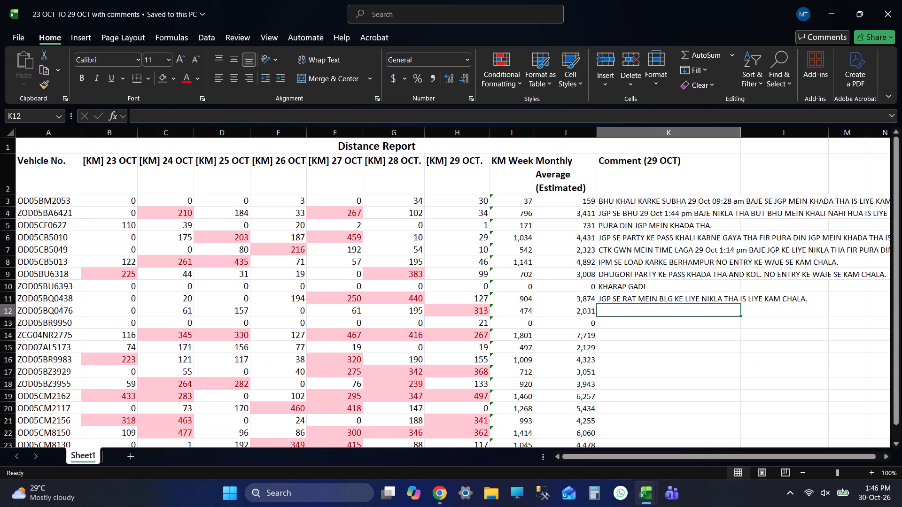
{"action": "key", "text": "ctrl+s"}
{"action": "key", "text": "ctrl+s"}
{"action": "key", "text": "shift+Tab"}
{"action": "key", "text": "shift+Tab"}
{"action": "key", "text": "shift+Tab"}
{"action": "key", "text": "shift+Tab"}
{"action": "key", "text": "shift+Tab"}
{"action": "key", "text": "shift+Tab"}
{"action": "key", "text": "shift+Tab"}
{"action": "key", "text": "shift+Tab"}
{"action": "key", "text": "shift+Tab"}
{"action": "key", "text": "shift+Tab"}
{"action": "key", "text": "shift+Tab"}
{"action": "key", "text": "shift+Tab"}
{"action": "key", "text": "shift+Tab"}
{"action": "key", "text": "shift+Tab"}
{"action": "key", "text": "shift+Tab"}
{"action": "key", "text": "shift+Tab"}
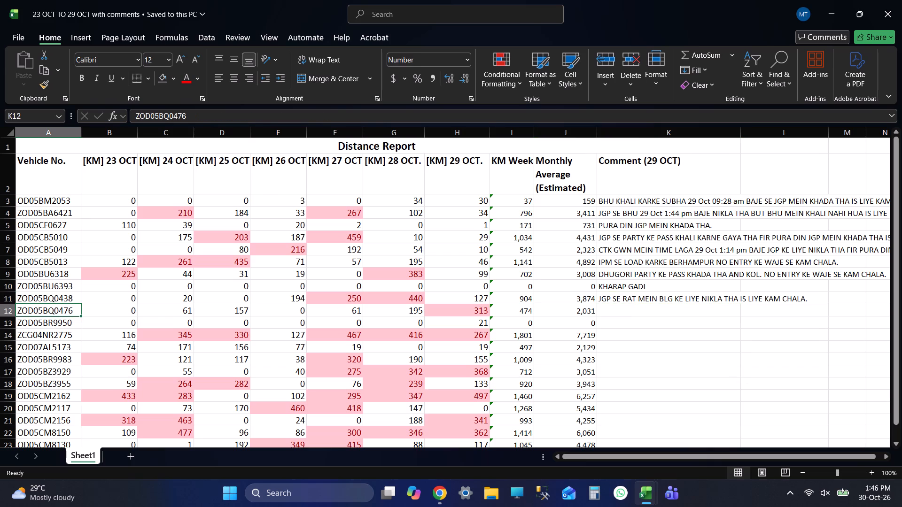
{"action": "left_click", "coordinate": [475, 324]}
{"action": "key", "text": "shift+Tab"}
{"action": "key", "text": "shift+Tab"}
{"action": "key", "text": "shift+Tab"}
{"action": "key", "text": "shift+Tab"}
{"action": "key", "text": "shift+Tab"}
{"action": "key", "text": "shift+Tab"}
{"action": "key", "text": "shift+Tab"}
{"action": "key", "text": "shift+Tab"}
{"action": "key", "text": "shift+Tab"}
{"action": "key", "text": "shift+Tab"}
{"action": "key", "text": "shift+Tab"}
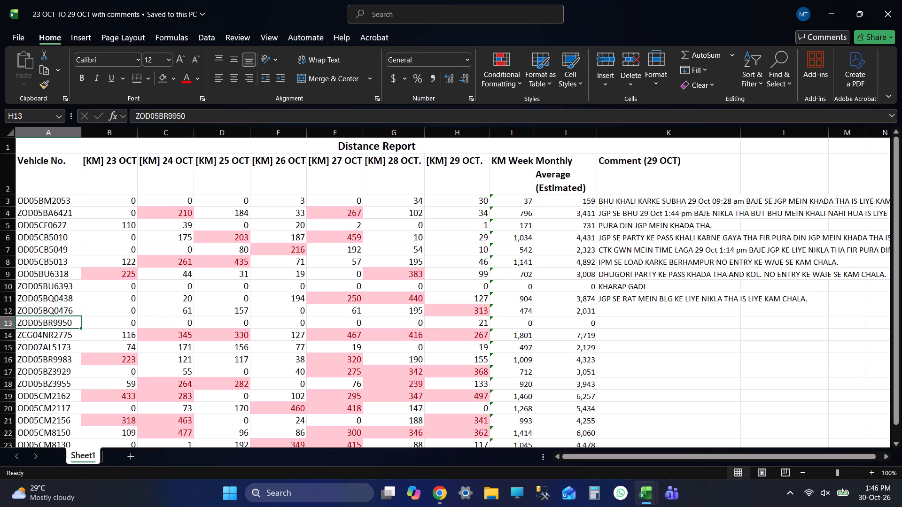
{"action": "key", "text": "ctrl+c"}
{"action": "key", "text": "alt+Tab"}
{"action": "left_click", "coordinate": [218, 79]}
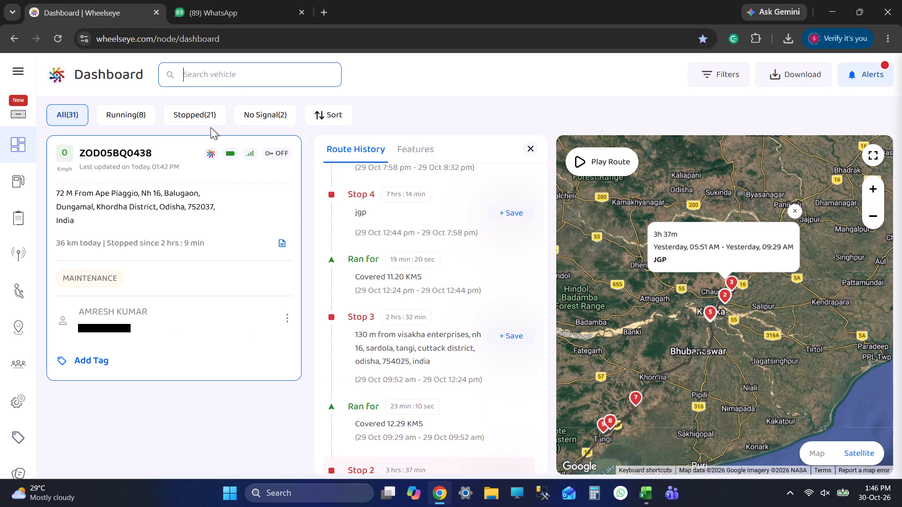
{"action": "key", "text": "ctrl+v"}
{"action": "key", "text": "Return"}
{"action": "left_click", "coordinate": [191, 178]}
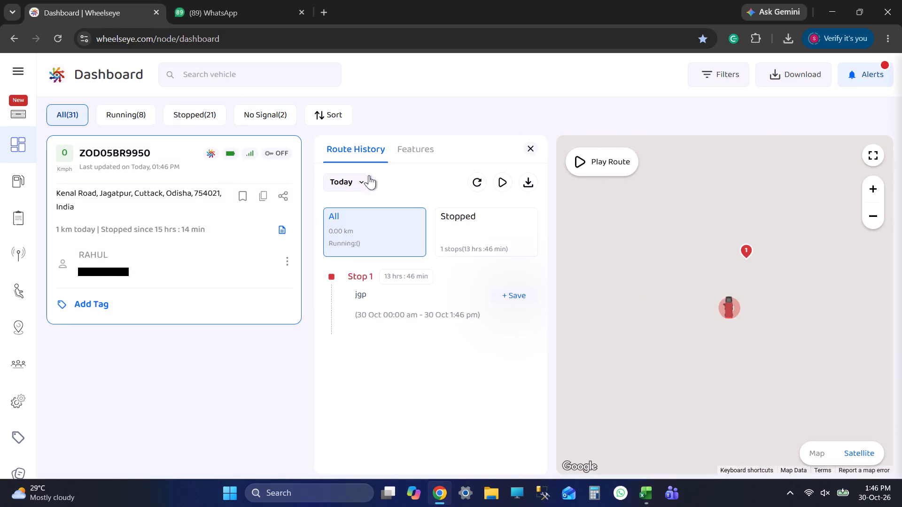
{"action": "left_click", "coordinate": [333, 187]}
{"action": "left_click", "coordinate": [345, 301]}
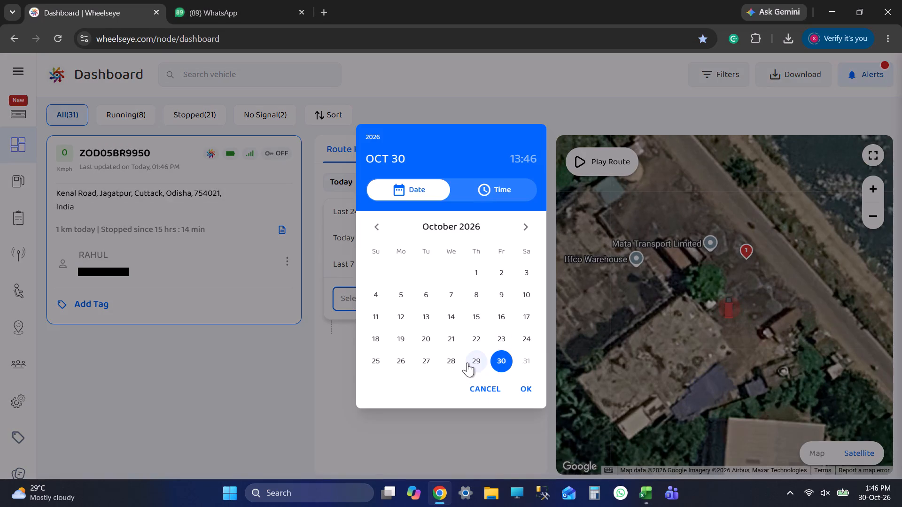
{"action": "left_click", "coordinate": [475, 361]}
{"action": "left_click", "coordinate": [449, 248]}
{"action": "left_click", "coordinate": [449, 218]}
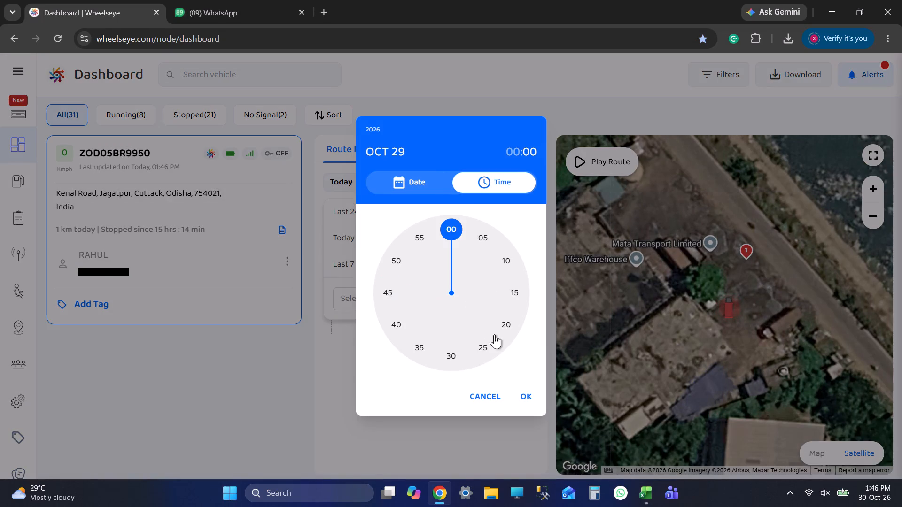
{"action": "left_click", "coordinate": [527, 398]}
{"action": "left_click", "coordinate": [473, 303]}
{"action": "left_click", "coordinate": [474, 355]}
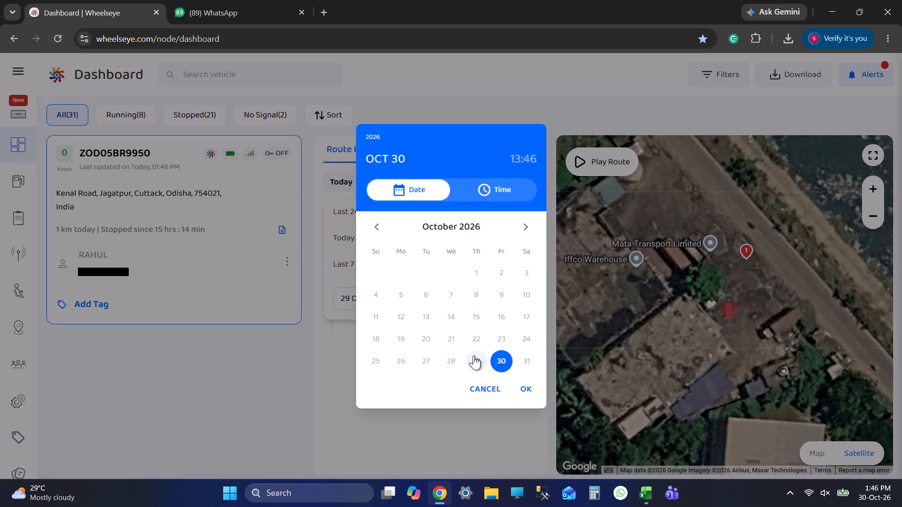
{"action": "left_click", "coordinate": [434, 267]}
{"action": "left_click", "coordinate": [443, 231]}
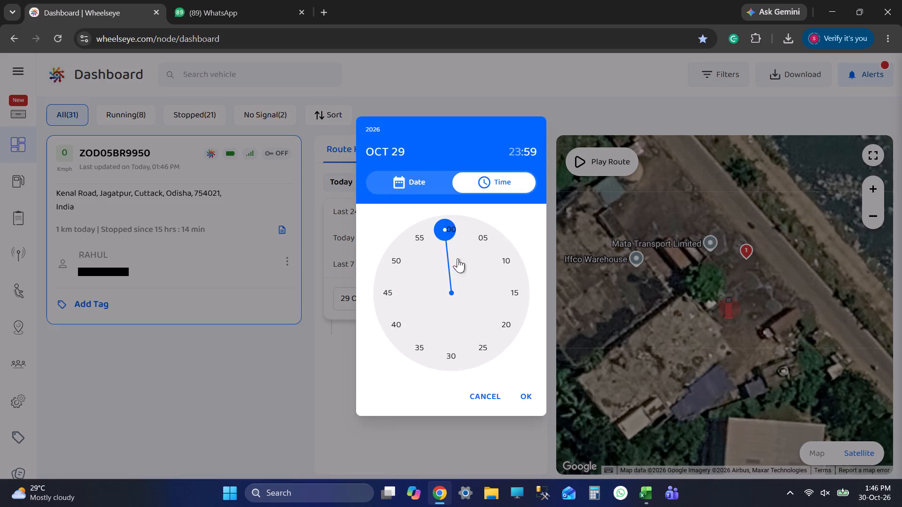
{"action": "left_click", "coordinate": [525, 399]}
Examine ZOD05BR9950's stops and runs from Stop 1 through Stop 5, checking their locations and times.
{"action": "scroll", "coordinate": [326, 323], "scroll_direction": "down", "scroll_amount": 9}
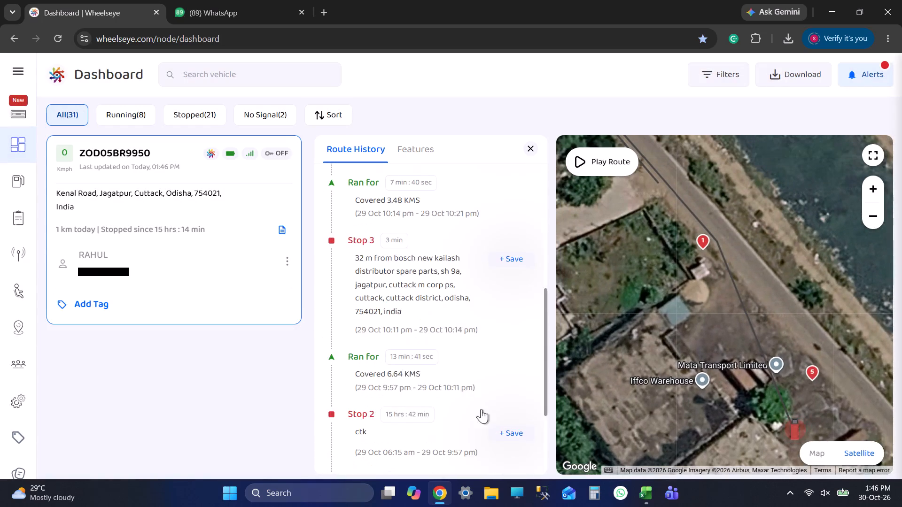
{"action": "scroll", "coordinate": [481, 409], "scroll_direction": "down", "scroll_amount": 6}
{"action": "left_click", "coordinate": [404, 405]}
{"action": "left_click", "coordinate": [411, 268]}
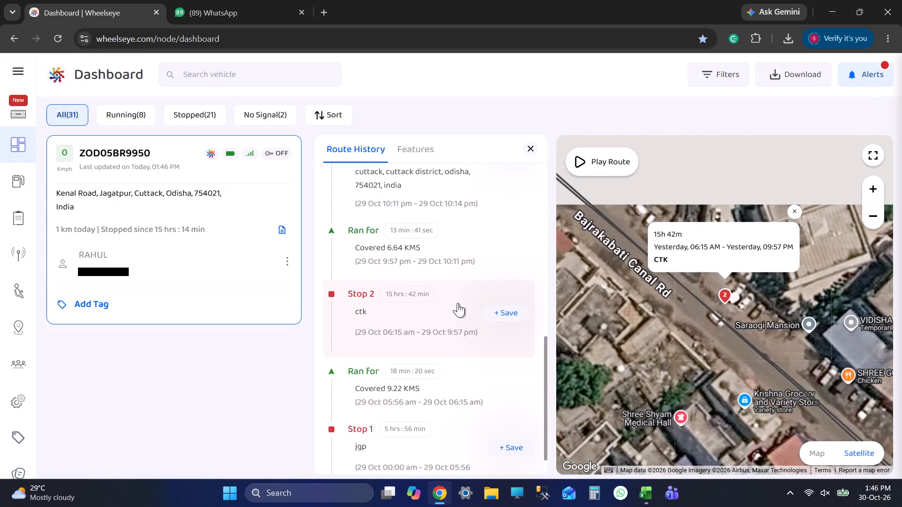
{"action": "scroll", "coordinate": [656, 346], "scroll_direction": "down", "scroll_amount": 6}
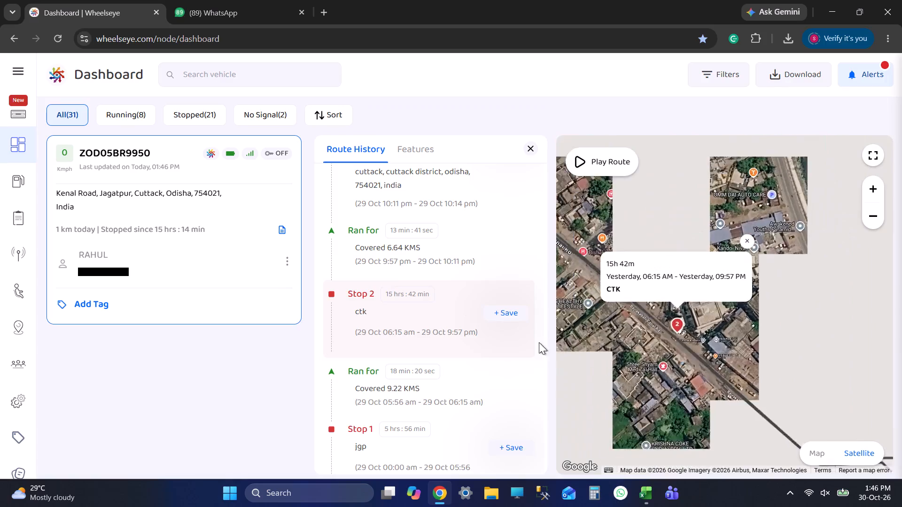
{"action": "scroll", "coordinate": [454, 327], "scroll_direction": "up", "scroll_amount": 2}
{"action": "left_click", "coordinate": [436, 306]}
{"action": "scroll", "coordinate": [465, 315], "scroll_direction": "up", "scroll_amount": 2}
{"action": "left_click", "coordinate": [437, 314]}
{"action": "scroll", "coordinate": [442, 313], "scroll_direction": "up", "scroll_amount": 3}
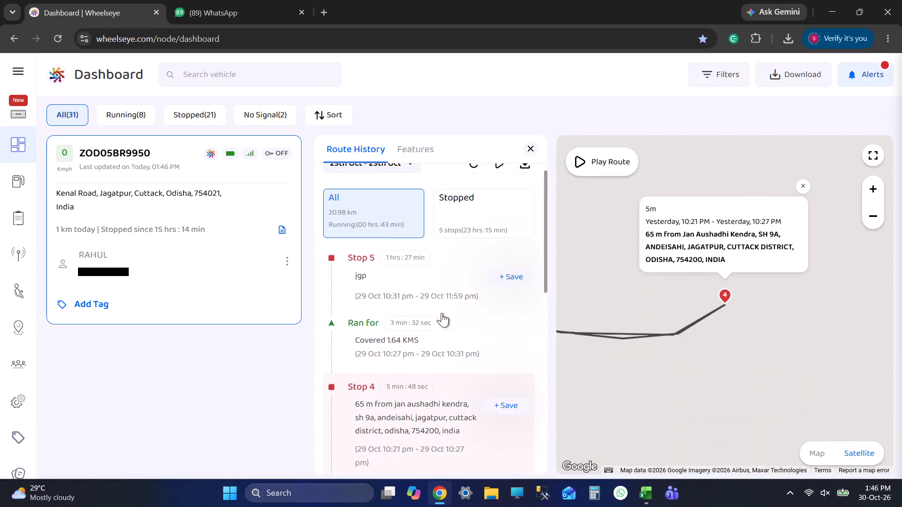
{"action": "left_click", "coordinate": [428, 323]}
{"action": "key", "text": "alt+Tab"}
{"action": "key", "text": "Tab"}
{"action": "key", "text": "Tab"}
{"action": "key", "text": "Tab"}
{"action": "key", "text": "Tab"}
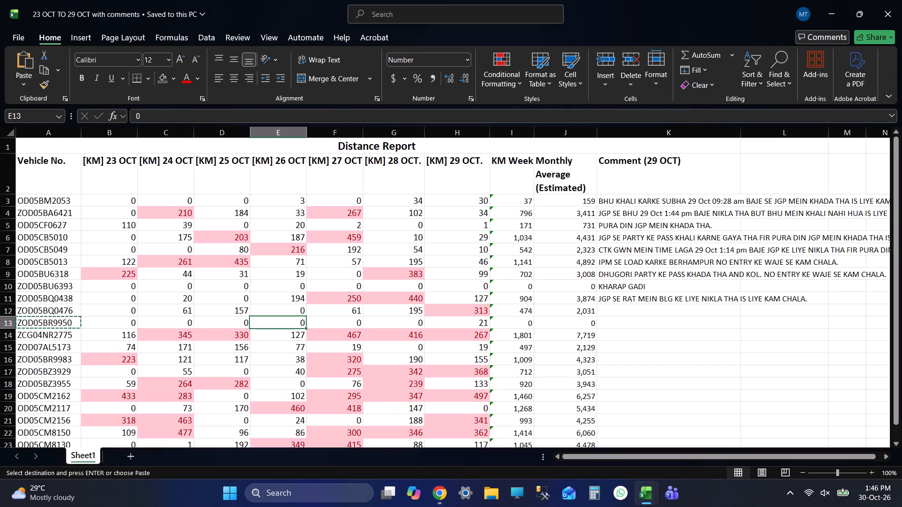
{"action": "key", "text": "Tab"}
{"action": "key", "text": "Tab"}
{"action": "key", "text": "Tab"}
{"action": "key", "text": "Tab"}
{"action": "key", "text": "Tab"}
{"action": "key", "text": "Tab"}
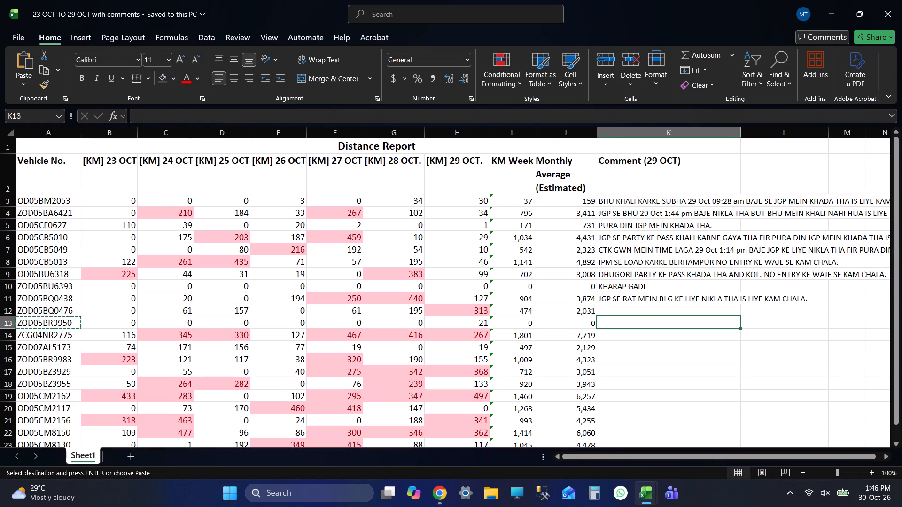
{"action": "type", "text": "JGP TO"}
{"action": "key", "text": "space"}
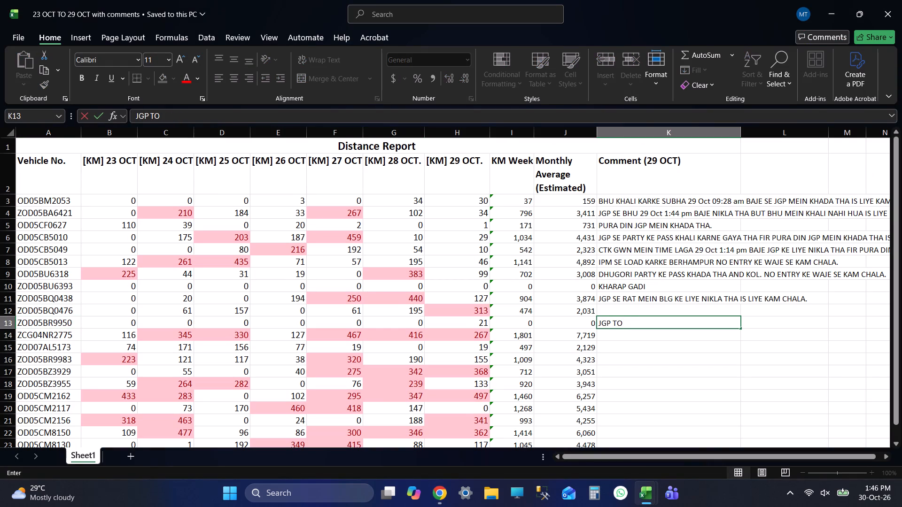
{"action": "type", "text": "CTK"}
{"action": "key", "text": "Tab"}
{"action": "key", "text": "shift+Tab"}
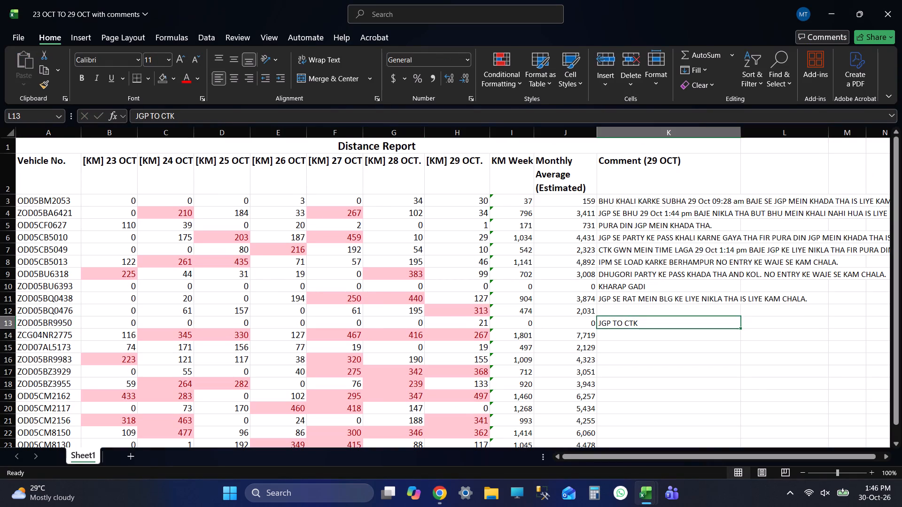
{"action": "key", "text": "alt+Tab"}
{"action": "key", "text": "alt+Tab"}
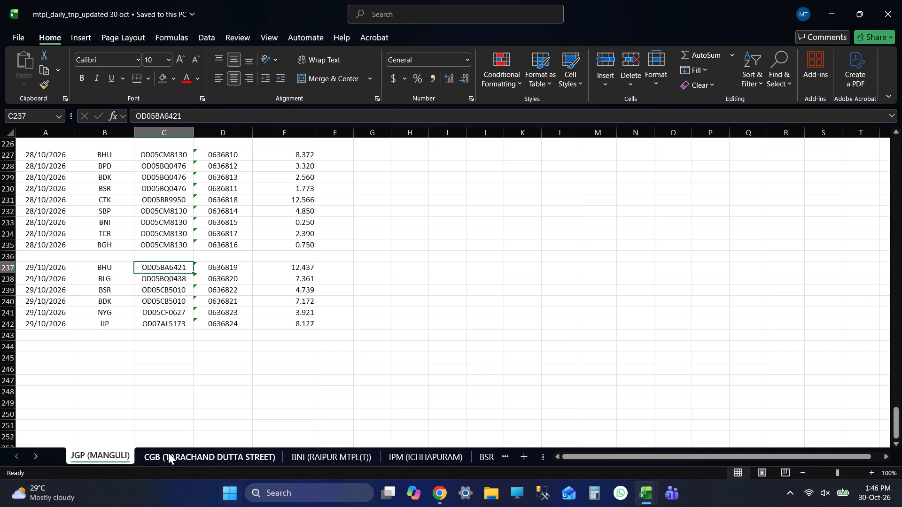
{"action": "left_click", "coordinate": [228, 453]}
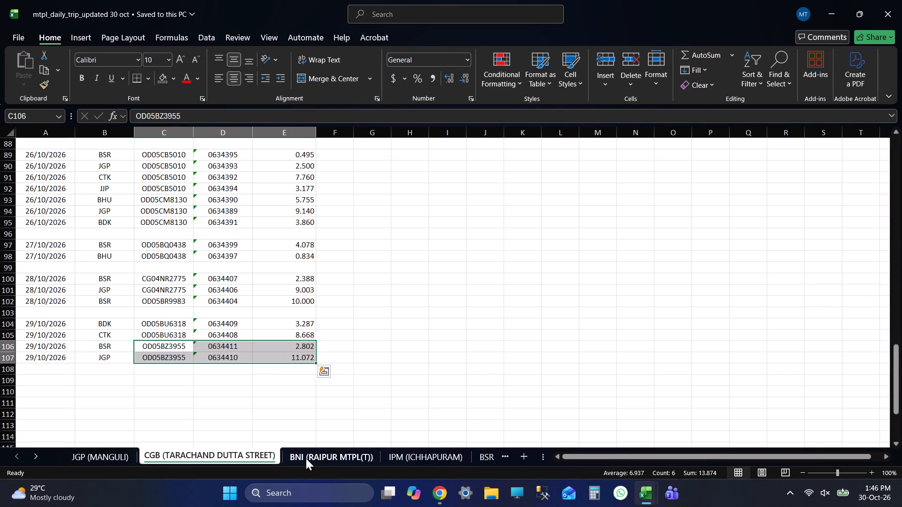
{"action": "left_click", "coordinate": [328, 458]}
{"action": "left_click_drag", "start_coordinate": [455, 455], "coordinate": [451, 457]}
{"action": "left_click", "coordinate": [479, 455]}
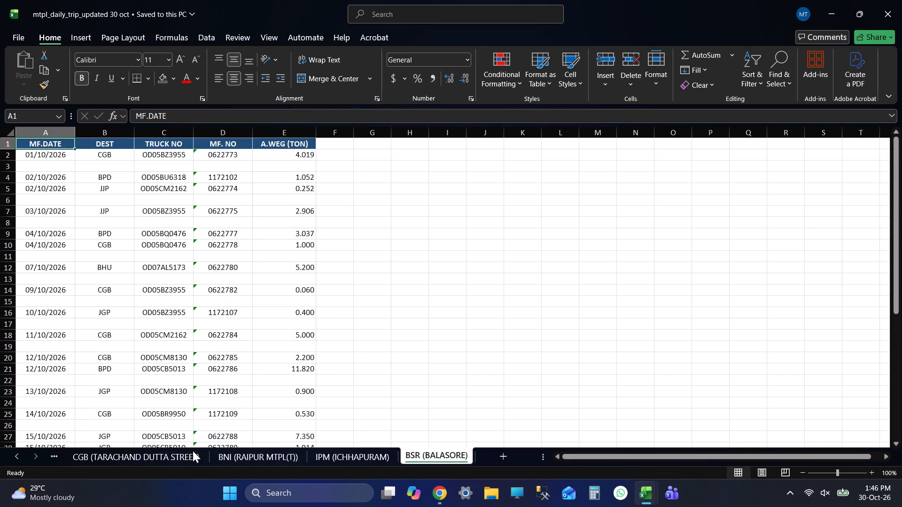
{"action": "left_click", "coordinate": [85, 449]}
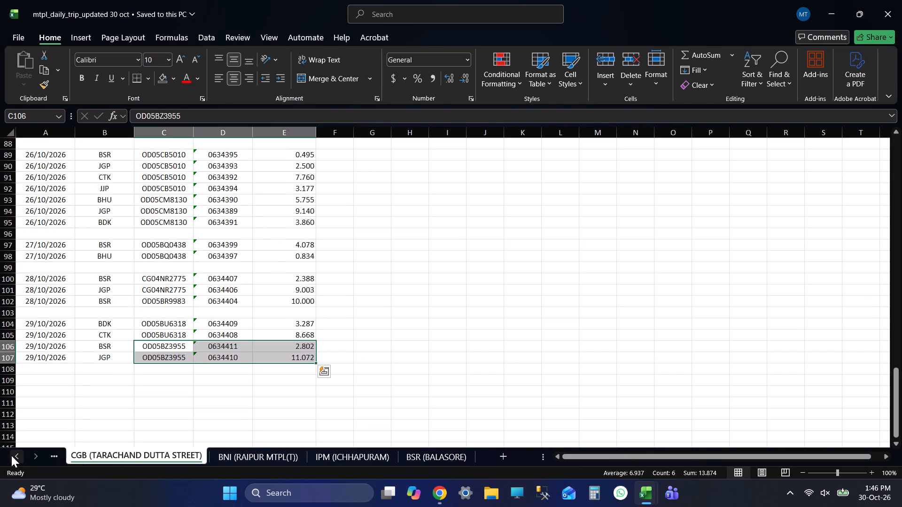
{"action": "left_click", "coordinate": [11, 455]}
{"action": "left_click", "coordinate": [82, 461]}
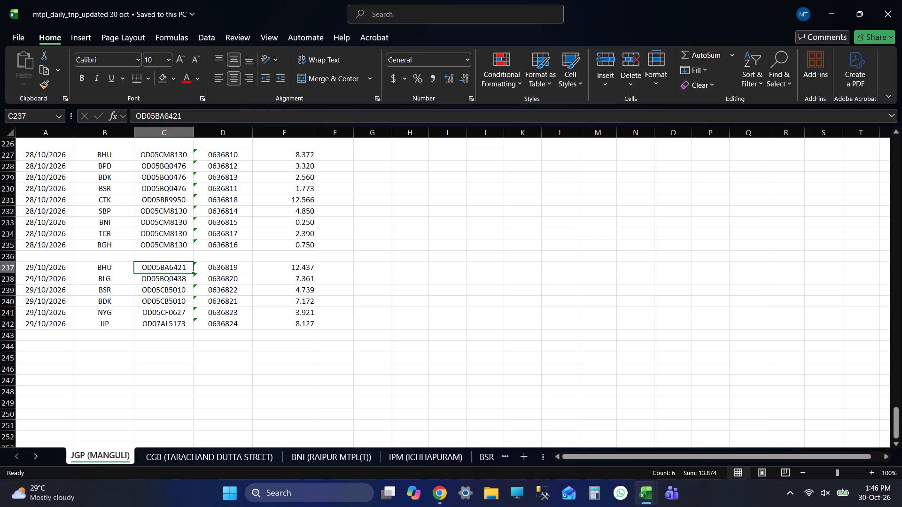
{"action": "key", "text": "alt+Tab"}
{"action": "key", "text": "alt+Tab"}
{"action": "scroll", "coordinate": [227, 269], "scroll_direction": "up", "scroll_amount": 2}
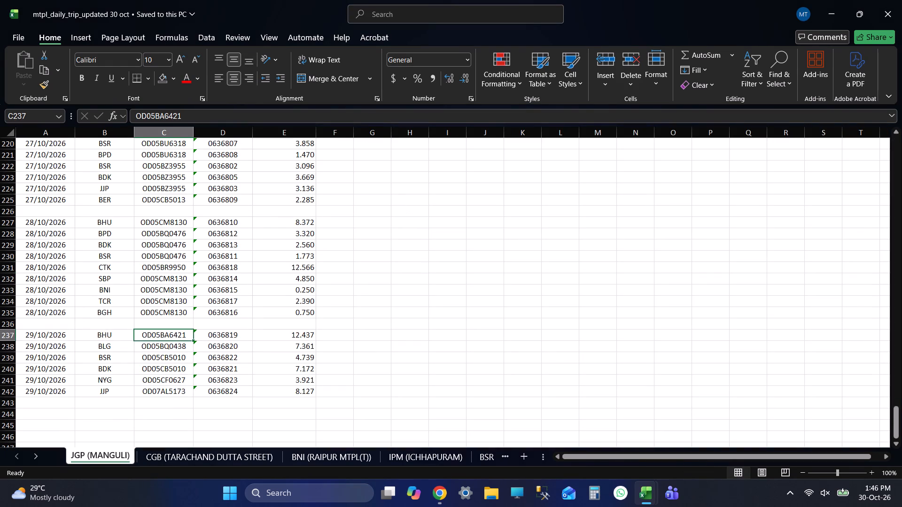
{"action": "left_click_drag", "start_coordinate": [172, 264], "coordinate": [286, 271]}
{"action": "key", "text": "alt+Tab"}
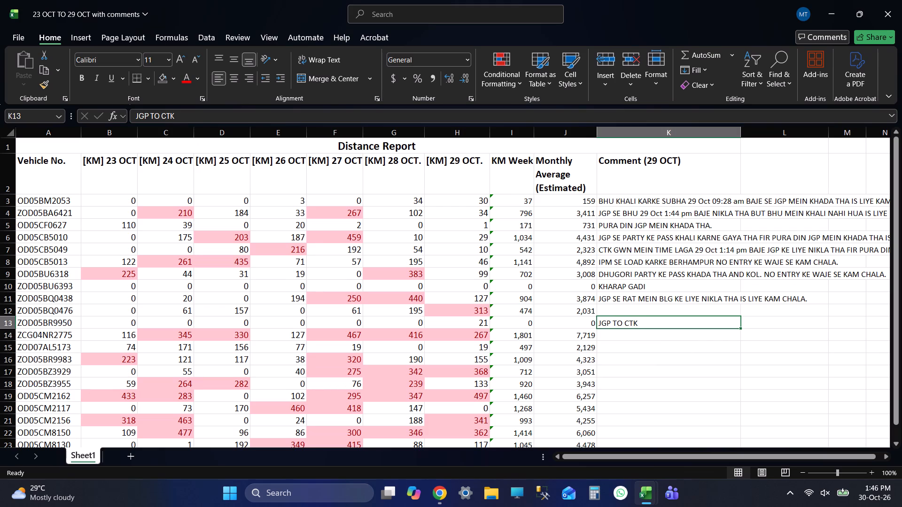
{"action": "double_click", "coordinate": [640, 322]}
{"action": "key", "text": "space"}
{"action": "type", "text": "KA TRIP THA C"}
{"action": "type", "text": "TK"}
{"action": "key", "text": "space"}
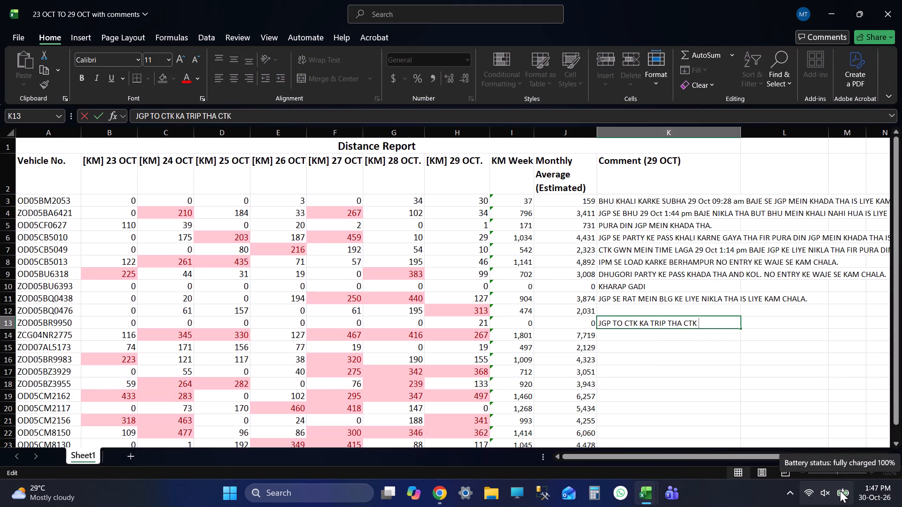
{"action": "type", "text": "GWN"}
{"action": "key", "text": "space"}
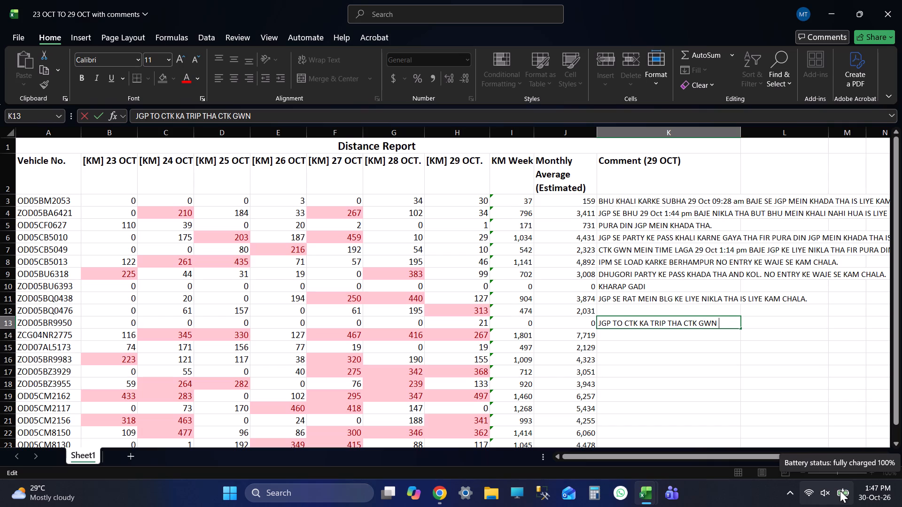
{"action": "type", "text": "MEIN TIME LAGA"}
{"action": "type", "text": "YA IS LIYE KAM CHALA."}
{"action": "key", "text": "Return"}
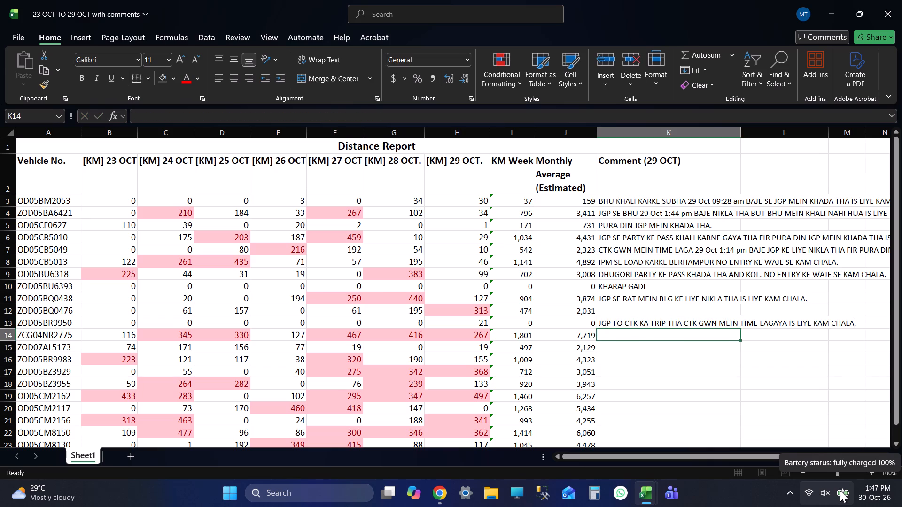
Save the Distance Report workbook with ZOD05BR9950's completed comment.
{"action": "key", "text": "ctrl+s"}
{"action": "key", "text": "ctrl+s"}
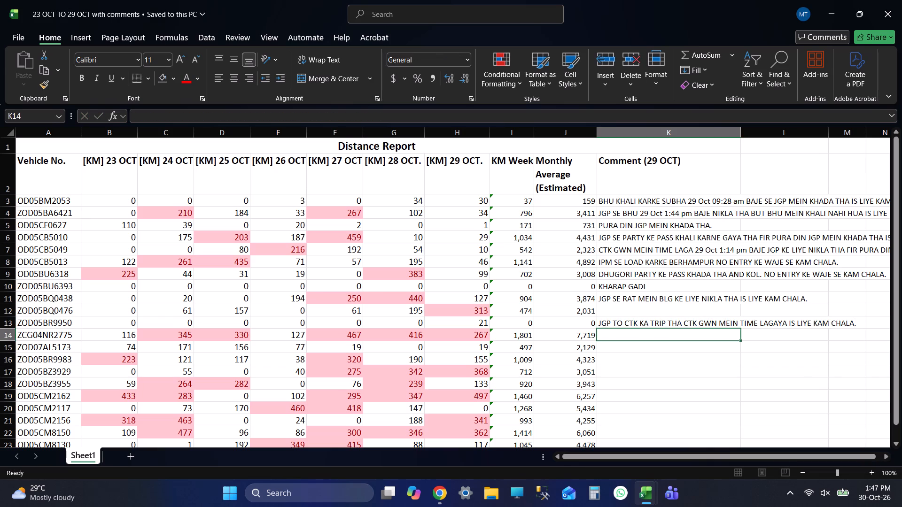
{"action": "left_click", "coordinate": [674, 309]}
{"action": "left_click", "coordinate": [683, 325]}
{"action": "key", "text": "Return"}
{"action": "key", "text": "Return"}
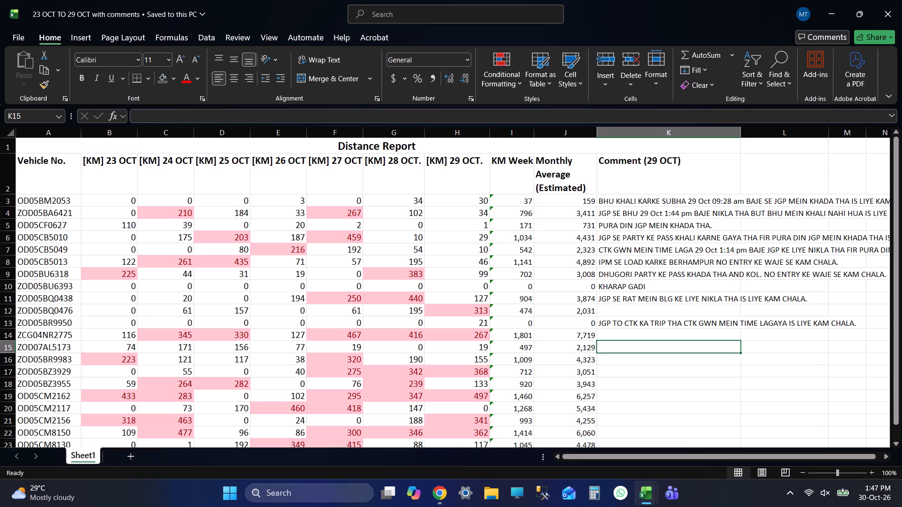
{"action": "key", "text": "ctrl+s"}
{"action": "key", "text": "shift+Tab"}
{"action": "key", "text": "shift+Tab"}
{"action": "key", "text": "shift+Tab"}
{"action": "key", "text": "shift+Tab"}
{"action": "key", "text": "shift+Tab"}
{"action": "key", "text": "shift+Tab"}
{"action": "key", "text": "shift+Tab"}
{"action": "key", "text": "shift+Tab"}
{"action": "key", "text": "shift+Tab"}
{"action": "key", "text": "shift+Tab"}
{"action": "key", "text": "shift+Tab"}
{"action": "key", "text": "shift+Tab"}
{"action": "key", "text": "shift+Tab"}
{"action": "key", "text": "shift+Tab"}
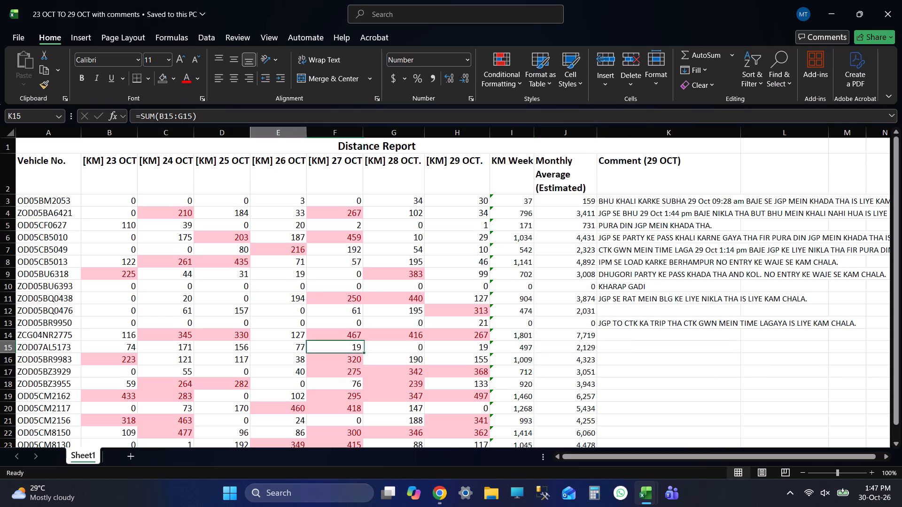
{"action": "key", "text": "ctrl+c"}
{"action": "key", "text": "alt+Tab"}
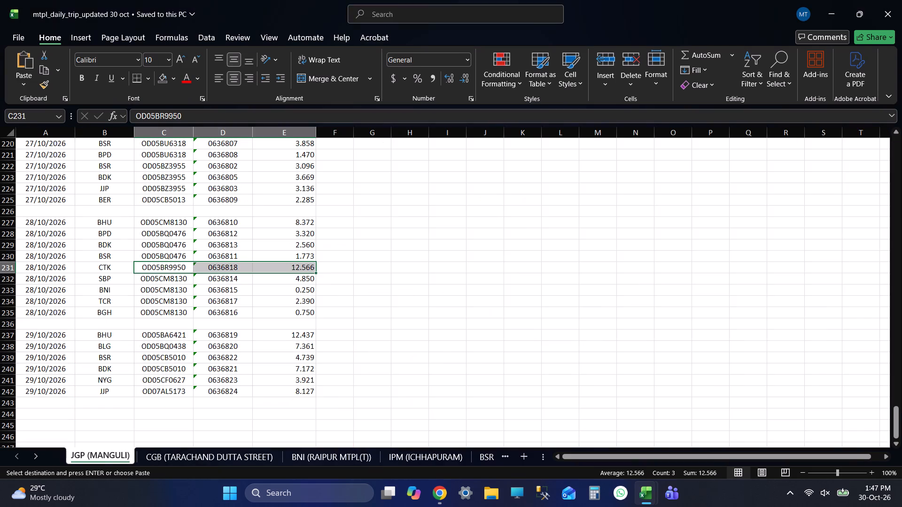
{"action": "key", "text": "alt+Tab"}
{"action": "scroll", "coordinate": [635, 312], "scroll_direction": "down", "scroll_amount": 4}
{"action": "scroll", "coordinate": [637, 313], "scroll_direction": "up", "scroll_amount": 2}
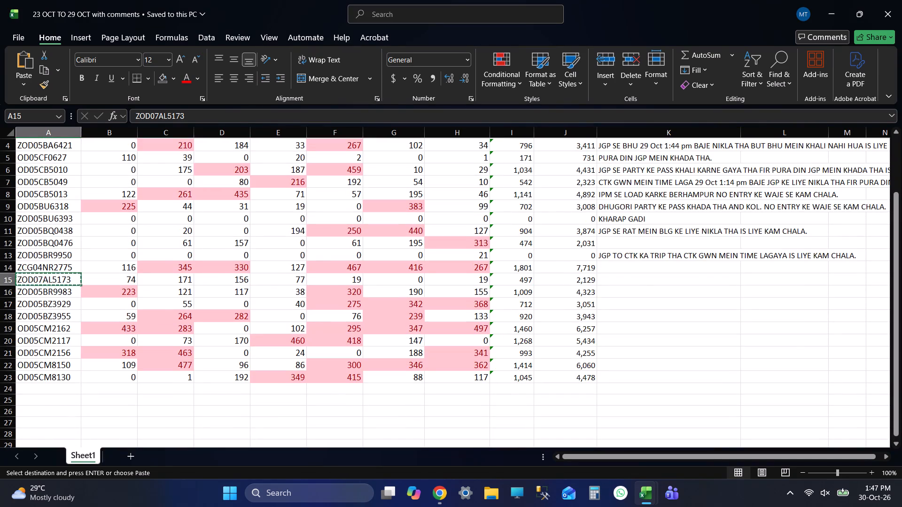
{"action": "key", "text": "alt+Tab"}
{"action": "key", "text": "alt+Tab"}
{"action": "left_click", "coordinate": [242, 79]}
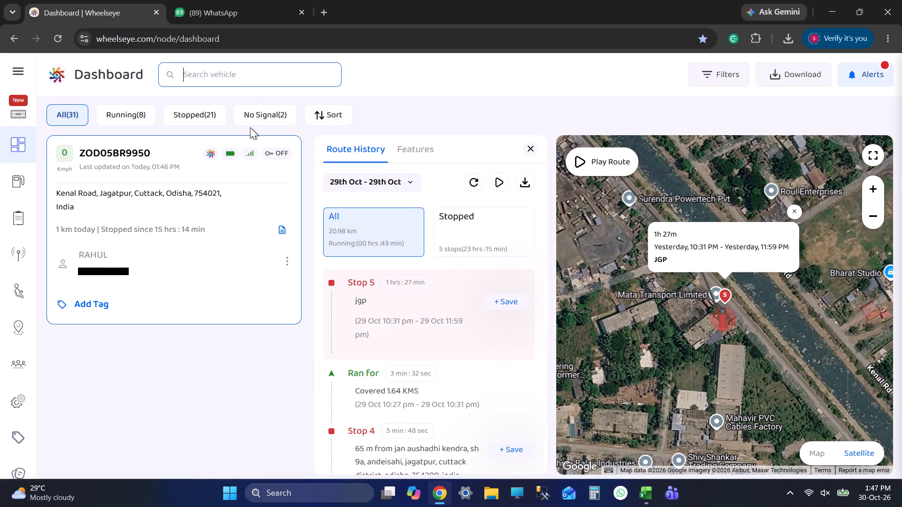
{"action": "key", "text": "ctrl+v"}
{"action": "key", "text": "Return"}
{"action": "left_click", "coordinate": [93, 199]}
{"action": "left_click", "coordinate": [358, 190]}
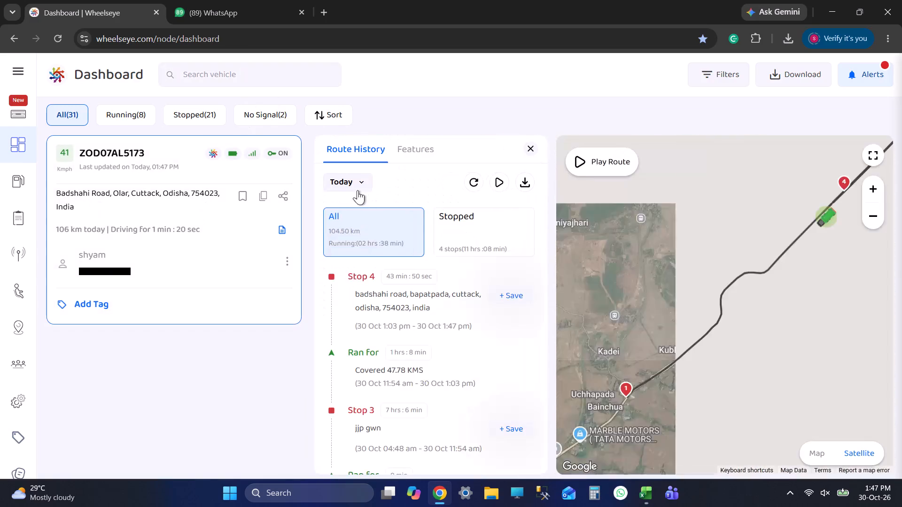
{"action": "left_click", "coordinate": [378, 306]}
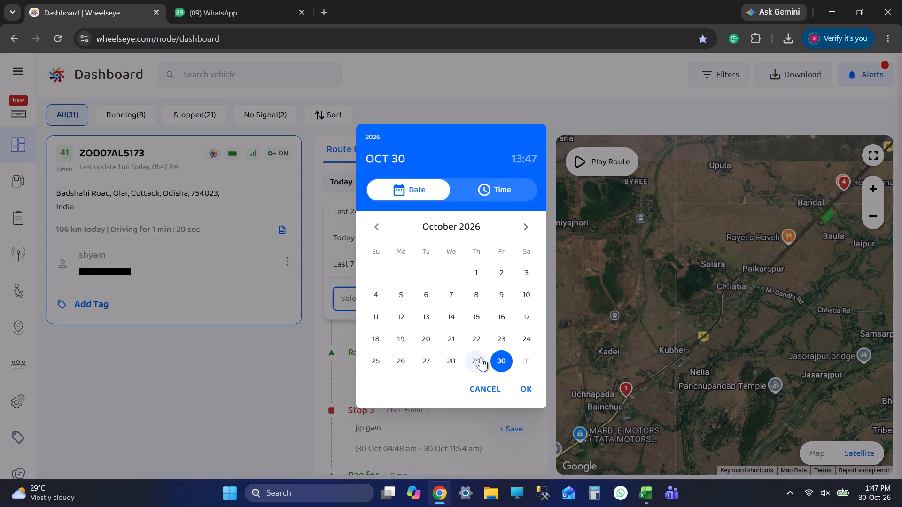
{"action": "left_click", "coordinate": [480, 358]}
{"action": "left_click", "coordinate": [449, 248]}
{"action": "left_click", "coordinate": [449, 229]}
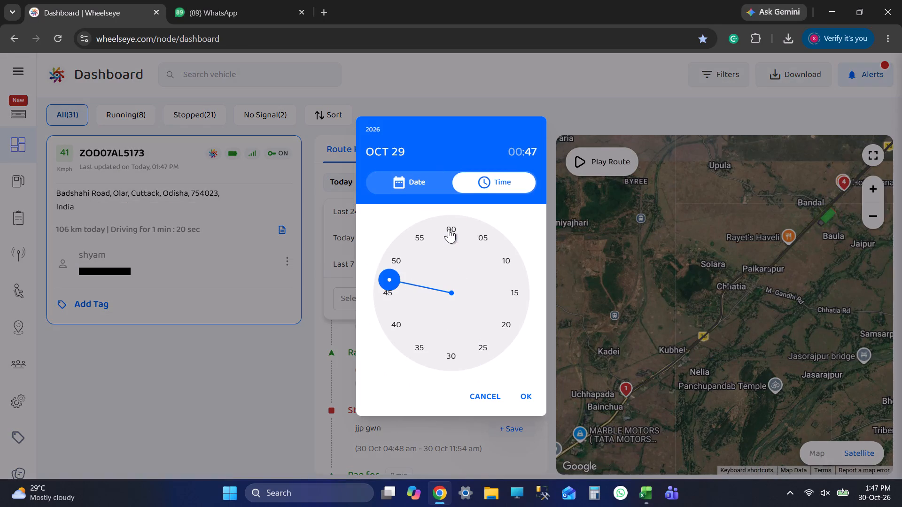
{"action": "left_click", "coordinate": [531, 385]}
{"action": "left_click", "coordinate": [526, 398]}
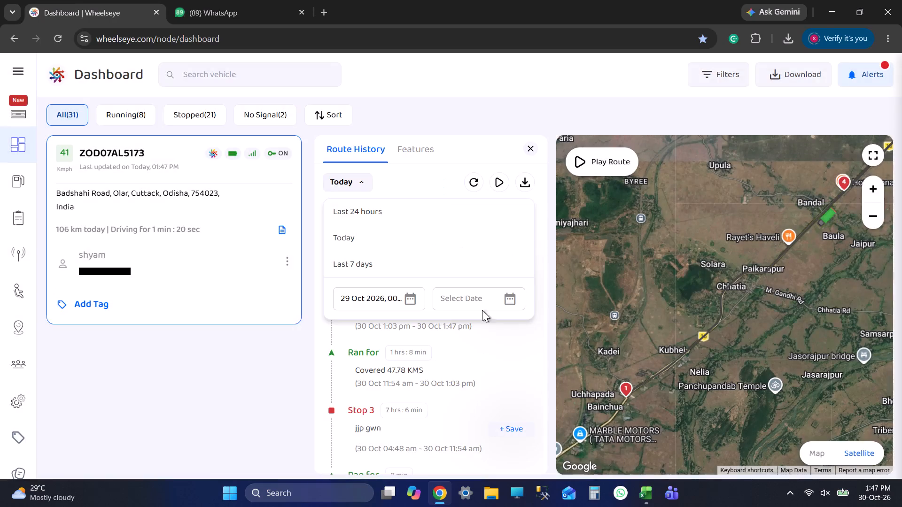
{"action": "left_click", "coordinate": [473, 304]}
{"action": "left_click", "coordinate": [478, 359]}
{"action": "left_click", "coordinate": [434, 258]}
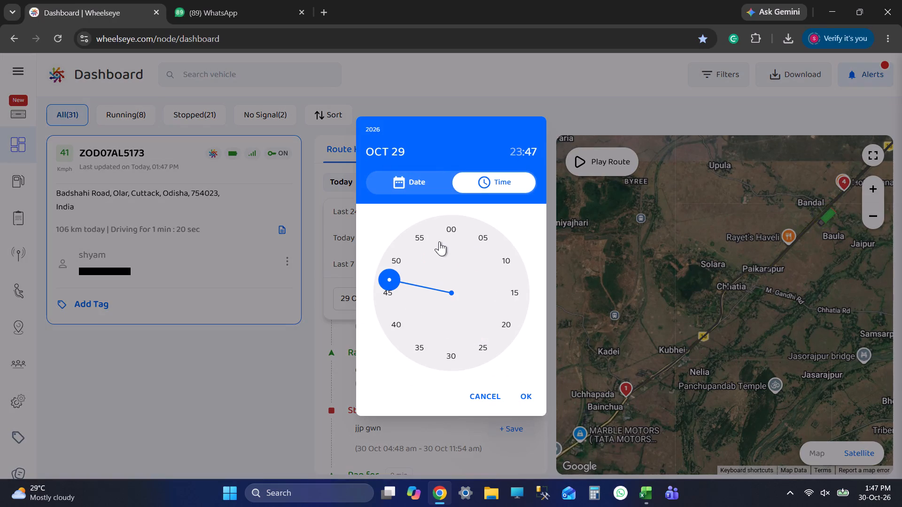
{"action": "left_click", "coordinate": [446, 230]}
{"action": "left_click", "coordinate": [527, 395]}
{"action": "scroll", "coordinate": [473, 349], "scroll_direction": "down", "scroll_amount": 4}
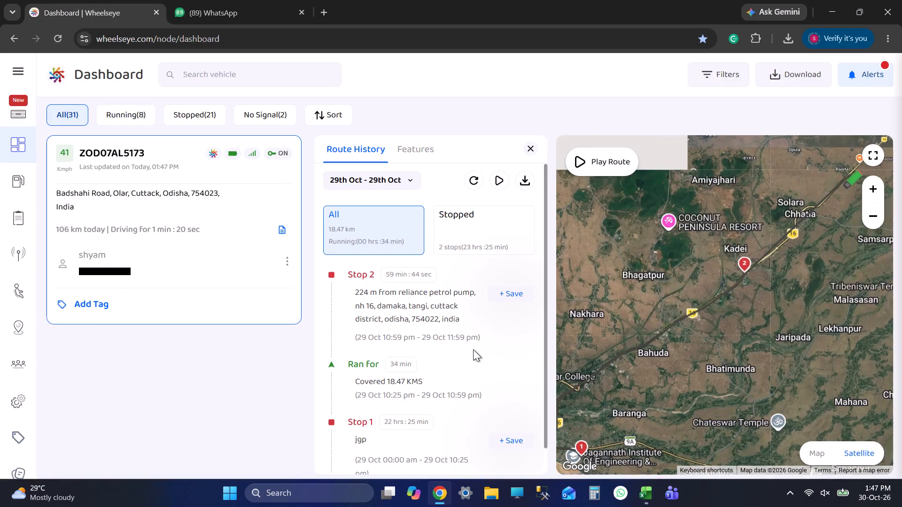
{"action": "scroll", "coordinate": [473, 349], "scroll_direction": "down", "scroll_amount": 10}
{"action": "left_click", "coordinate": [459, 393]}
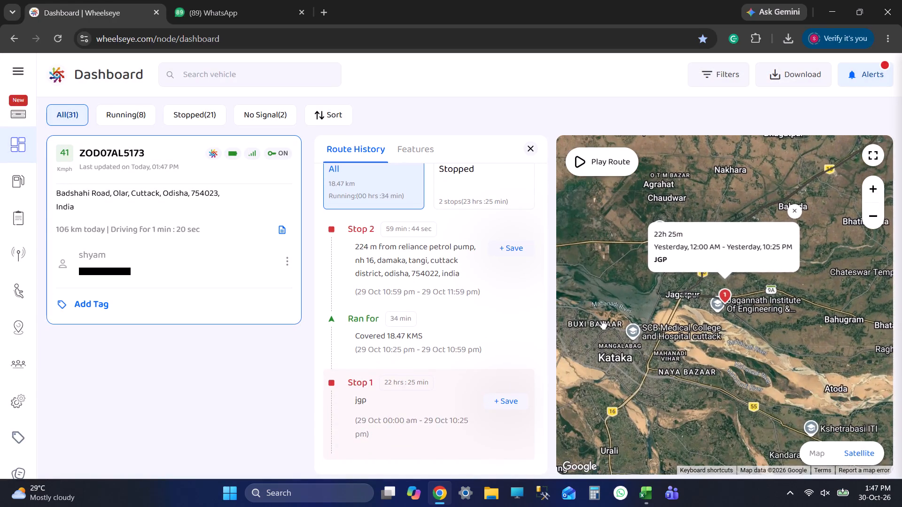
{"action": "scroll", "coordinate": [727, 319], "scroll_direction": "down", "scroll_amount": 7}
{"action": "scroll", "coordinate": [451, 332], "scroll_direction": "up", "scroll_amount": 1}
{"action": "left_click", "coordinate": [449, 289]}
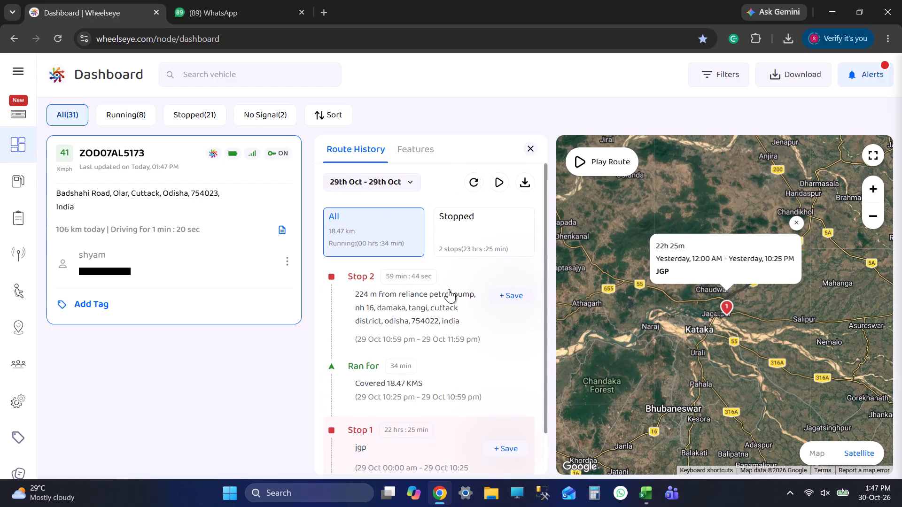
{"action": "key", "text": "alt+Tab"}
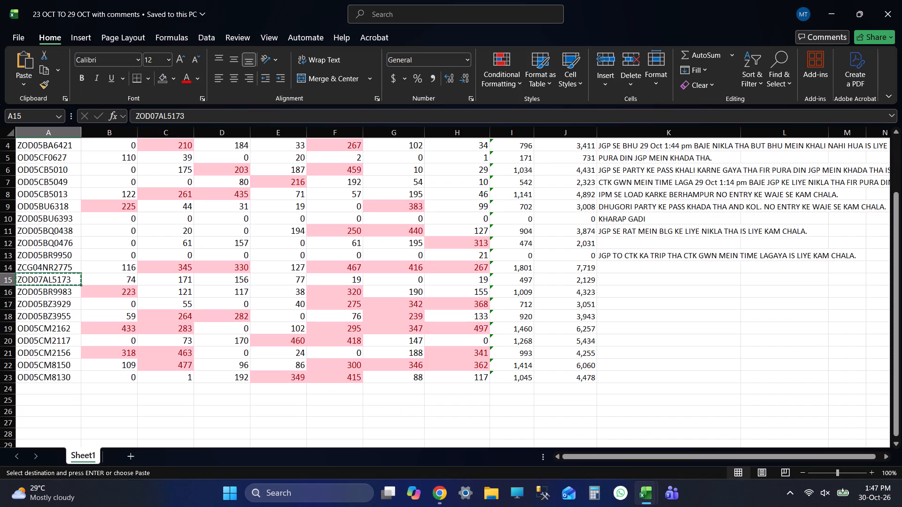
{"action": "key", "text": "Tab"}
{"action": "key", "text": "Tab"}
{"action": "key", "text": "Tab"}
{"action": "key", "text": "Tab"}
{"action": "key", "text": "Tab"}
{"action": "key", "text": "Tab"}
{"action": "key", "text": "Tab"}
{"action": "key", "text": "Tab"}
{"action": "key", "text": "Tab"}
{"action": "key", "text": "Tab"}
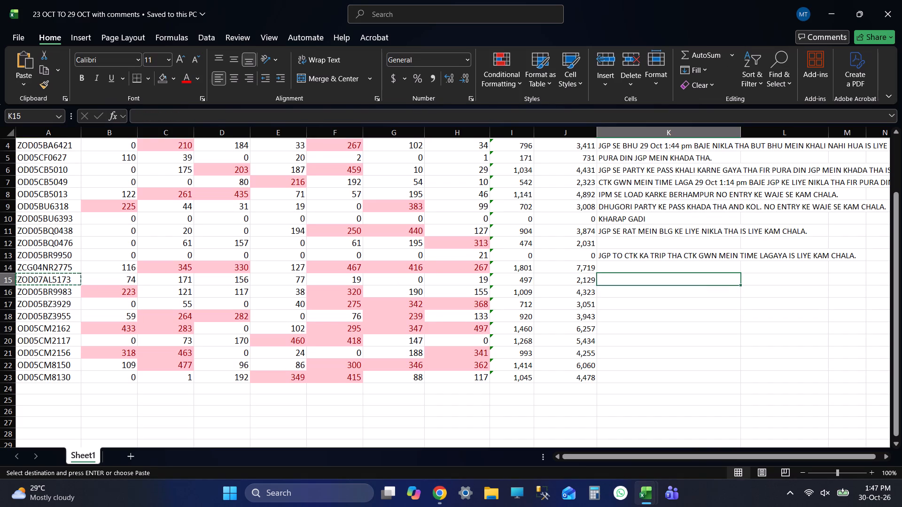
{"action": "key", "text": "p"}
{"action": "type", "text": "URA DIN JGP MEIN"}
{"action": "key", "text": "space"}
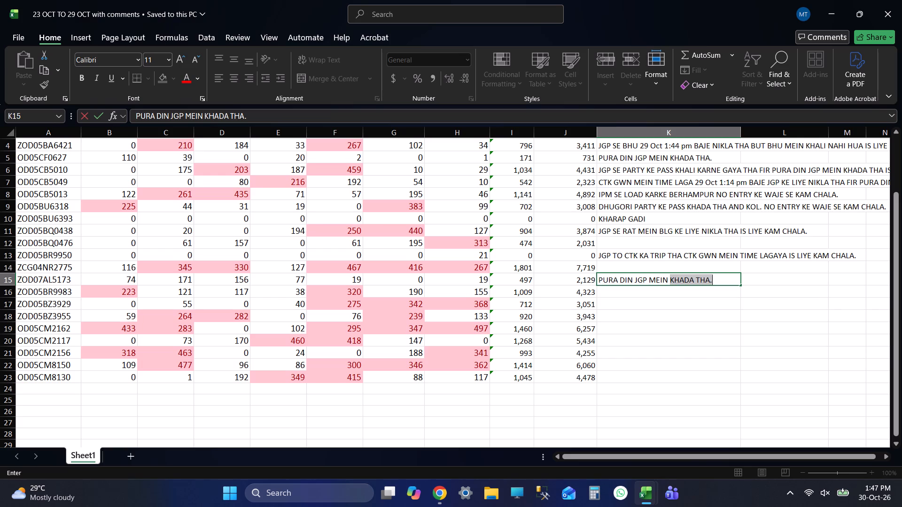
{"action": "left_click", "coordinate": [718, 280]}
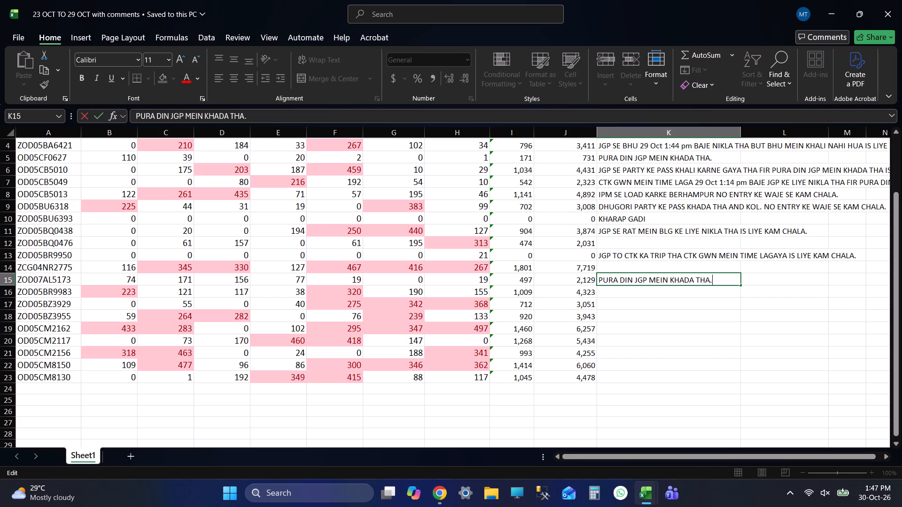
{"action": "key", "text": "BackSpace"}
{"action": "key", "text": "space"}
{"action": "type", "text": "RAT MEIN"}
{"action": "key", "text": "space"}
{"action": "type", "text": "JJP KE LIYE NIKLA THA"}
{"action": "key", "text": "space"}
{"action": "type", "text": "IS LIYE KAM CHALA"}
{"action": "key", "text": "period"}
{"action": "key", "text": "Return"}
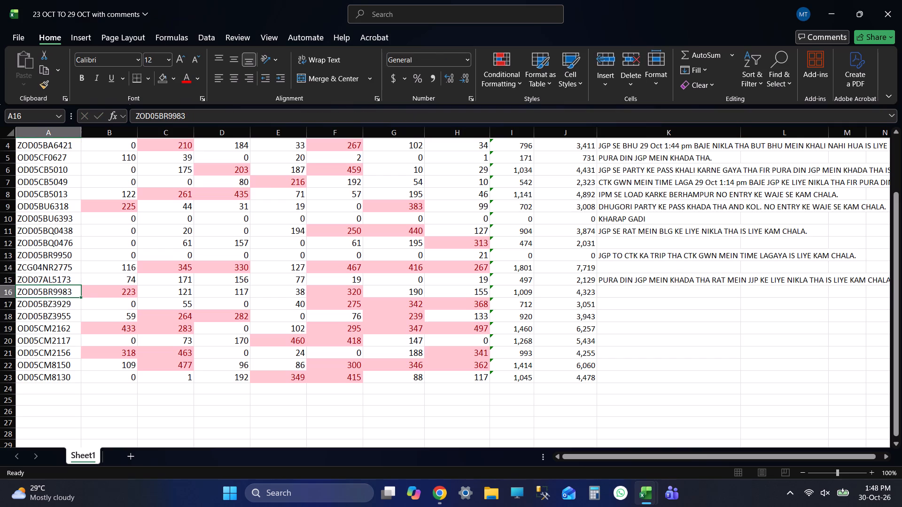
{"action": "key", "text": "ctrl+s"}
{"action": "key", "text": "ctrl+s"}
{"action": "left_click", "coordinate": [686, 273]}
{"action": "left_click", "coordinate": [702, 278]}
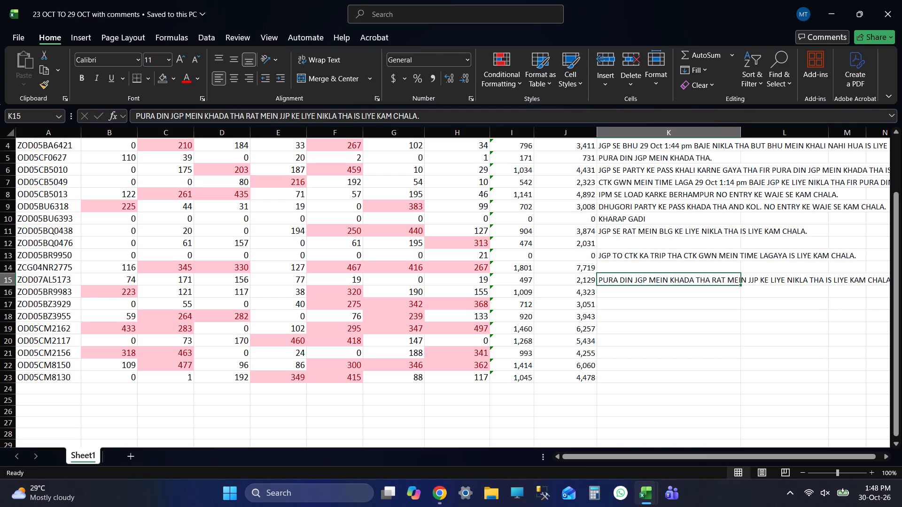
{"action": "key", "text": "Return"}
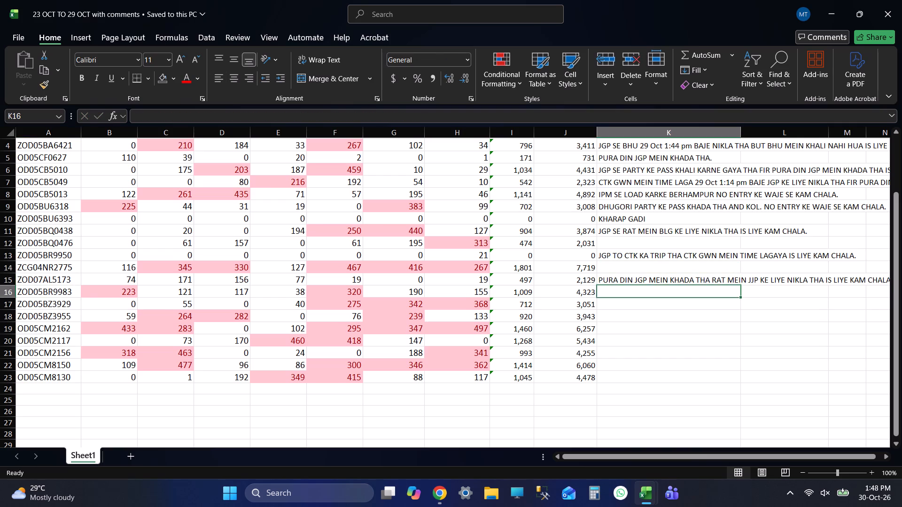
{"action": "key", "text": "ctrl+s"}
{"action": "key", "text": "ctrl+s"}
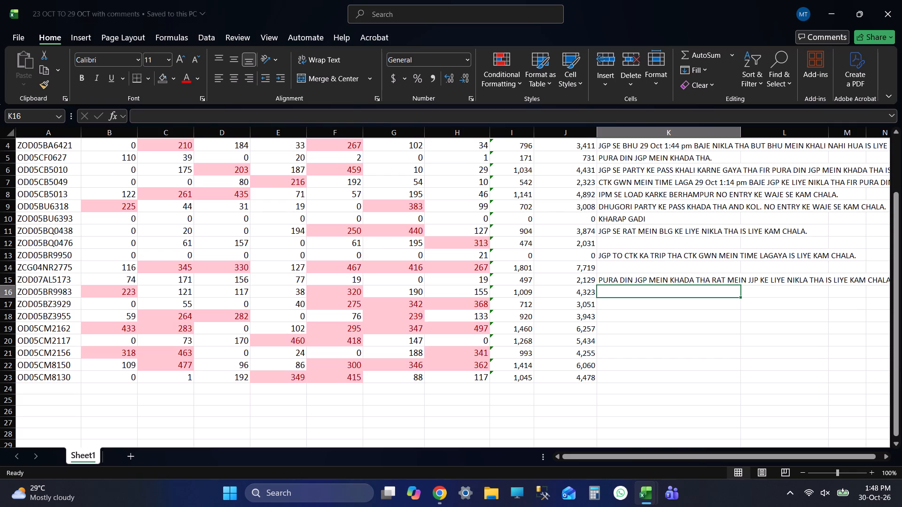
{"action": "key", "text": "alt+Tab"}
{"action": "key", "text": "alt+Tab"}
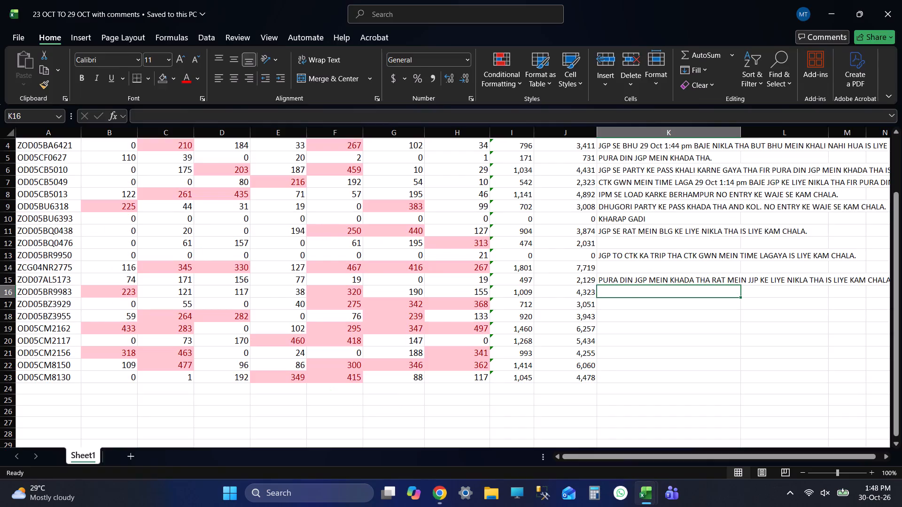
{"action": "key", "text": "alt+Tab"}
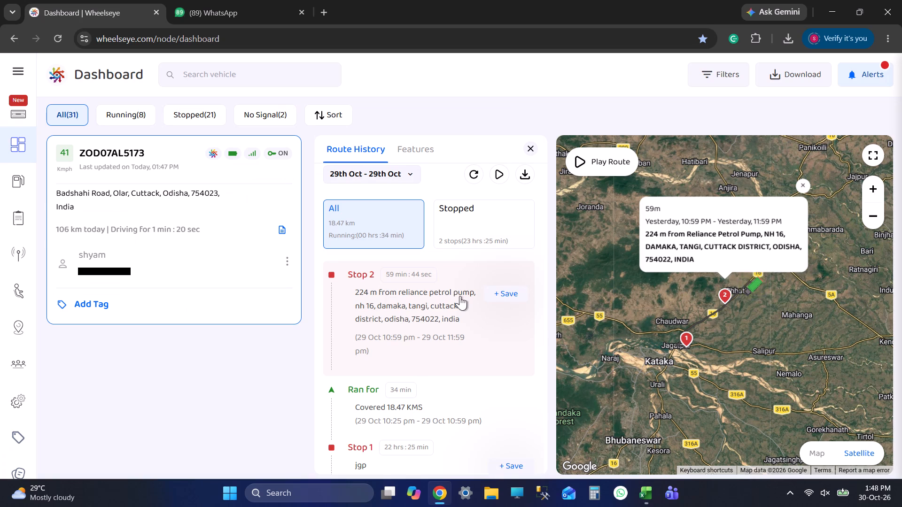
{"action": "key", "text": "alt+Tab"}
{"action": "key", "text": "alt+Tab"}
{"action": "key", "text": "alt+Tab"}
{"action": "key", "text": "alt+Tab"}
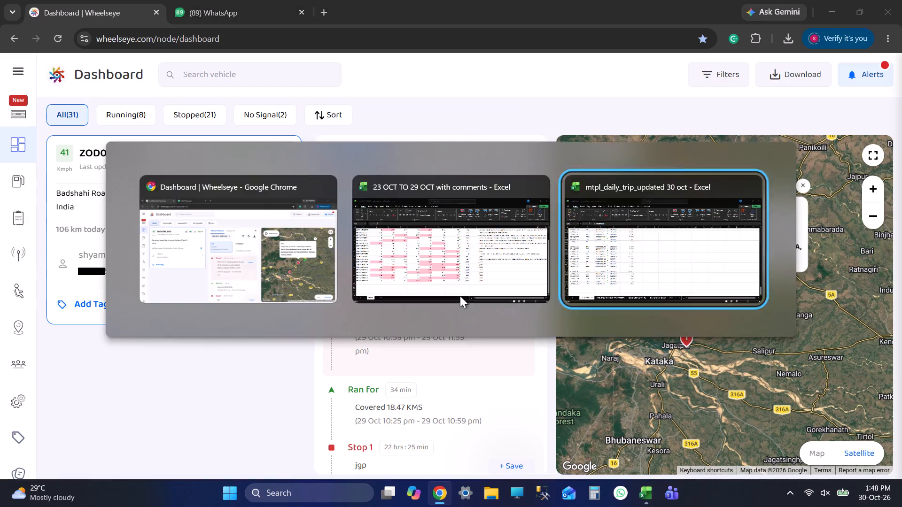
{"action": "left_click", "coordinate": [182, 391]}
{"action": "key", "text": "alt+Tab"}
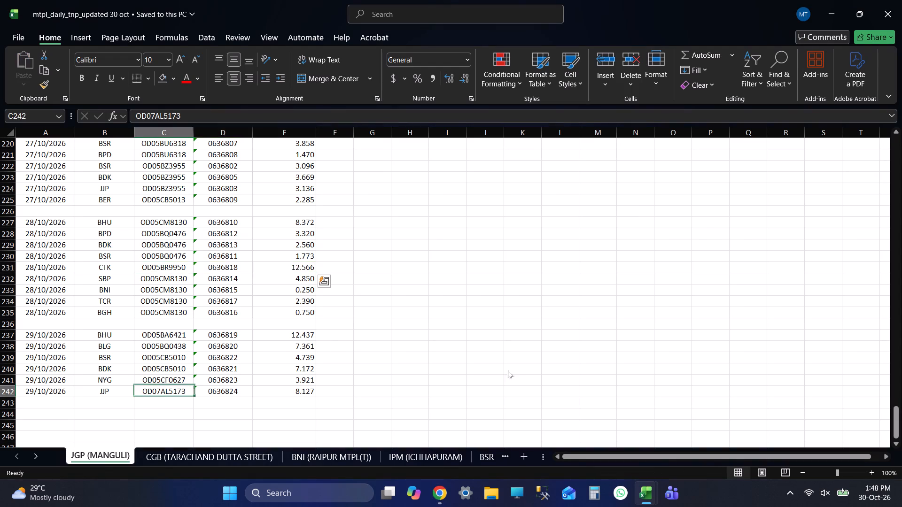
{"action": "key", "text": "alt+Tab"}
{"action": "key", "text": "alt+Tab"}
{"action": "key", "text": "alt+Tab"}
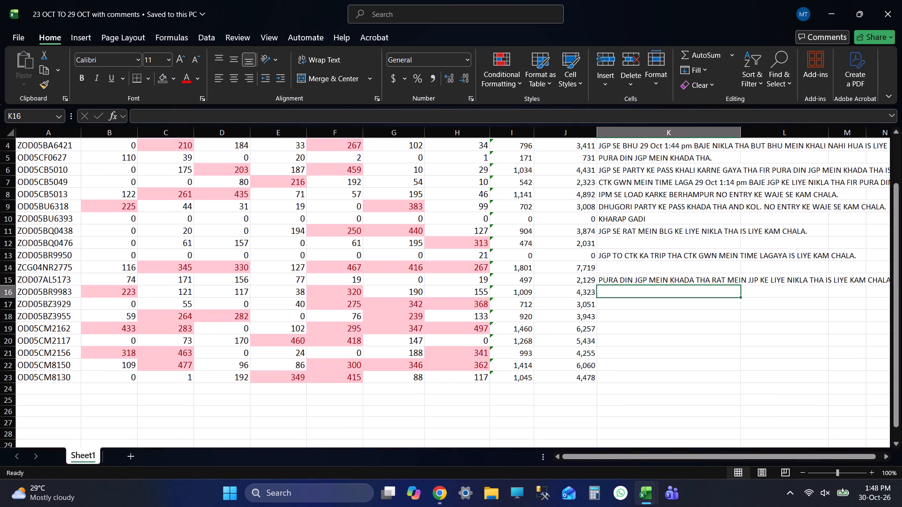
{"action": "left_click", "coordinate": [745, 280]}
{"action": "left_click", "coordinate": [661, 280]}
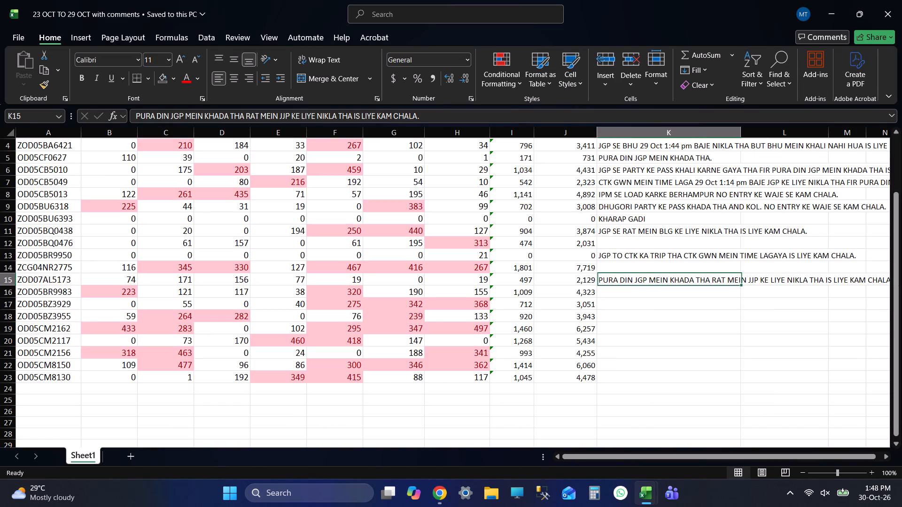
{"action": "key", "text": "Return"}
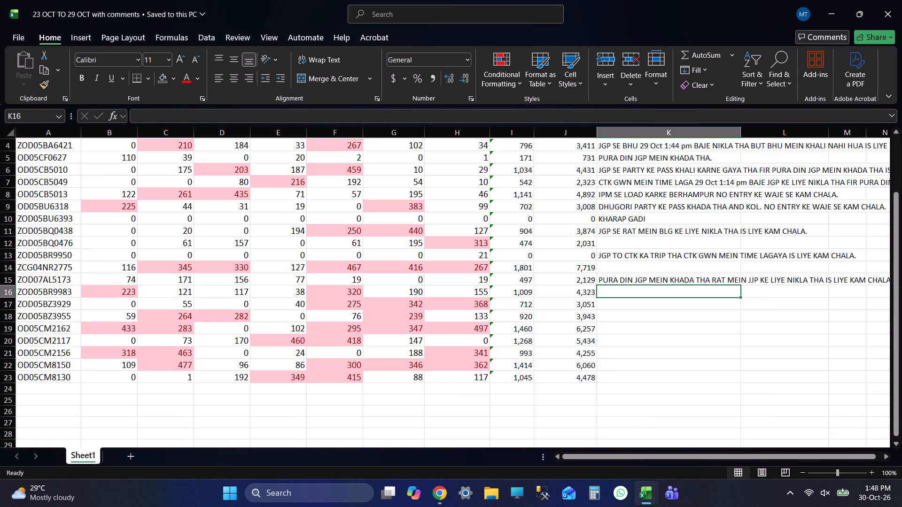
{"action": "key", "text": "shift+Tab"}
{"action": "key", "text": "shift+Tab"}
{"action": "key", "text": "shift+Tab"}
{"action": "key", "text": "shift+Tab"}
{"action": "key", "text": "shift+Tab"}
{"action": "key", "text": "shift+Tab"}
{"action": "key", "text": "shift+Tab"}
{"action": "key", "text": "shift+Tab"}
{"action": "key", "text": "shift+Tab"}
{"action": "key", "text": "shift+Tab"}
{"action": "key", "text": "shift+Tab"}
{"action": "key", "text": "shift+Tab"}
{"action": "key", "text": "shift+Tab"}
{"action": "key", "text": "shift+Tab"}
{"action": "key", "text": "shift+Tab"}
{"action": "key", "text": "shift+Tab"}
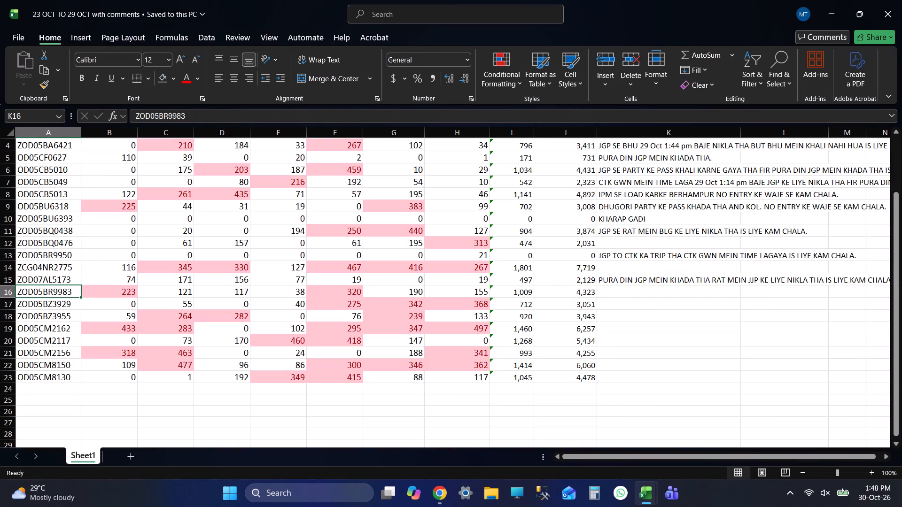
{"action": "key", "text": "ctrl+c"}
{"action": "key", "text": "alt+Tab"}
{"action": "key", "text": "alt+Tab"}
{"action": "key", "text": "alt+Tab"}
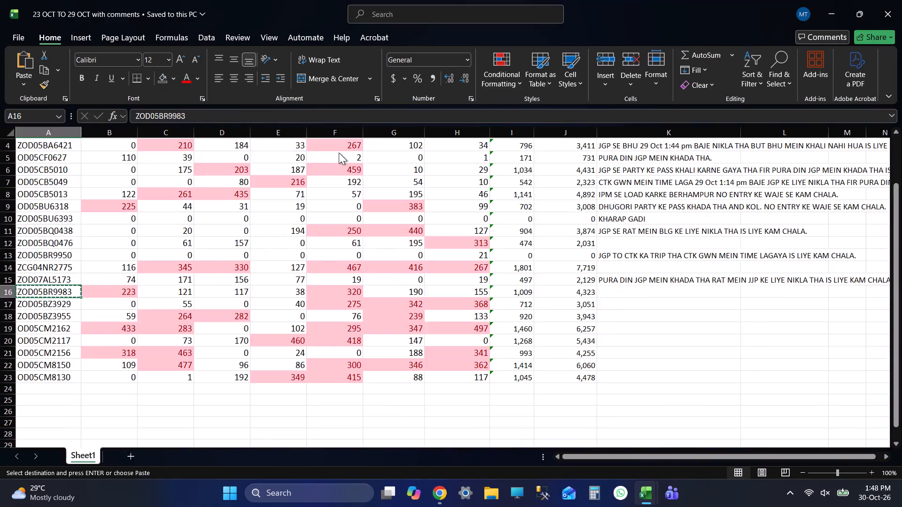
{"action": "key", "text": "alt+Tab"}
{"action": "key", "text": "alt+Tab"}
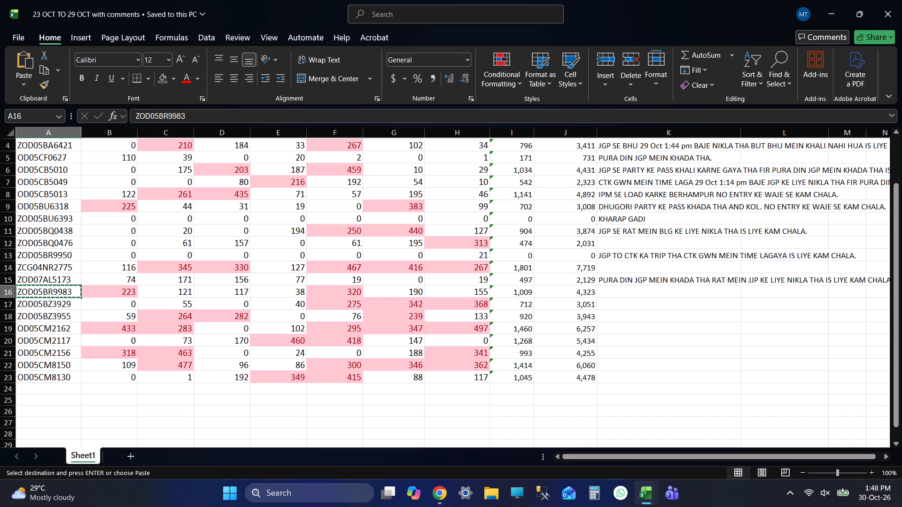
{"action": "key", "text": "alt+Tab"}
{"action": "left_click", "coordinate": [233, 72]}
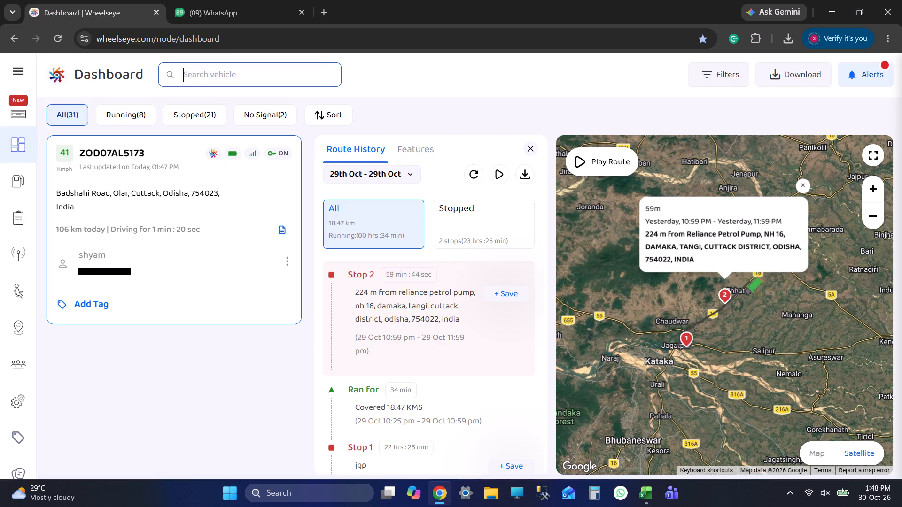
{"action": "key", "text": "ctrl+v"}
{"action": "key", "text": "Return"}
{"action": "left_click", "coordinate": [204, 246]}
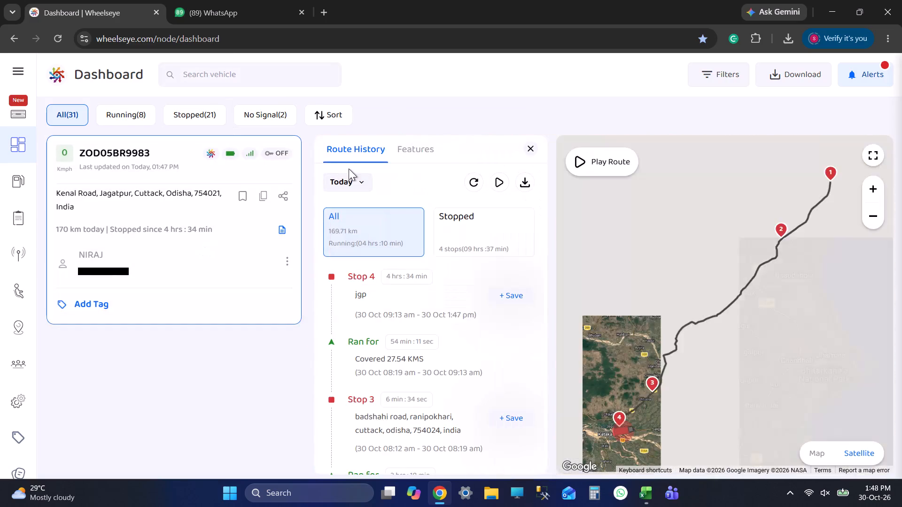
{"action": "left_click", "coordinate": [349, 169]}
{"action": "left_click", "coordinate": [349, 183]}
{"action": "left_click", "coordinate": [385, 299]}
{"action": "left_click", "coordinate": [472, 362]}
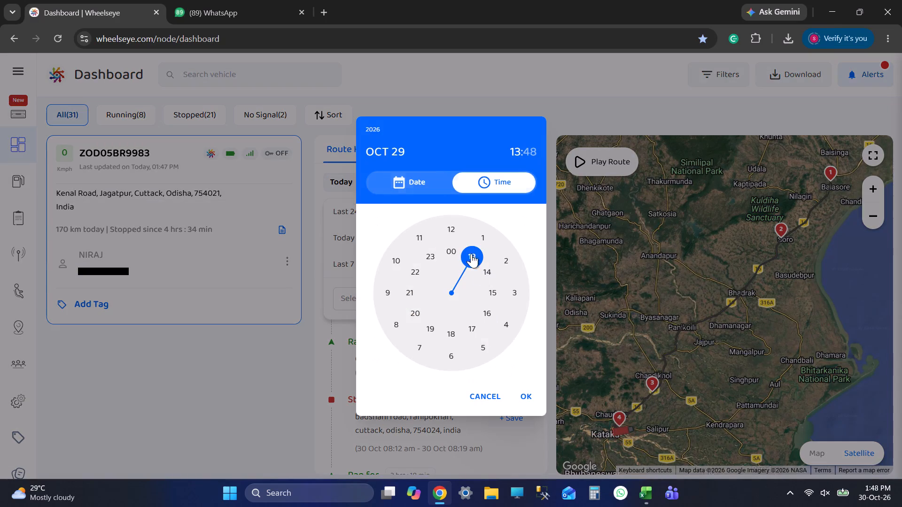
{"action": "left_click", "coordinate": [456, 250]}
{"action": "left_click", "coordinate": [451, 230]}
{"action": "left_click", "coordinate": [528, 405]}
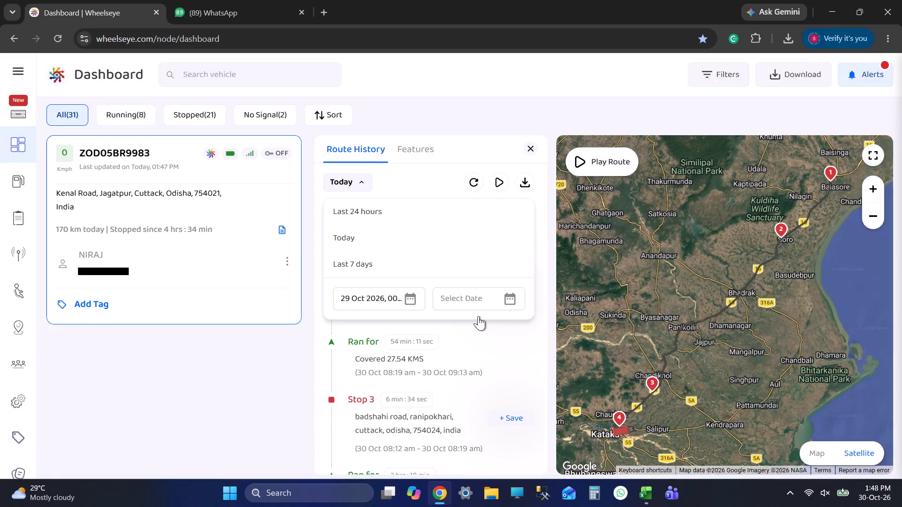
{"action": "left_click", "coordinate": [475, 311]}
{"action": "left_click", "coordinate": [475, 308]}
{"action": "left_click", "coordinate": [477, 369]}
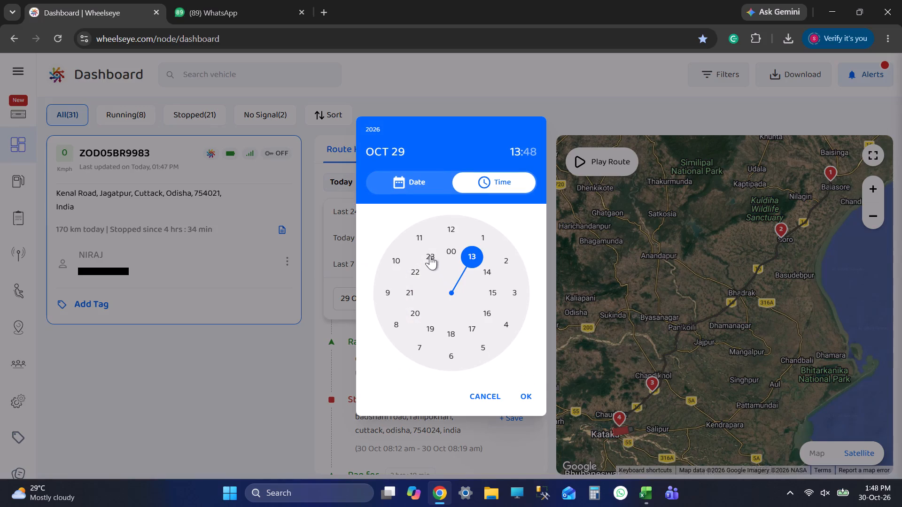
{"action": "left_click", "coordinate": [429, 255]}
{"action": "left_click", "coordinate": [443, 230]}
{"action": "left_click", "coordinate": [532, 390]}
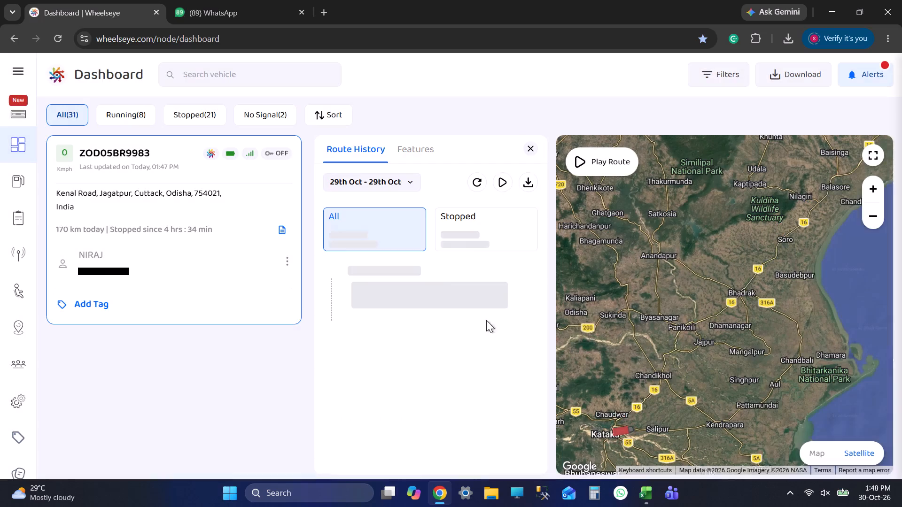
{"action": "scroll", "coordinate": [513, 337], "scroll_direction": "down", "scroll_amount": 19}
{"action": "left_click", "coordinate": [429, 402]}
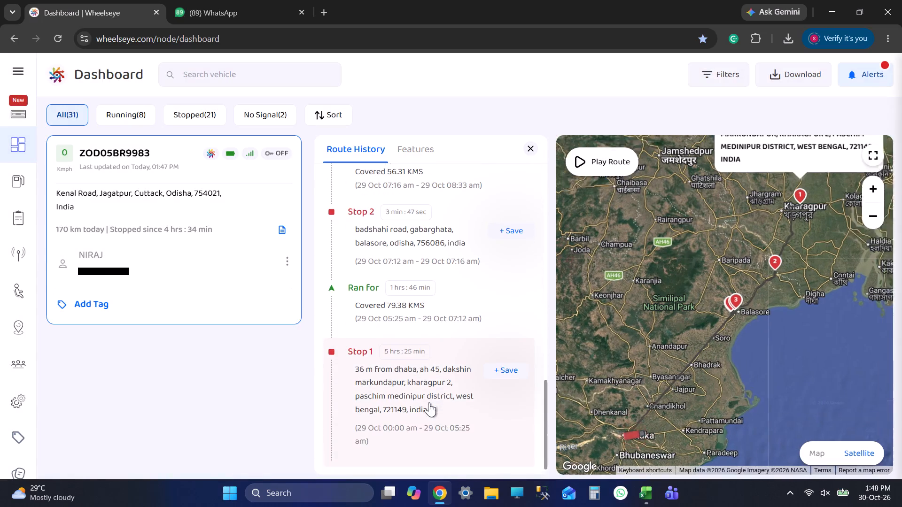
{"action": "scroll", "coordinate": [466, 348], "scroll_direction": "up", "scroll_amount": 2}
{"action": "left_click", "coordinate": [443, 350]}
{"action": "scroll", "coordinate": [463, 355], "scroll_direction": "up", "scroll_amount": 3}
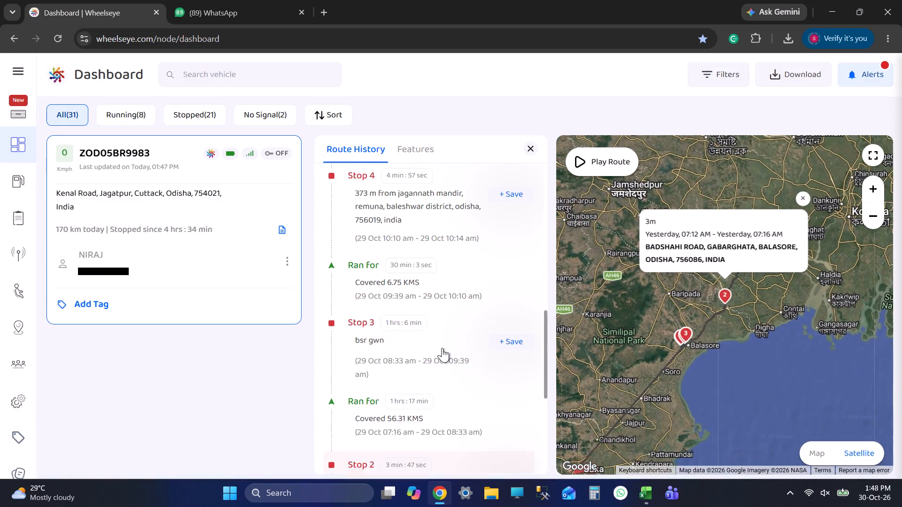
{"action": "left_click", "coordinate": [441, 347]}
{"action": "scroll", "coordinate": [723, 304], "scroll_direction": "up", "scroll_amount": 3}
{"action": "scroll", "coordinate": [455, 298], "scroll_direction": "up", "scroll_amount": 3}
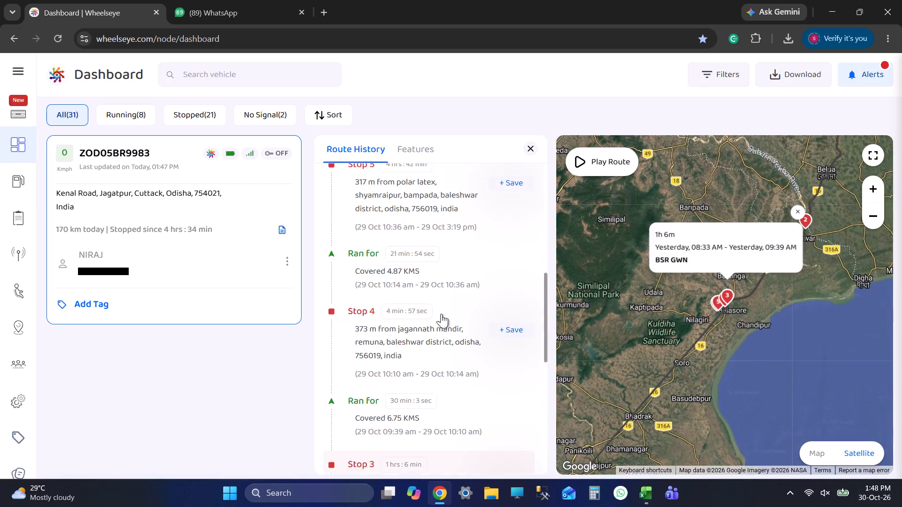
{"action": "left_click", "coordinate": [442, 340]}
{"action": "scroll", "coordinate": [473, 338], "scroll_direction": "up", "scroll_amount": 3}
{"action": "left_click", "coordinate": [443, 324]}
{"action": "scroll", "coordinate": [755, 310], "scroll_direction": "up", "scroll_amount": 2}
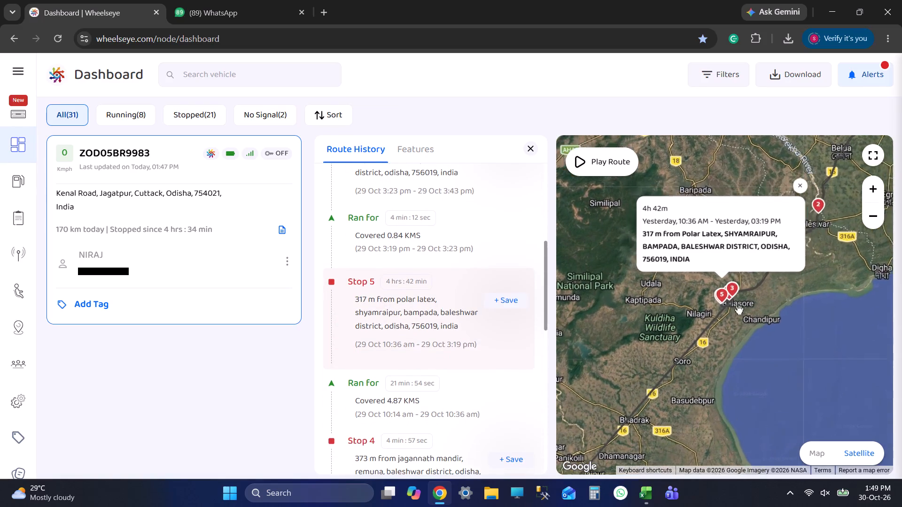
{"action": "scroll", "coordinate": [739, 310], "scroll_direction": "up", "scroll_amount": 15}
{"action": "scroll", "coordinate": [396, 304], "scroll_direction": "up", "scroll_amount": 3}
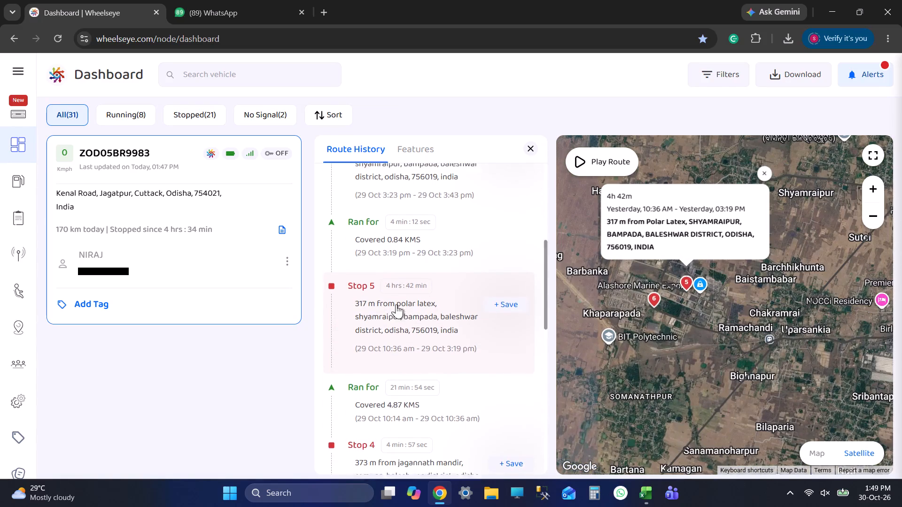
{"action": "left_click", "coordinate": [418, 330]}
{"action": "scroll", "coordinate": [440, 336], "scroll_direction": "up", "scroll_amount": 3}
{"action": "left_click", "coordinate": [419, 310]}
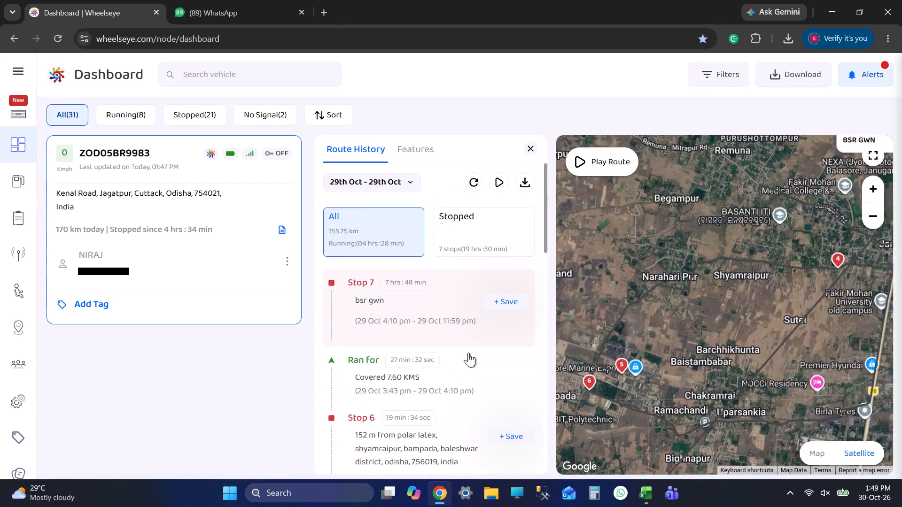
{"action": "scroll", "coordinate": [468, 353], "scroll_direction": "down", "scroll_amount": 2}
{"action": "left_click", "coordinate": [430, 337]}
{"action": "scroll", "coordinate": [447, 391], "scroll_direction": "down", "scroll_amount": 3}
{"action": "left_click", "coordinate": [428, 323]}
{"action": "scroll", "coordinate": [454, 331], "scroll_direction": "up", "scroll_amount": 3}
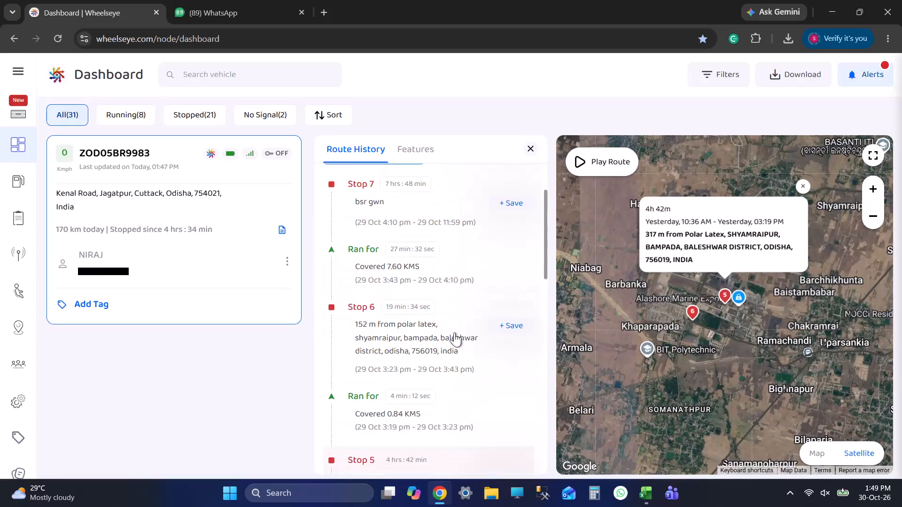
{"action": "scroll", "coordinate": [424, 307], "scroll_direction": "up", "scroll_amount": 2}
{"action": "left_click", "coordinate": [430, 295]}
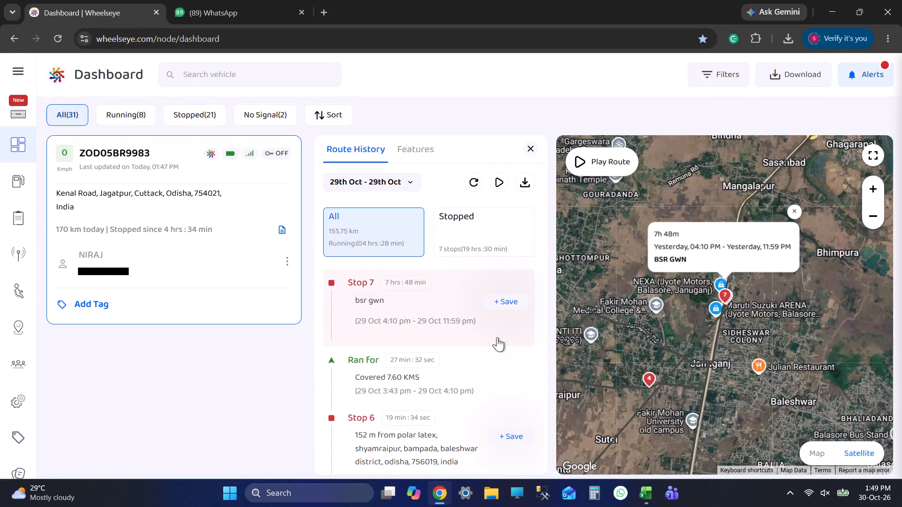
{"action": "left_click", "coordinate": [380, 188]}
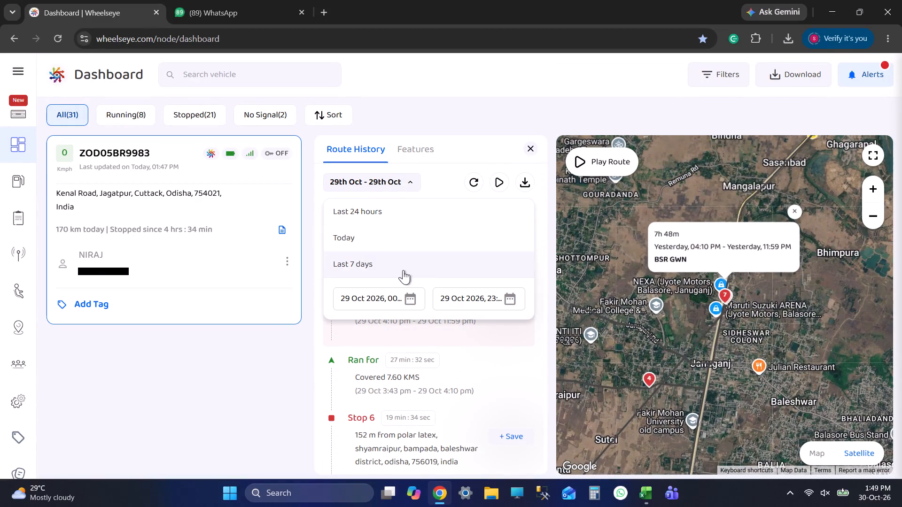
{"action": "left_click", "coordinate": [454, 387]}
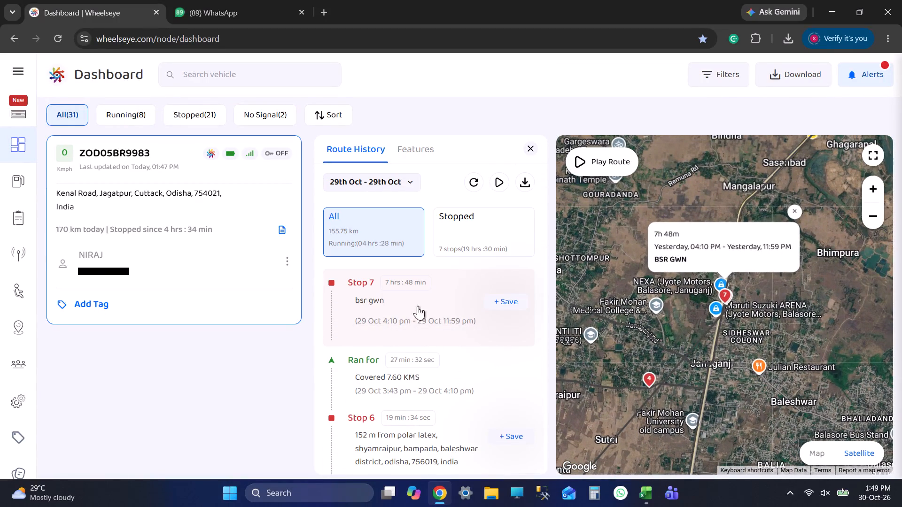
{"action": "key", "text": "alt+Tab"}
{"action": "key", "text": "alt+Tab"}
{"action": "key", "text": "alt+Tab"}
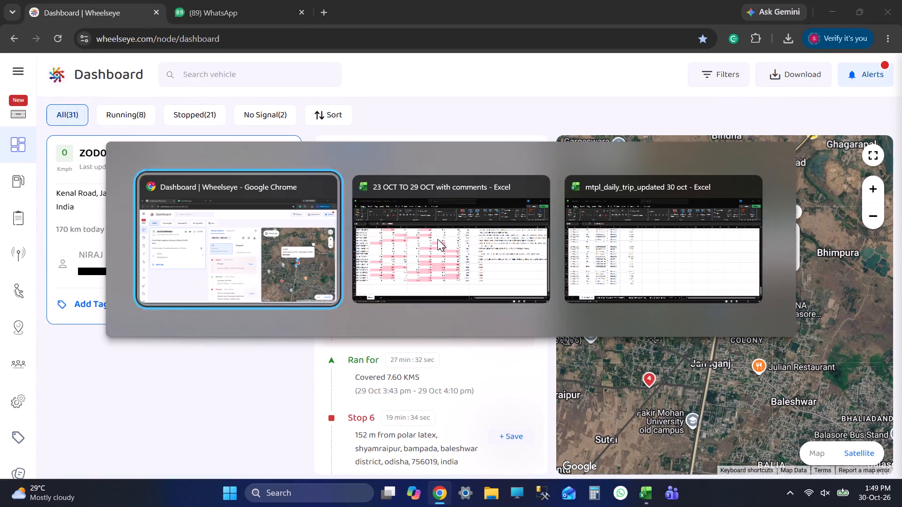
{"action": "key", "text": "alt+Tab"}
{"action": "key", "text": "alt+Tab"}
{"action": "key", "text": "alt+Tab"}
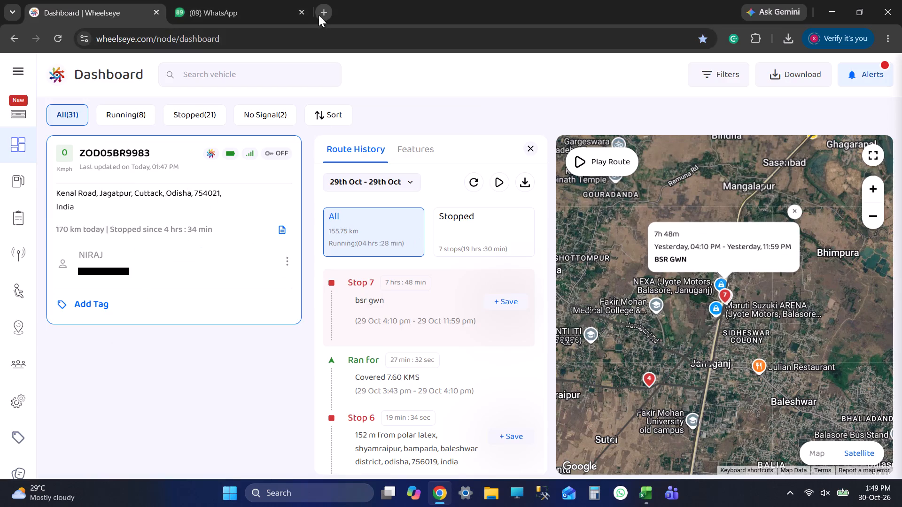
Open a new browser tab.
{"action": "left_click", "coordinate": [319, 15]}
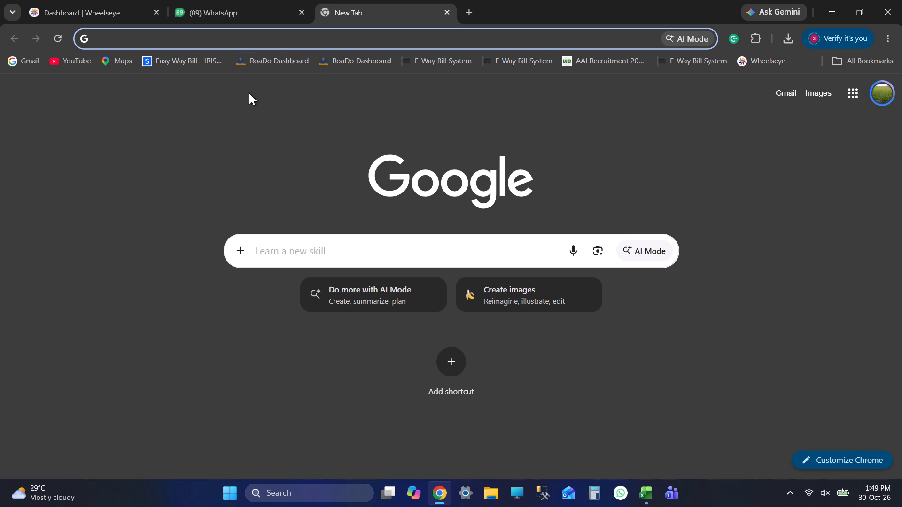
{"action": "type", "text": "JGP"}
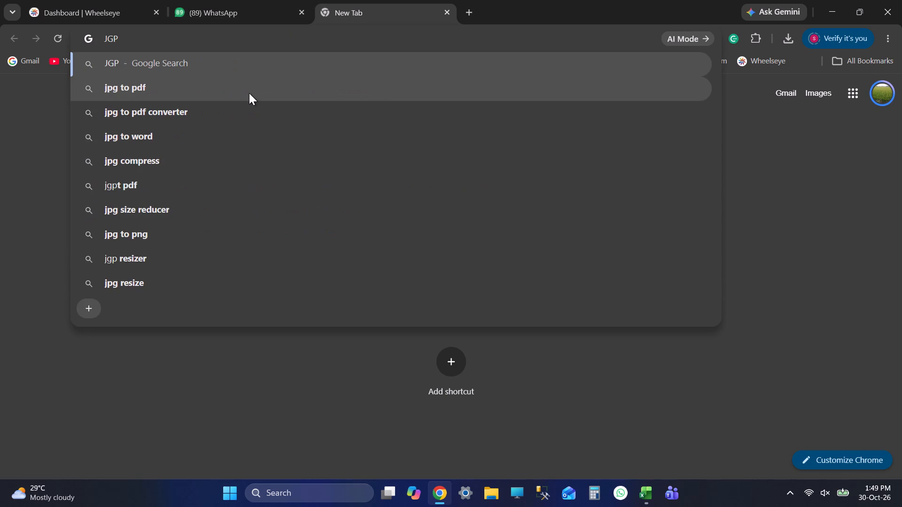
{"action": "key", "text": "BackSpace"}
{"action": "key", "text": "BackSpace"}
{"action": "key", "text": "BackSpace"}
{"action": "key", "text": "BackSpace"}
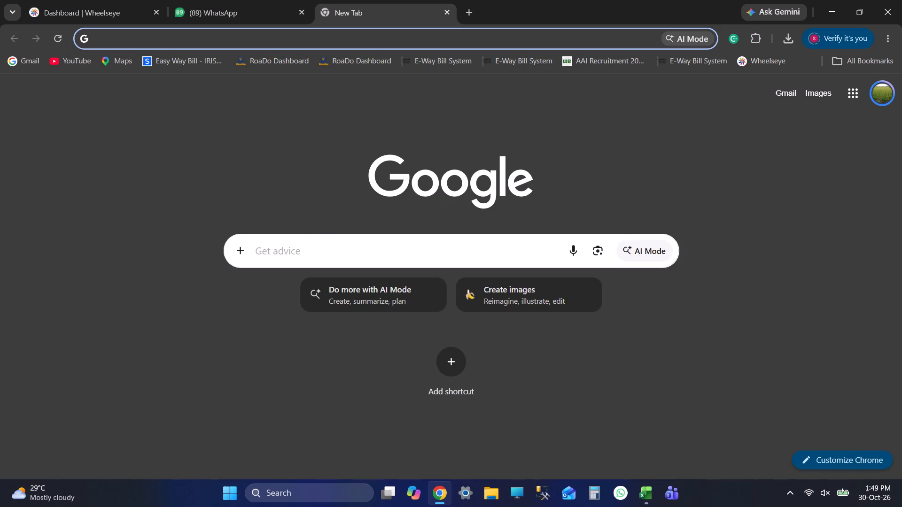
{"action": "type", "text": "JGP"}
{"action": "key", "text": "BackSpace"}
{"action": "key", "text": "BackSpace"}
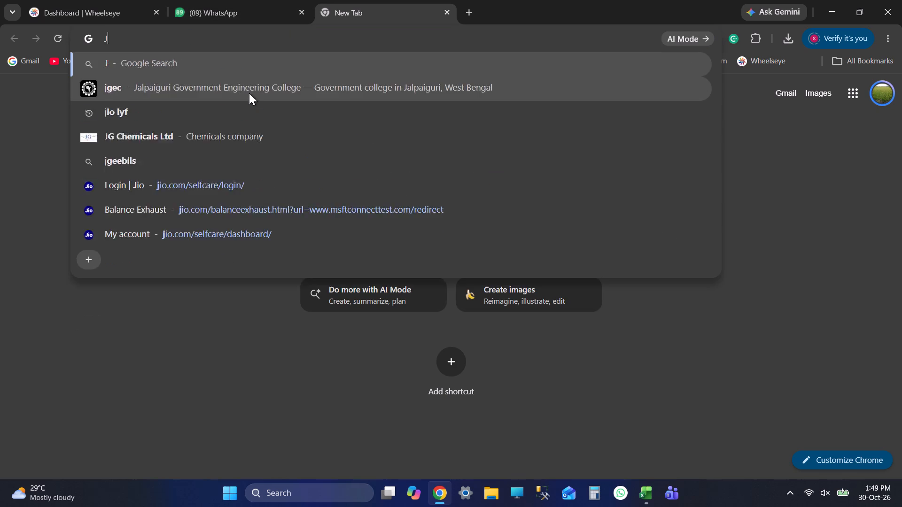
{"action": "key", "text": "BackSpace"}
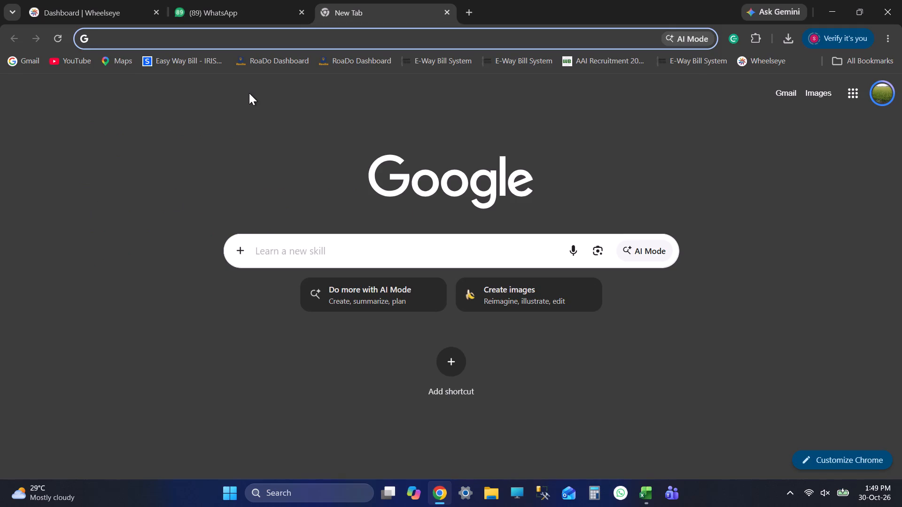
Open the Wheelseye dashboard in the new tab and load its fleet map.
{"action": "left_click", "coordinate": [771, 64]}
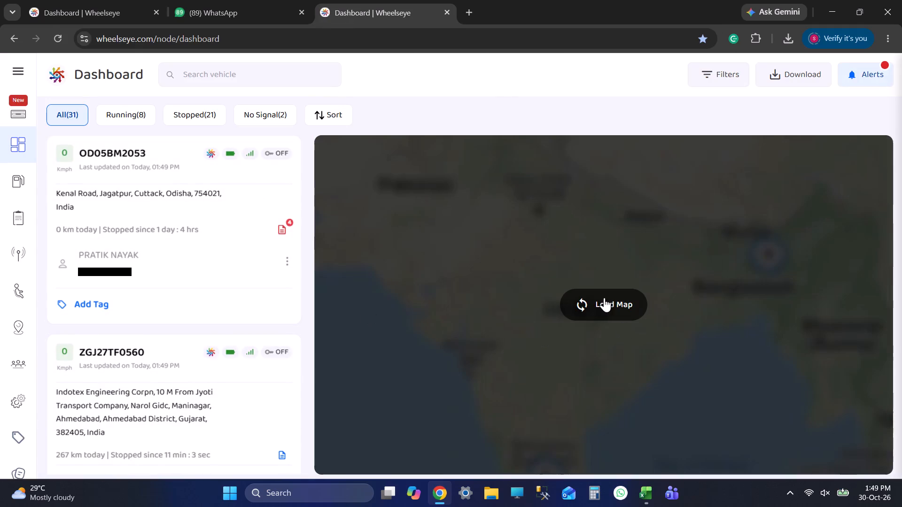
{"action": "left_click", "coordinate": [604, 298]}
Examine vehicle locations on the fleet map around Rourkela and Raipur, and identify the vehicle near Raipur.
{"action": "scroll", "coordinate": [662, 328], "scroll_direction": "up", "scroll_amount": 3}
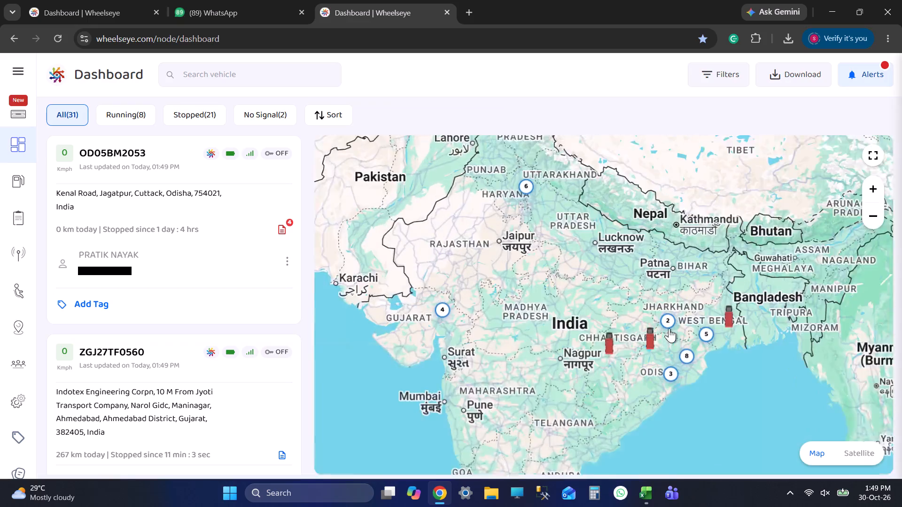
{"action": "scroll", "coordinate": [669, 328], "scroll_direction": "up", "scroll_amount": 6}
{"action": "scroll", "coordinate": [680, 345], "scroll_direction": "down", "scroll_amount": 1}
{"action": "scroll", "coordinate": [680, 346], "scroll_direction": "up", "scroll_amount": 1}
{"action": "left_click_drag", "start_coordinate": [691, 390], "coordinate": [616, 289]}
{"action": "scroll", "coordinate": [628, 324], "scroll_direction": "up", "scroll_amount": 3}
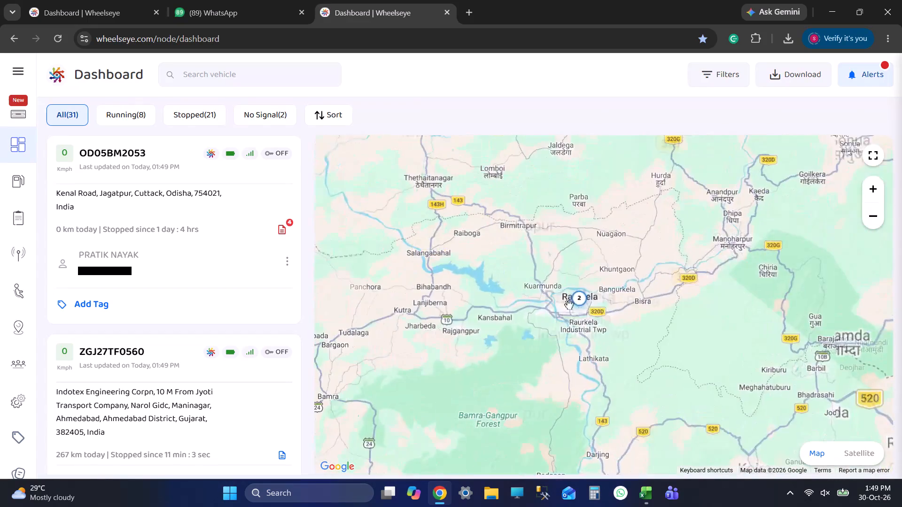
{"action": "scroll", "coordinate": [569, 305], "scroll_direction": "up", "scroll_amount": 3}
{"action": "scroll", "coordinate": [569, 305], "scroll_direction": "down", "scroll_amount": 1}
{"action": "scroll", "coordinate": [569, 305], "scroll_direction": "up", "scroll_amount": 1}
{"action": "scroll", "coordinate": [569, 305], "scroll_direction": "down", "scroll_amount": 3}
{"action": "scroll", "coordinate": [570, 319], "scroll_direction": "up", "scroll_amount": 1}
{"action": "scroll", "coordinate": [570, 319], "scroll_direction": "down", "scroll_amount": 5}
{"action": "left_click_drag", "start_coordinate": [514, 340], "coordinate": [665, 353]}
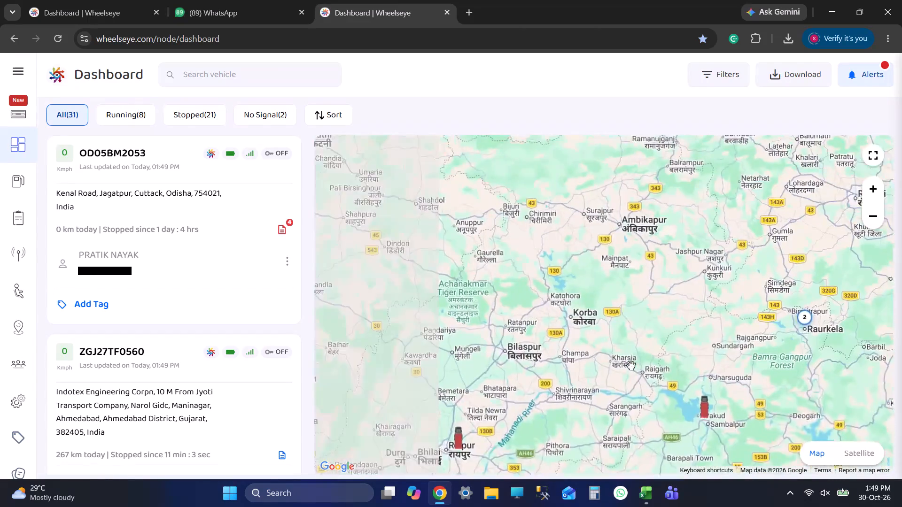
{"action": "scroll", "coordinate": [589, 374], "scroll_direction": "down", "scroll_amount": 2}
{"action": "left_click_drag", "start_coordinate": [593, 391], "coordinate": [633, 338]}
{"action": "scroll", "coordinate": [534, 352], "scroll_direction": "up", "scroll_amount": 9}
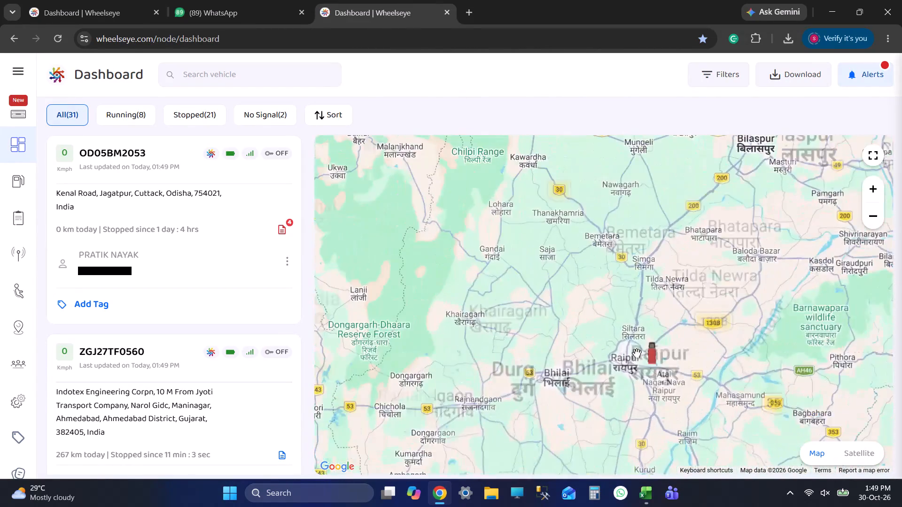
{"action": "left_click", "coordinate": [667, 361]}
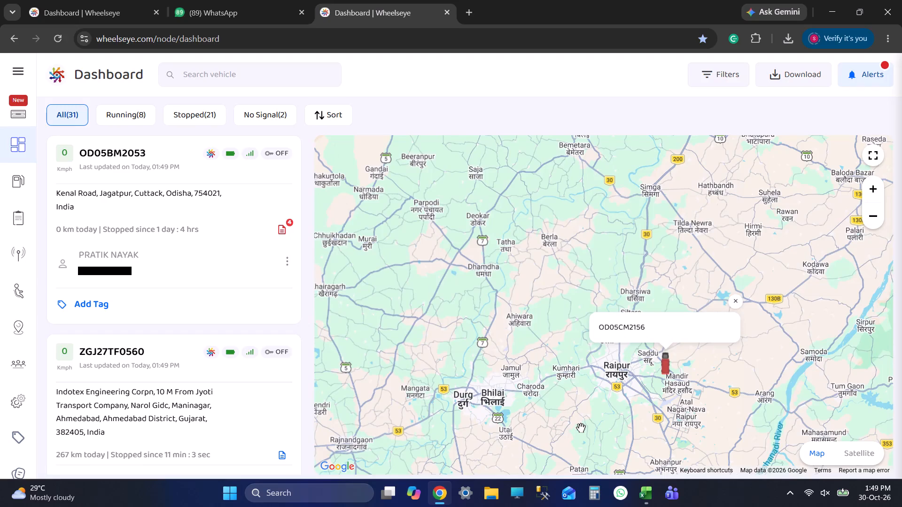
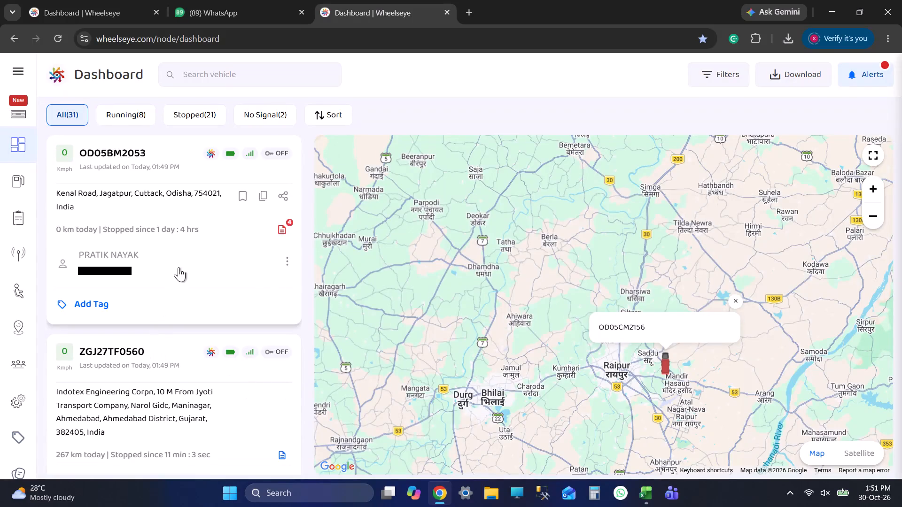
{"action": "left_click", "coordinate": [217, 70]}
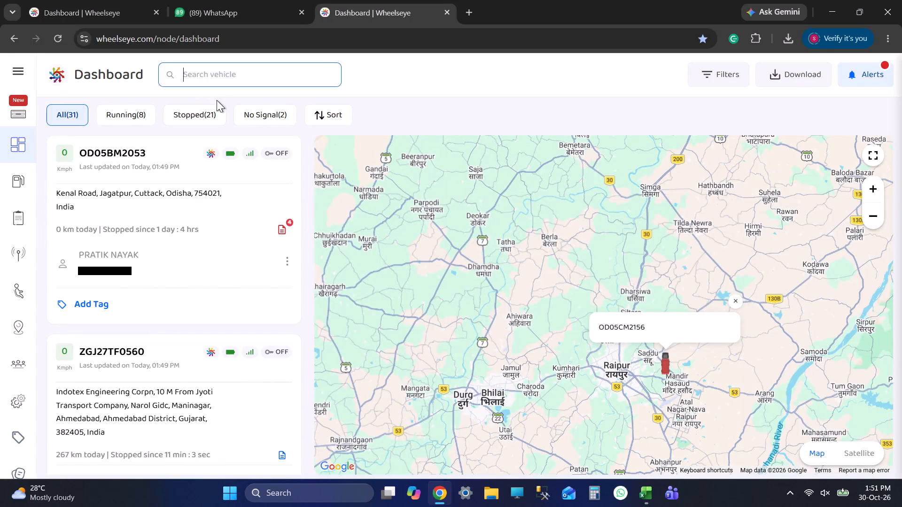
{"action": "type", "text": "2156"}
{"action": "key", "text": "Return"}
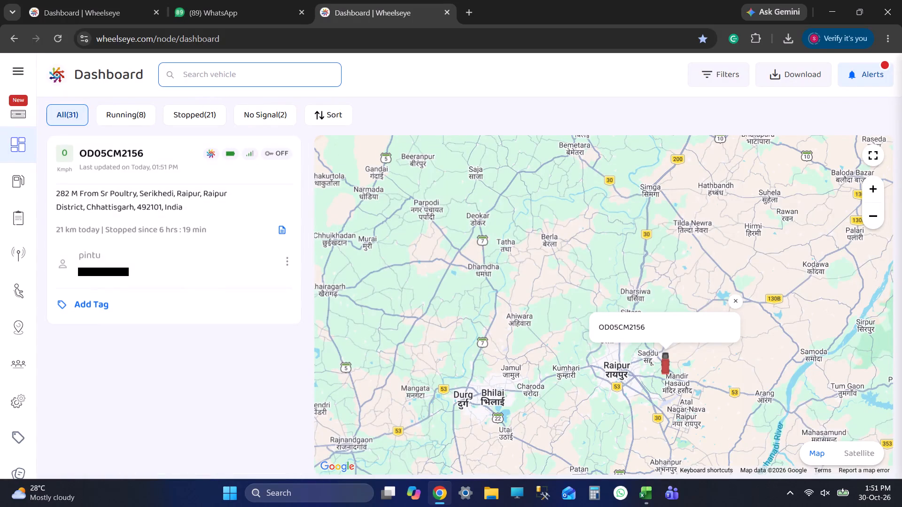
{"action": "left_click", "coordinate": [163, 184]}
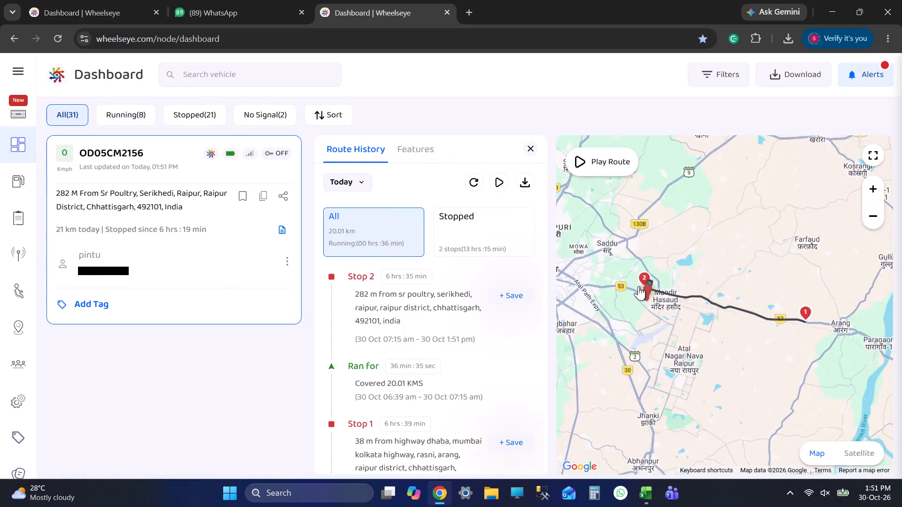
{"action": "scroll", "coordinate": [638, 286], "scroll_direction": "up", "scroll_amount": 4}
{"action": "left_click", "coordinate": [455, 294]}
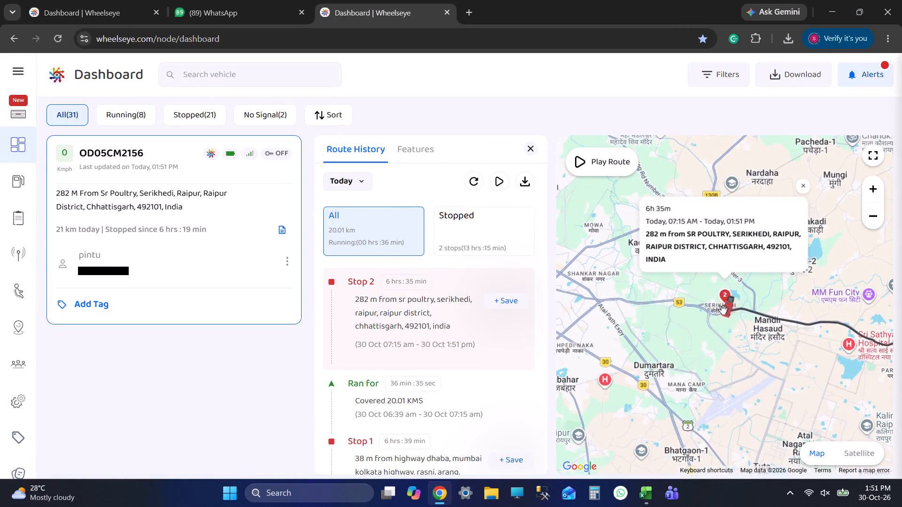
{"action": "scroll", "coordinate": [723, 310], "scroll_direction": "up", "scroll_amount": 2}
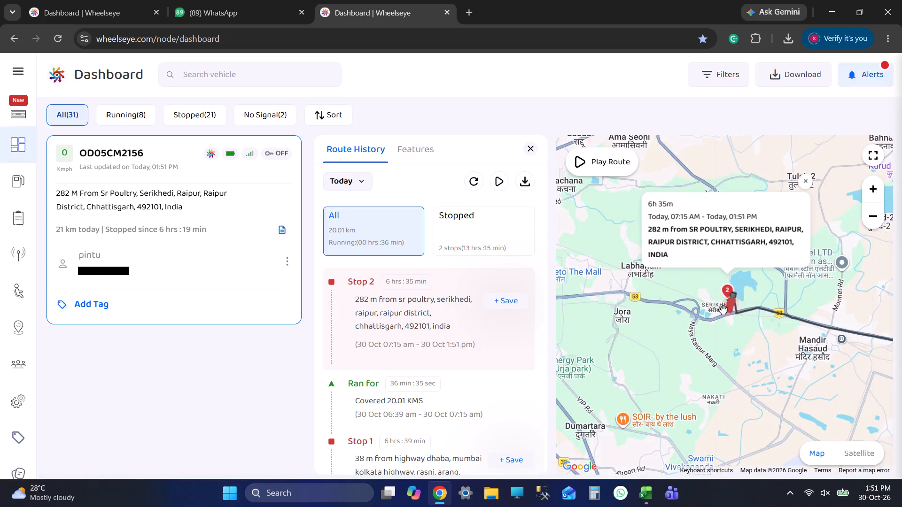
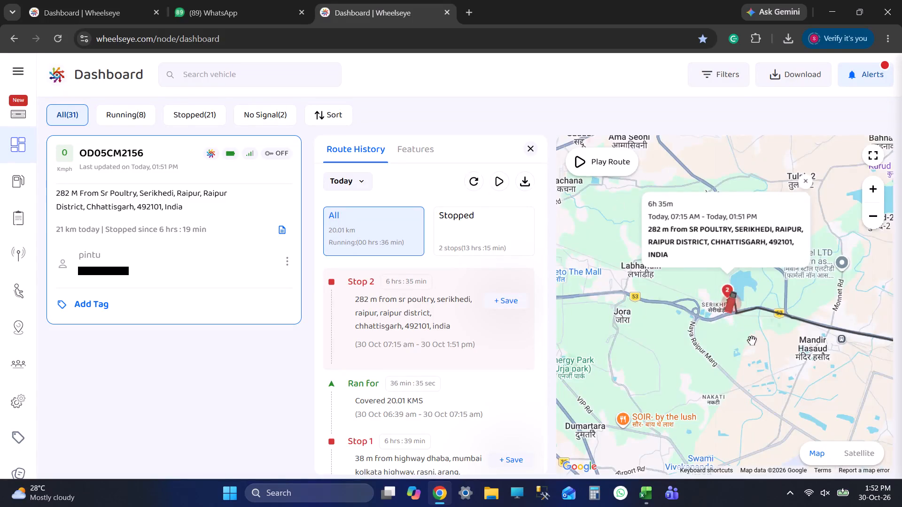
{"action": "scroll", "coordinate": [754, 341], "scroll_direction": "down", "scroll_amount": 5}
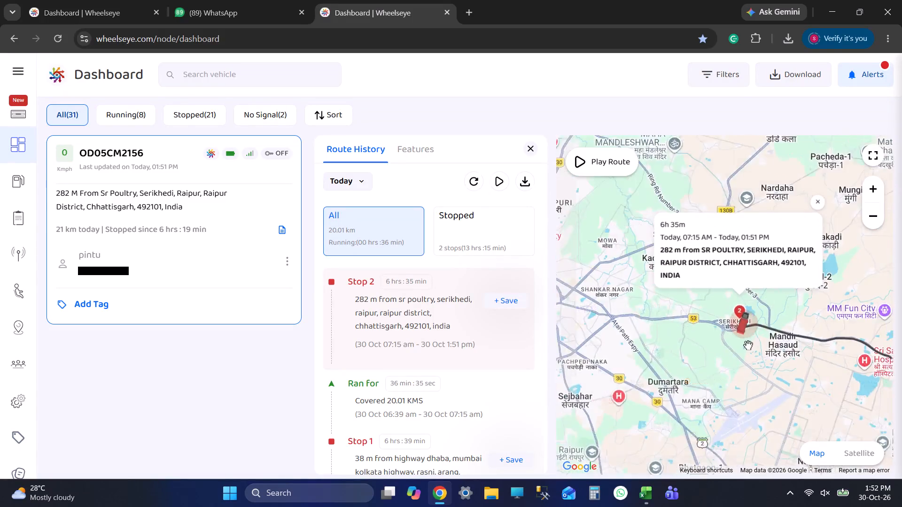
{"action": "scroll", "coordinate": [748, 345], "scroll_direction": "down", "scroll_amount": 3}
{"action": "scroll", "coordinate": [520, 345], "scroll_direction": "down", "scroll_amount": 2}
{"action": "scroll", "coordinate": [702, 353], "scroll_direction": "down", "scroll_amount": 4}
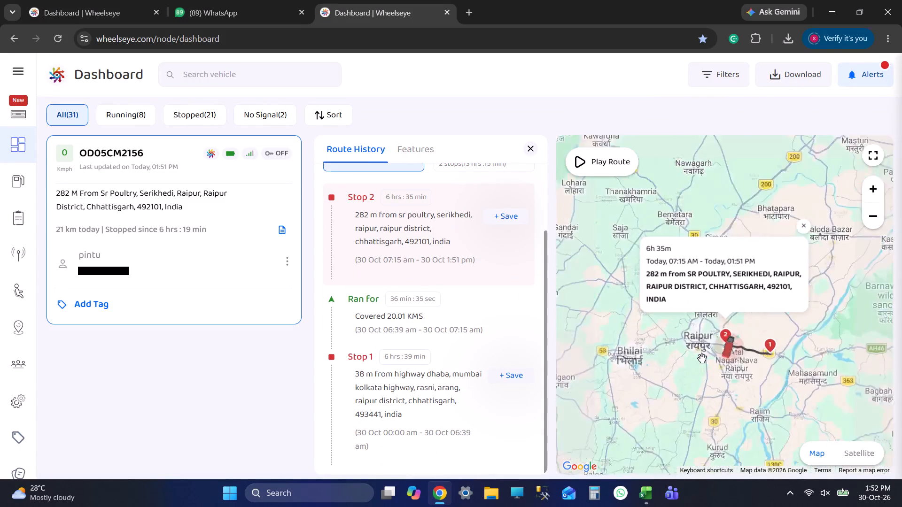
{"action": "scroll", "coordinate": [702, 358], "scroll_direction": "down", "scroll_amount": 1}
{"action": "scroll", "coordinate": [702, 358], "scroll_direction": "up", "scroll_amount": 1}
{"action": "scroll", "coordinate": [702, 358], "scroll_direction": "down", "scroll_amount": 7}
{"action": "left_click", "coordinate": [54, 45]}
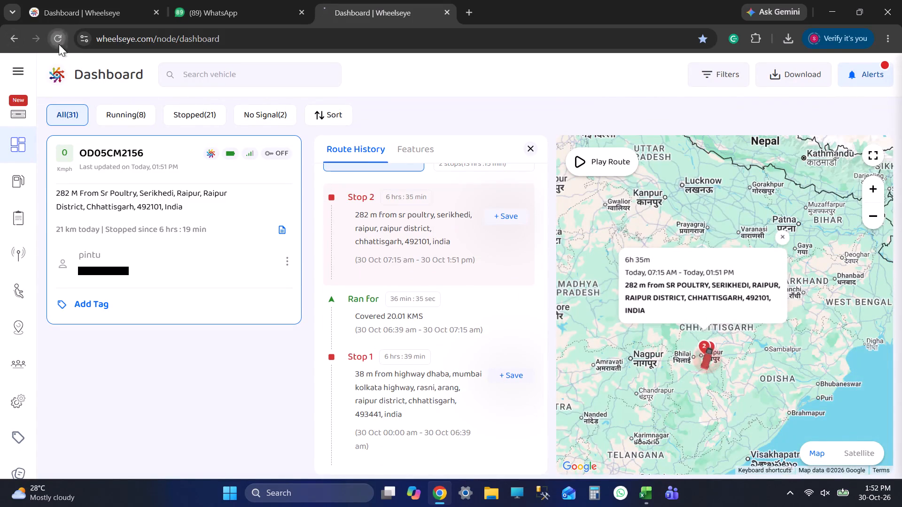
{"action": "left_click", "coordinate": [616, 301]}
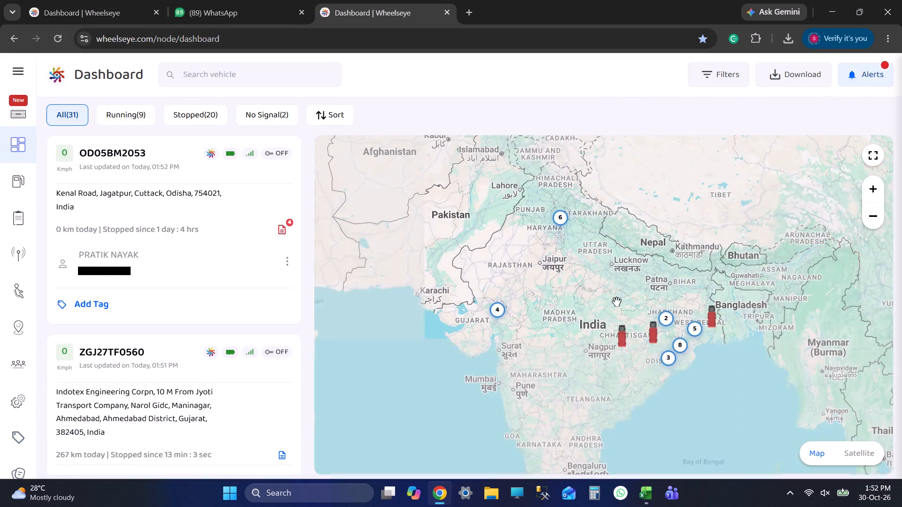
{"action": "key", "text": "alt+Tab"}
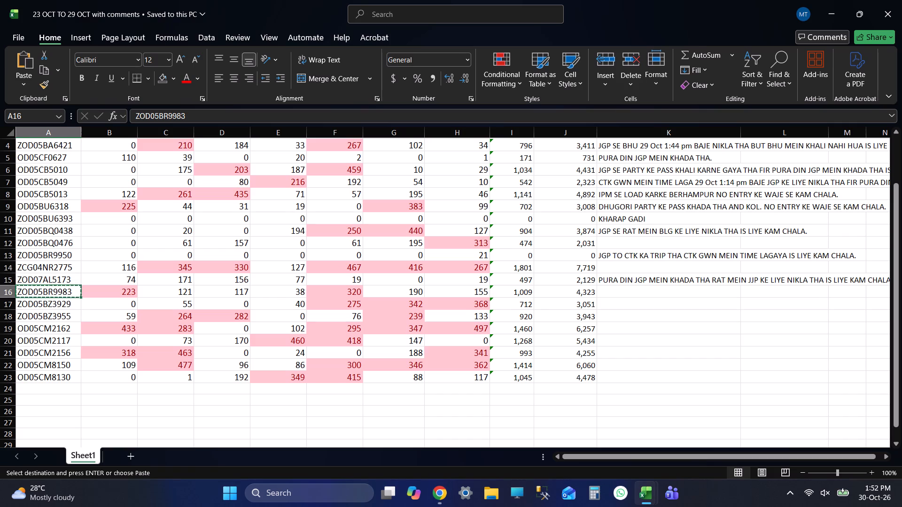
{"action": "key", "text": "ctrl+c"}
{"action": "key", "text": "alt+Tab"}
{"action": "left_click", "coordinate": [217, 76]}
{"action": "key", "text": "ctrl+v"}
{"action": "key", "text": "Return"}
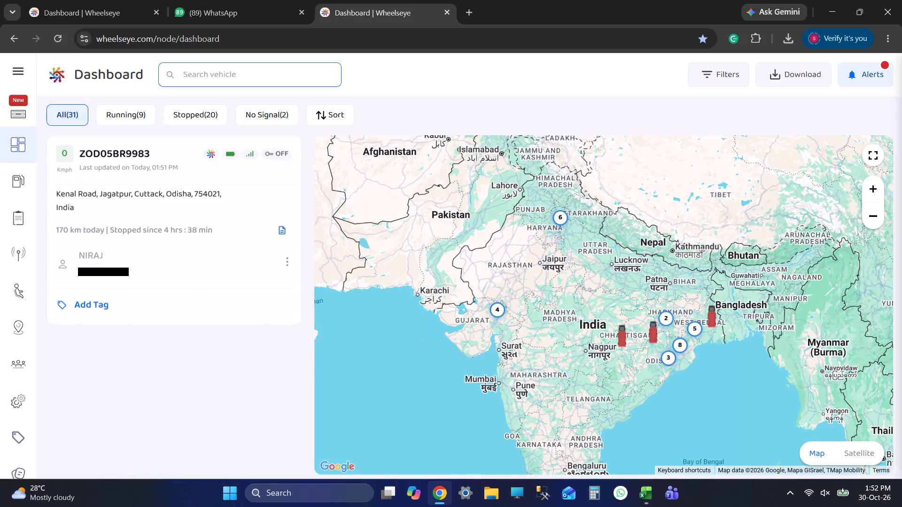
{"action": "left_click", "coordinate": [171, 204]}
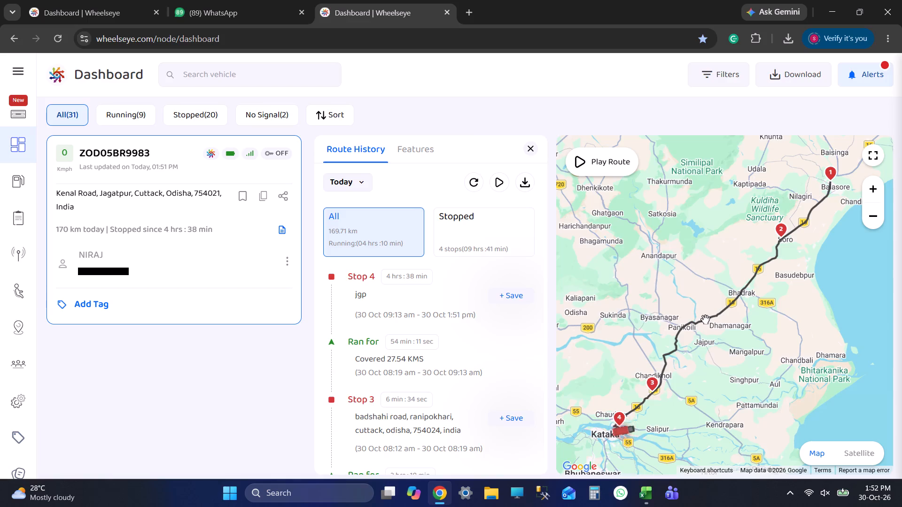
Examine ZOD05BR9983's Stop 4 at JGP up close on the route map.
{"action": "left_click", "coordinate": [448, 301]}
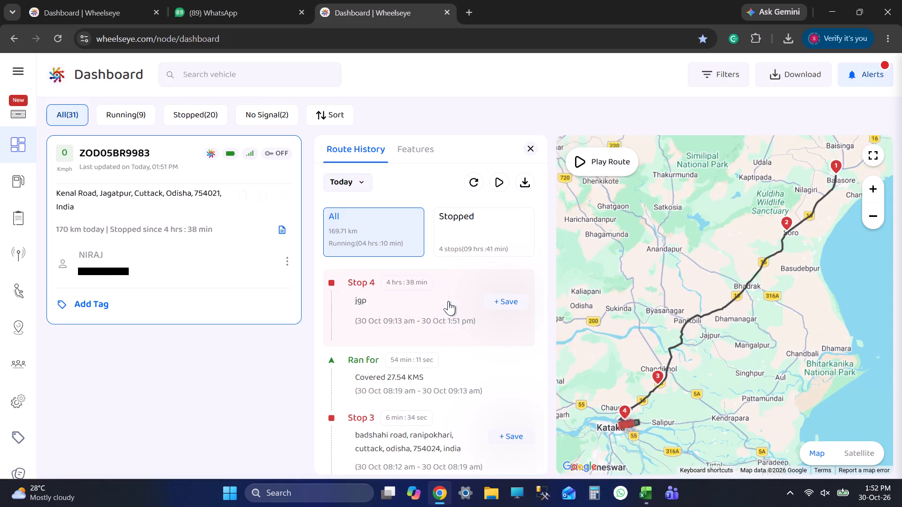
{"action": "scroll", "coordinate": [717, 332], "scroll_direction": "up", "scroll_amount": 7}
{"action": "left_click_drag", "start_coordinate": [736, 274], "coordinate": [710, 331]}
{"action": "scroll", "coordinate": [710, 331], "scroll_direction": "up", "scroll_amount": 3}
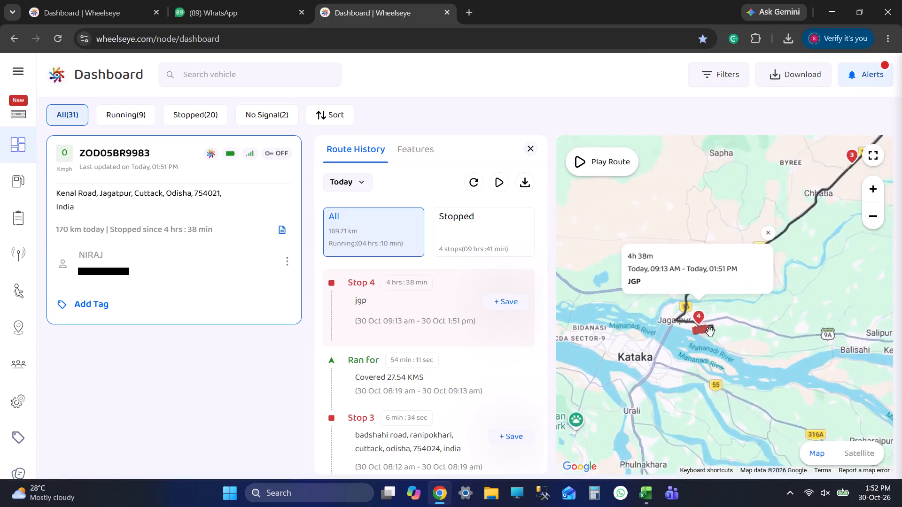
{"action": "scroll", "coordinate": [710, 331], "scroll_direction": "up", "scroll_amount": 4}
{"action": "left_click", "coordinate": [754, 225]}
{"action": "scroll", "coordinate": [673, 343], "scroll_direction": "up", "scroll_amount": 5}
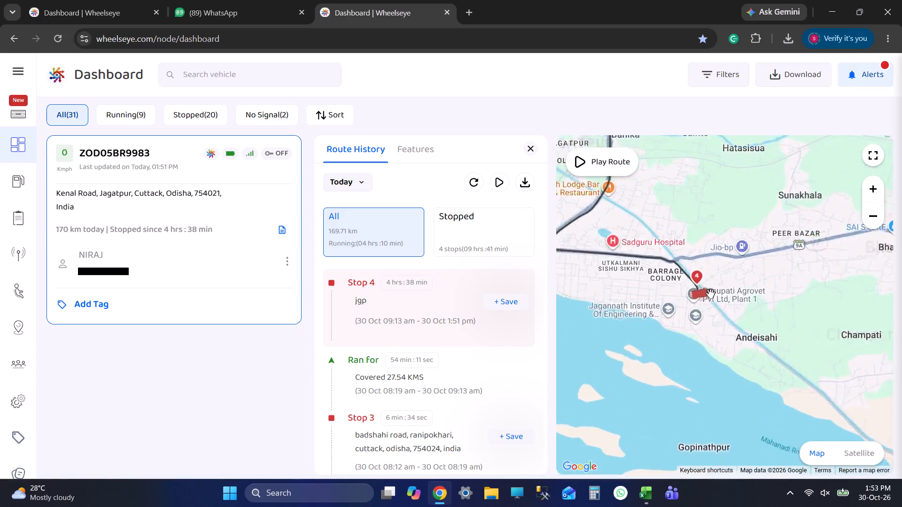
{"action": "scroll", "coordinate": [710, 293], "scroll_direction": "up", "scroll_amount": 6}
{"action": "scroll", "coordinate": [661, 276], "scroll_direction": "up", "scroll_amount": 6}
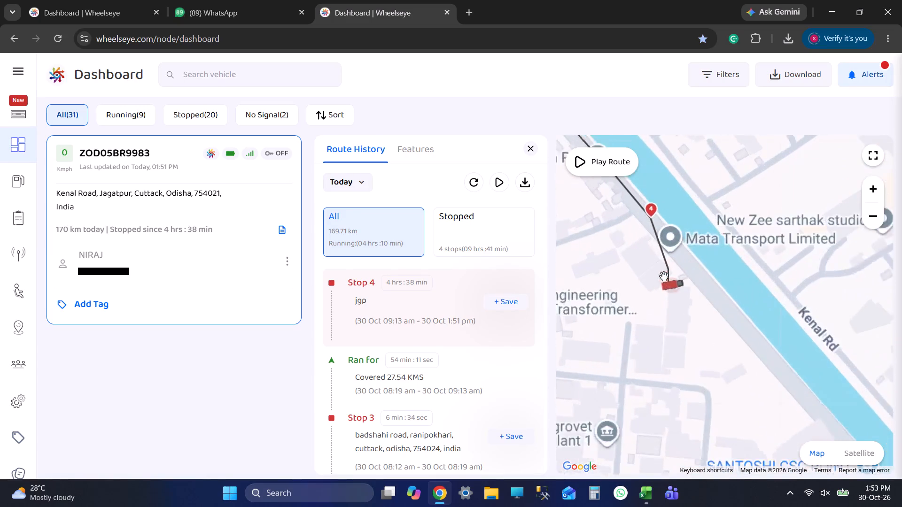
{"action": "left_click_drag", "start_coordinate": [695, 269], "coordinate": [755, 319]}
{"action": "scroll", "coordinate": [752, 319], "scroll_direction": "up", "scroll_amount": 4}
{"action": "scroll", "coordinate": [752, 319], "scroll_direction": "down", "scroll_amount": 6}
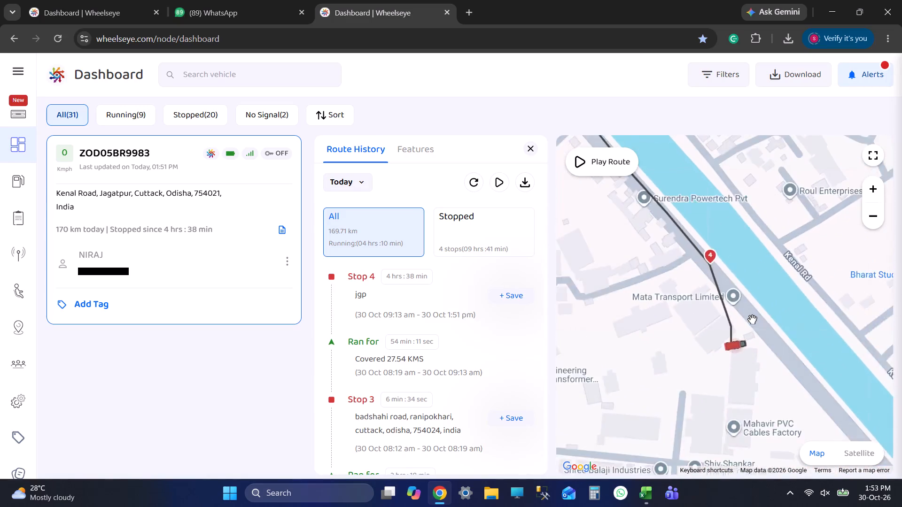
{"action": "scroll", "coordinate": [752, 319], "scroll_direction": "up", "scroll_amount": 3}
{"action": "left_click", "coordinate": [428, 296]}
{"action": "scroll", "coordinate": [771, 337], "scroll_direction": "up", "scroll_amount": 4}
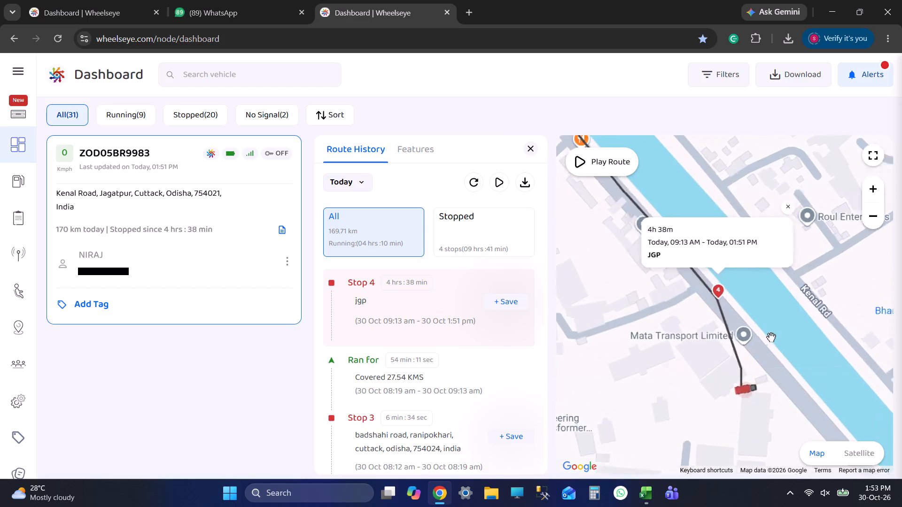
{"action": "scroll", "coordinate": [715, 302], "scroll_direction": "down", "scroll_amount": 14}
{"action": "scroll", "coordinate": [716, 308], "scroll_direction": "up", "scroll_amount": 1}
{"action": "scroll", "coordinate": [716, 309], "scroll_direction": "down", "scroll_amount": 9}
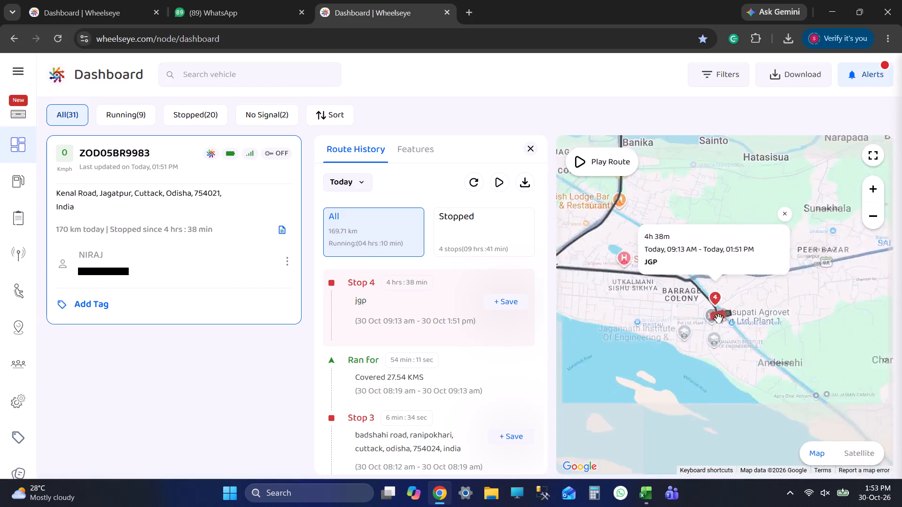
{"action": "scroll", "coordinate": [718, 318], "scroll_direction": "down", "scroll_amount": 4}
{"action": "scroll", "coordinate": [718, 318], "scroll_direction": "up", "scroll_amount": 1}
{"action": "scroll", "coordinate": [718, 318], "scroll_direction": "down", "scroll_amount": 2}
{"action": "left_click_drag", "start_coordinate": [716, 323], "coordinate": [694, 381]}
{"action": "left_click", "coordinate": [770, 282]}
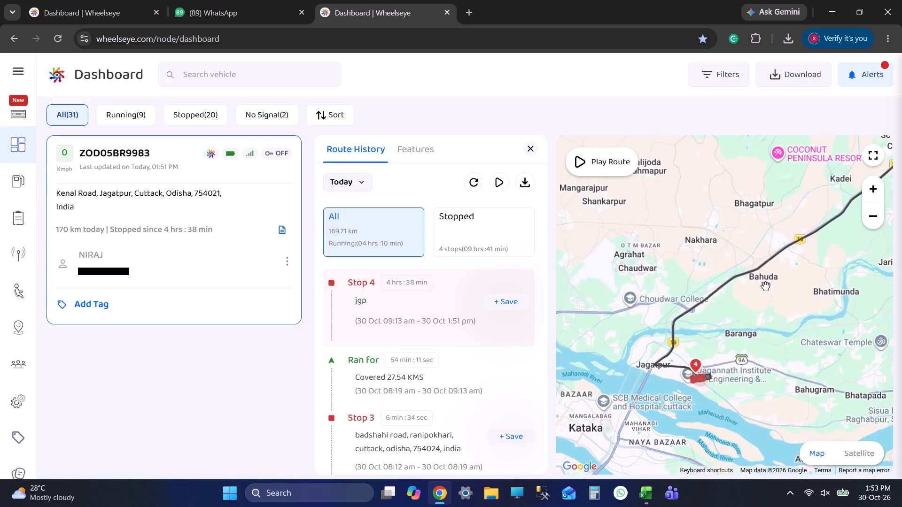
{"action": "scroll", "coordinate": [770, 346], "scroll_direction": "down", "scroll_amount": 11}
{"action": "scroll", "coordinate": [767, 334], "scroll_direction": "up", "scroll_amount": 1}
{"action": "scroll", "coordinate": [767, 334], "scroll_direction": "down", "scroll_amount": 5}
{"action": "left_click_drag", "start_coordinate": [747, 260], "coordinate": [725, 327]}
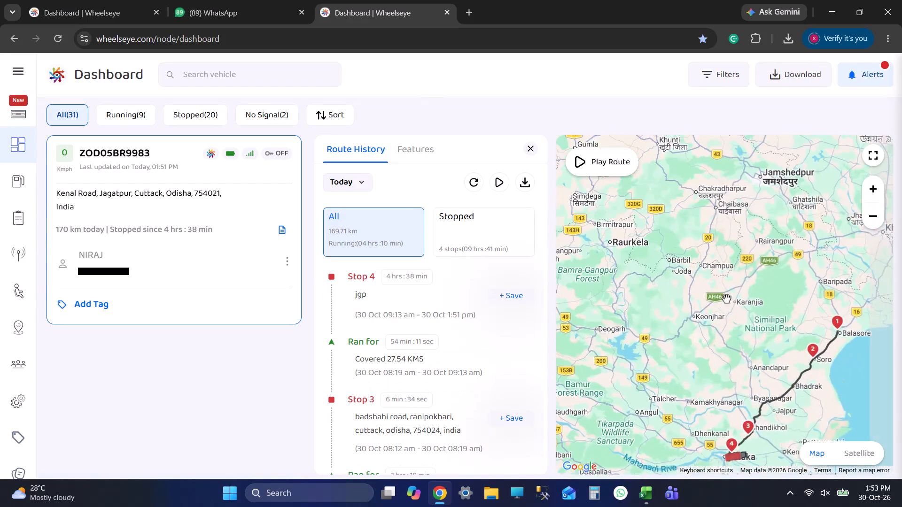
{"action": "scroll", "coordinate": [726, 298], "scroll_direction": "down", "scroll_amount": 3}
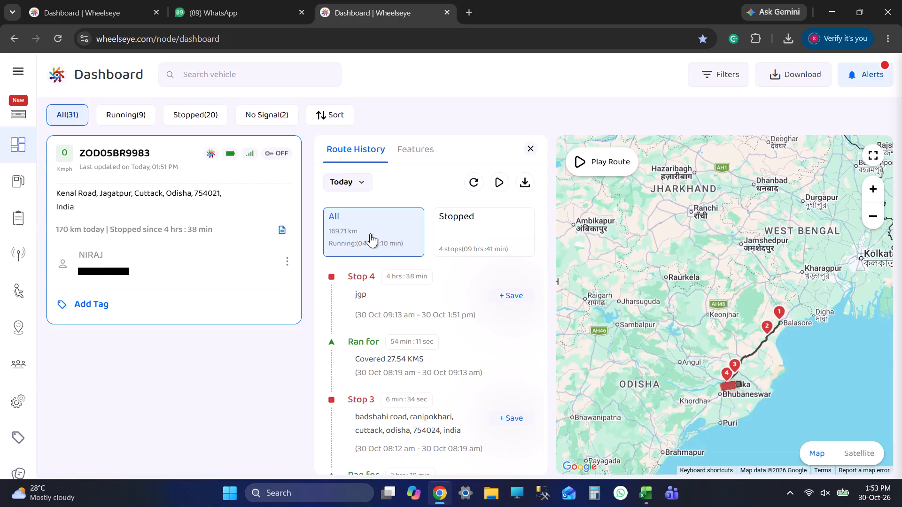
{"action": "key", "text": "alt+Tab"}
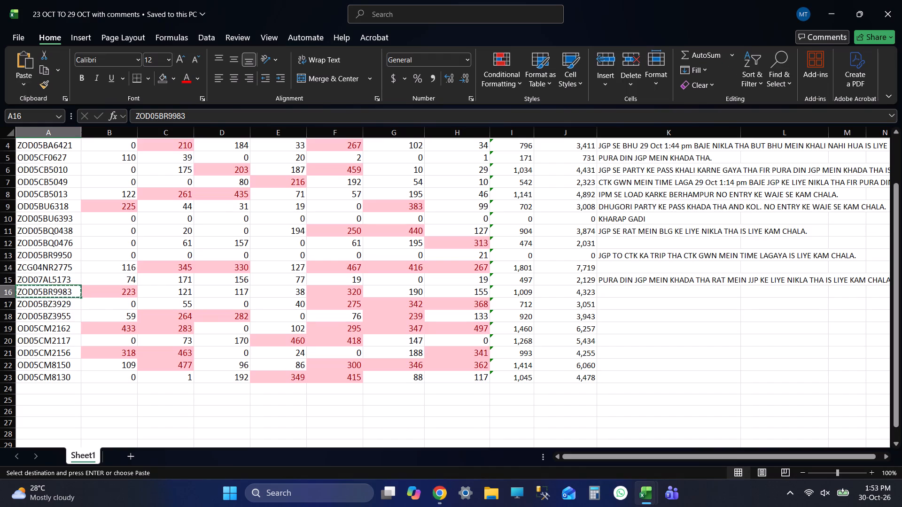
{"action": "key", "text": "Tab"}
{"action": "key", "text": "Tab"}
{"action": "key", "text": "Tab"}
{"action": "key", "text": "Tab"}
{"action": "key", "text": "Tab"}
{"action": "key", "text": "Tab"}
{"action": "key", "text": "Tab"}
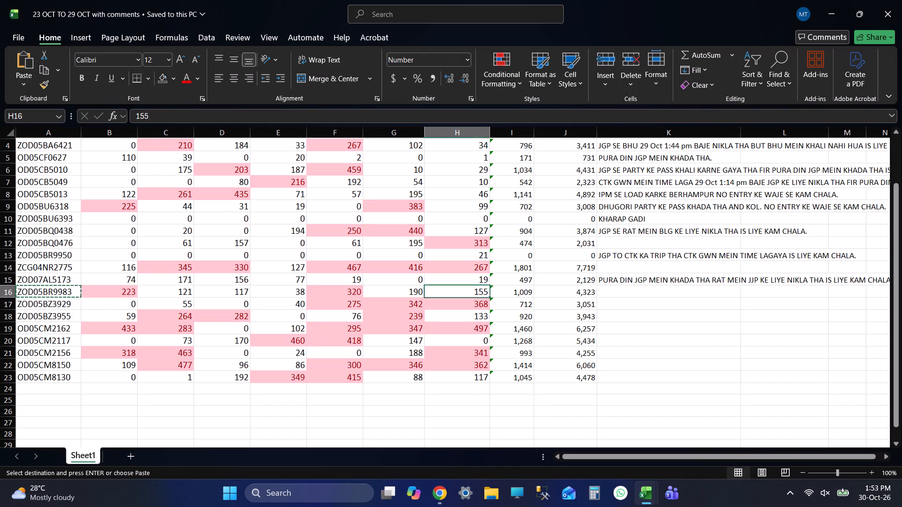
{"action": "key", "text": "Tab"}
{"action": "key", "text": "Tab"}
{"action": "key", "text": "Tab"}
{"action": "key", "text": "alt+Tab"}
{"action": "key", "text": "alt+Tab"}
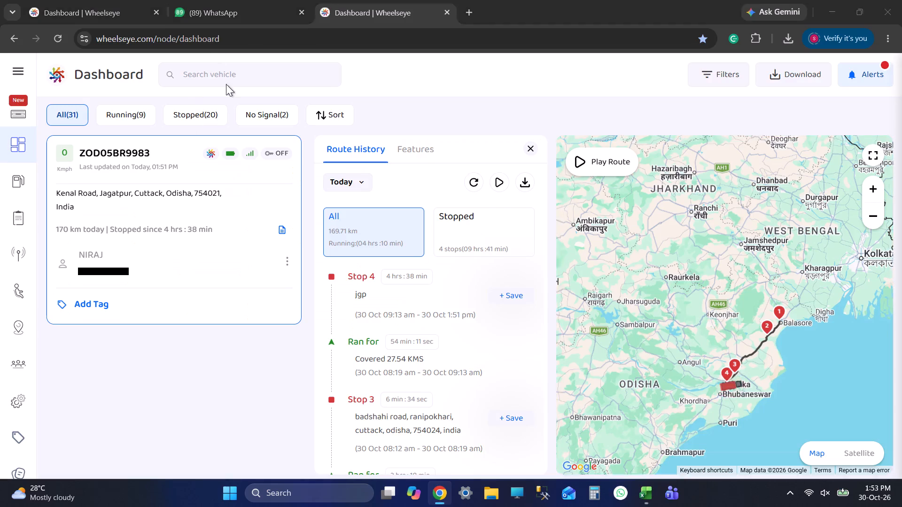
{"action": "key", "text": "alt+Tab"}
{"action": "scroll", "coordinate": [378, 274], "scroll_direction": "down", "scroll_amount": 5}
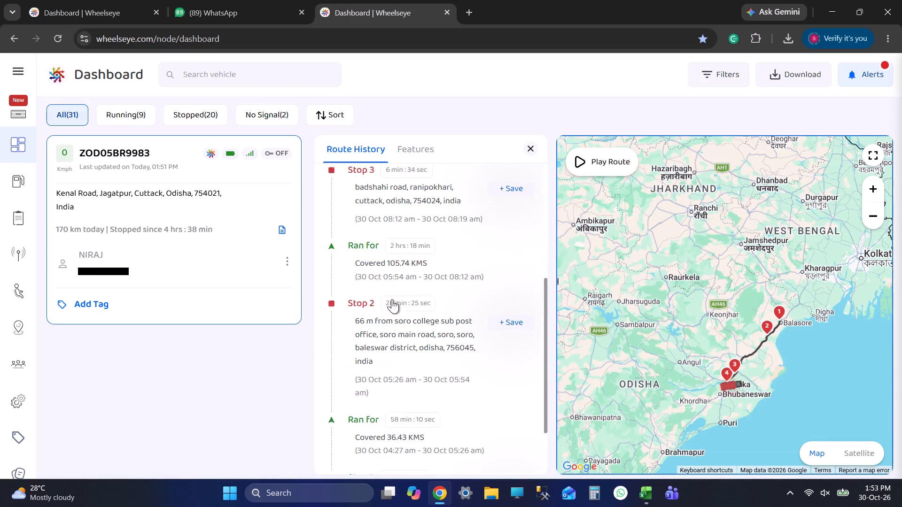
{"action": "scroll", "coordinate": [392, 299], "scroll_direction": "down", "scroll_amount": 14}
{"action": "left_click", "coordinate": [465, 425]}
{"action": "scroll", "coordinate": [458, 374], "scroll_direction": "down", "scroll_amount": 6}
{"action": "scroll", "coordinate": [457, 407], "scroll_direction": "up", "scroll_amount": 1}
{"action": "scroll", "coordinate": [457, 407], "scroll_direction": "down", "scroll_amount": 6}
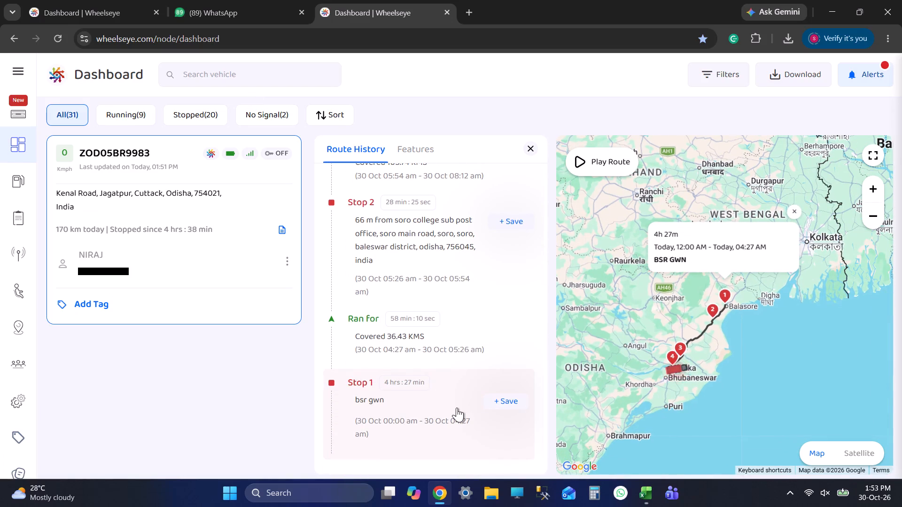
{"action": "scroll", "coordinate": [407, 407], "scroll_direction": "up", "scroll_amount": 2}
{"action": "left_click", "coordinate": [417, 365]}
{"action": "scroll", "coordinate": [437, 359], "scroll_direction": "up", "scroll_amount": 3}
{"action": "left_click", "coordinate": [422, 310]}
{"action": "scroll", "coordinate": [451, 340], "scroll_direction": "up", "scroll_amount": 3}
{"action": "left_click", "coordinate": [420, 305]}
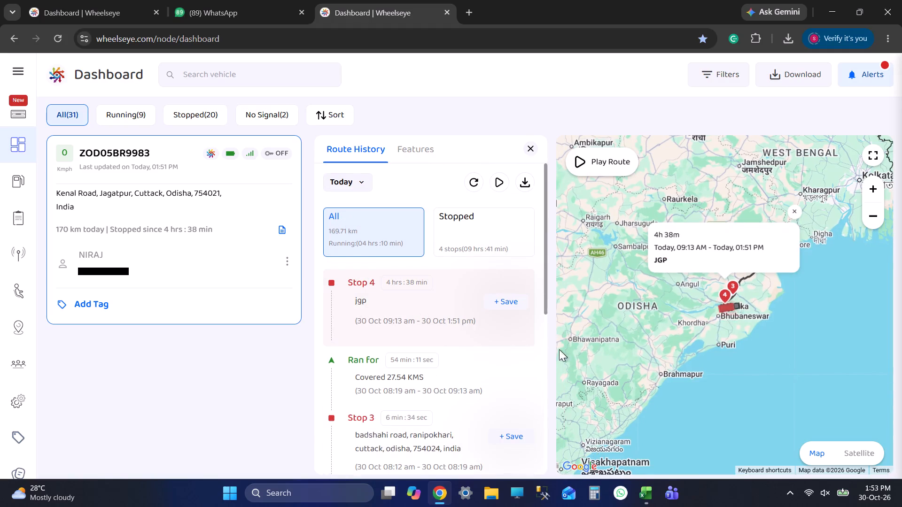
{"action": "scroll", "coordinate": [456, 418], "scroll_direction": "down", "scroll_amount": 2}
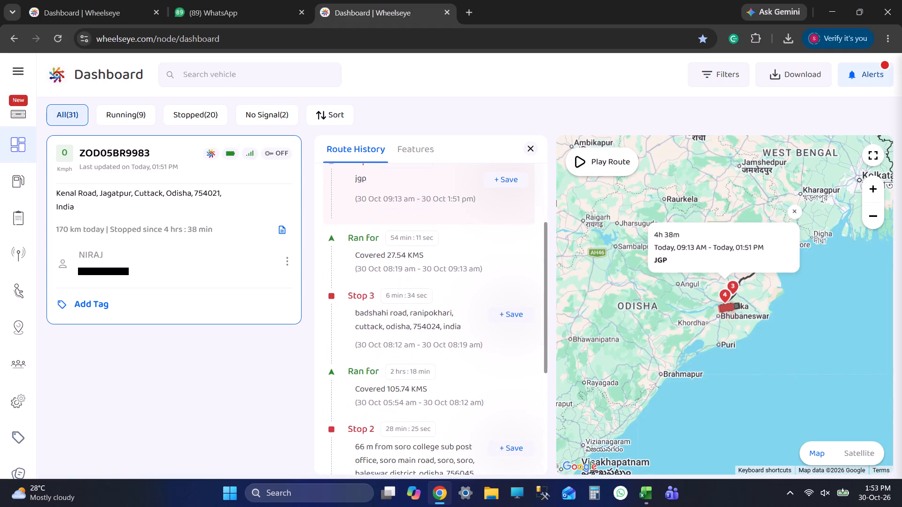
{"action": "scroll", "coordinate": [440, 421], "scroll_direction": "down", "scroll_amount": 3}
{"action": "left_click", "coordinate": [443, 298]}
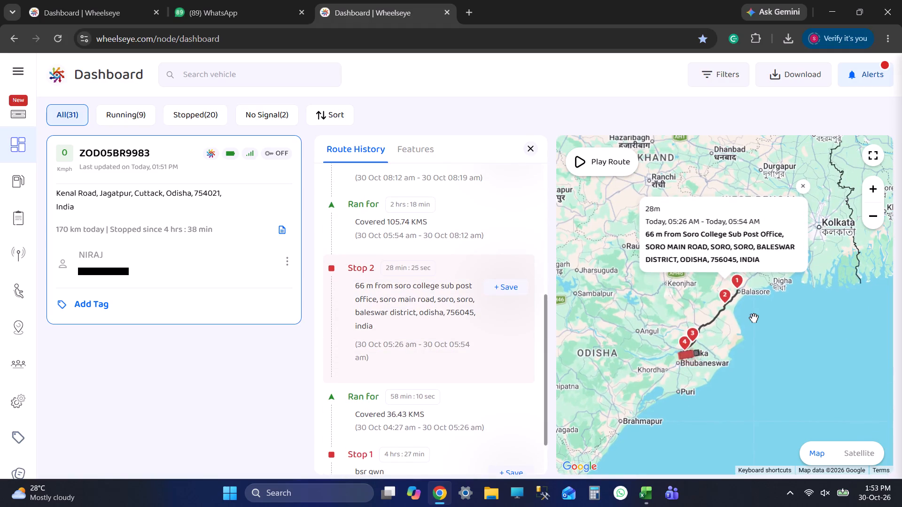
{"action": "key", "text": "alt+Tab"}
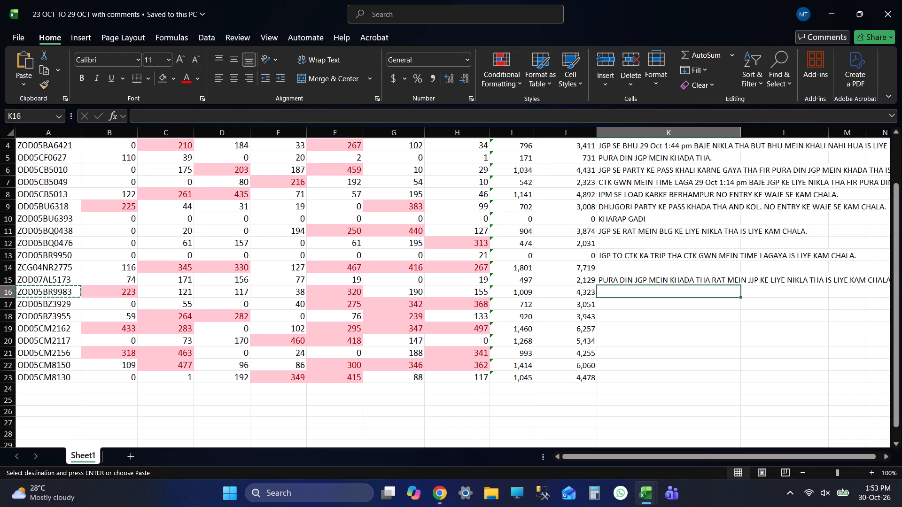
{"action": "left_click", "coordinate": [715, 277]}
{"action": "left_click", "coordinate": [643, 293]}
{"action": "key", "text": "alt+Tab"}
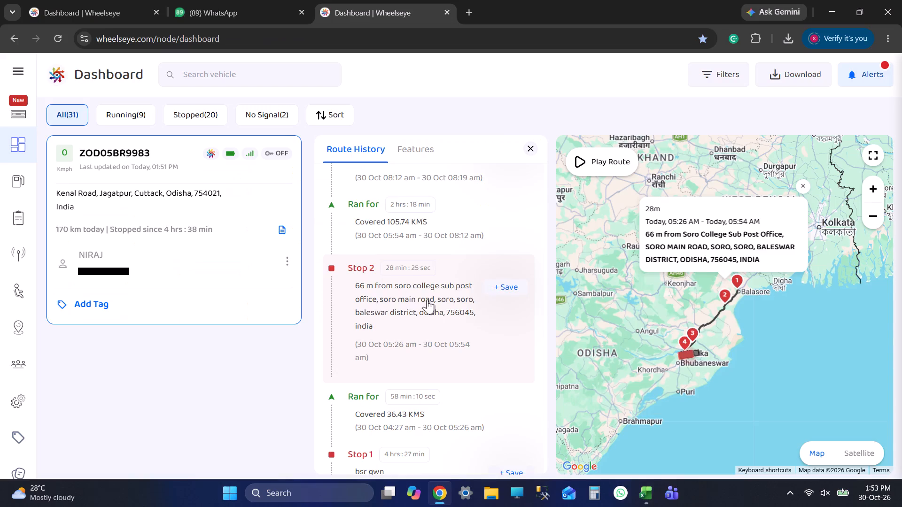
{"action": "scroll", "coordinate": [376, 247], "scroll_direction": "up", "scroll_amount": 9}
{"action": "left_click", "coordinate": [352, 181]}
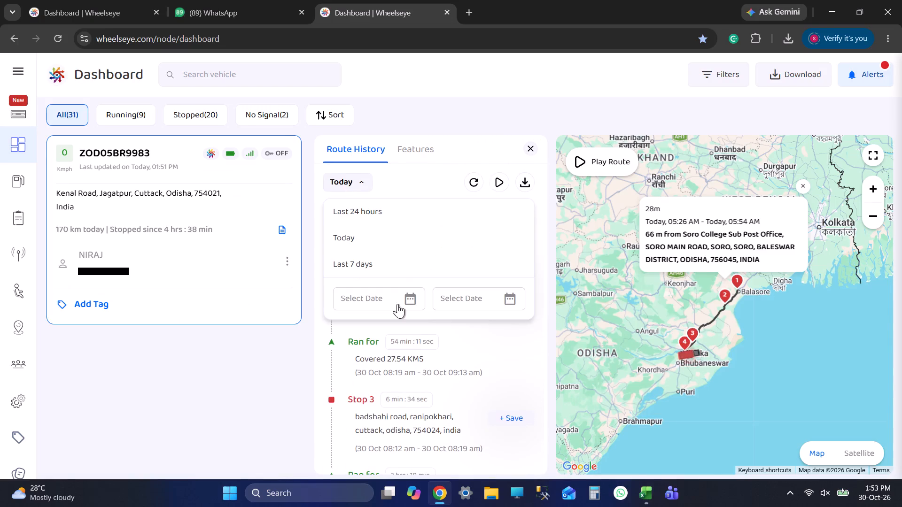
{"action": "left_click", "coordinate": [385, 296]}
{"action": "left_click", "coordinate": [479, 364]}
{"action": "left_click", "coordinate": [455, 246]}
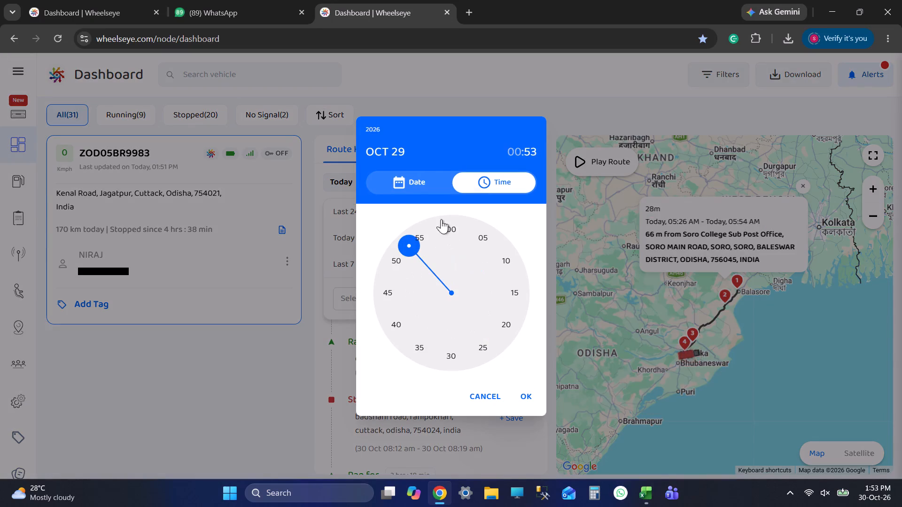
{"action": "left_click", "coordinate": [457, 232]}
{"action": "left_click", "coordinate": [451, 234]}
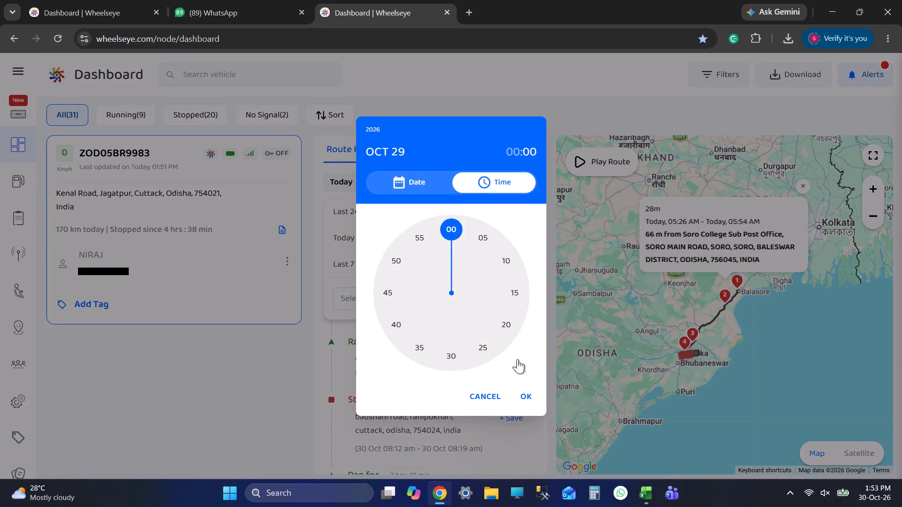
{"action": "left_click", "coordinate": [521, 396]}
{"action": "left_click", "coordinate": [502, 291]}
{"action": "left_click", "coordinate": [472, 360]}
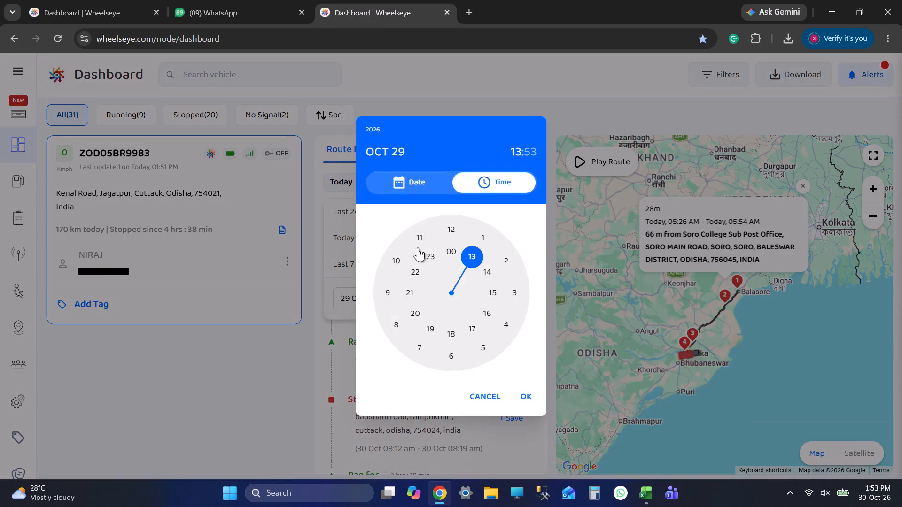
{"action": "left_click", "coordinate": [428, 256]}
{"action": "left_click", "coordinate": [445, 229]}
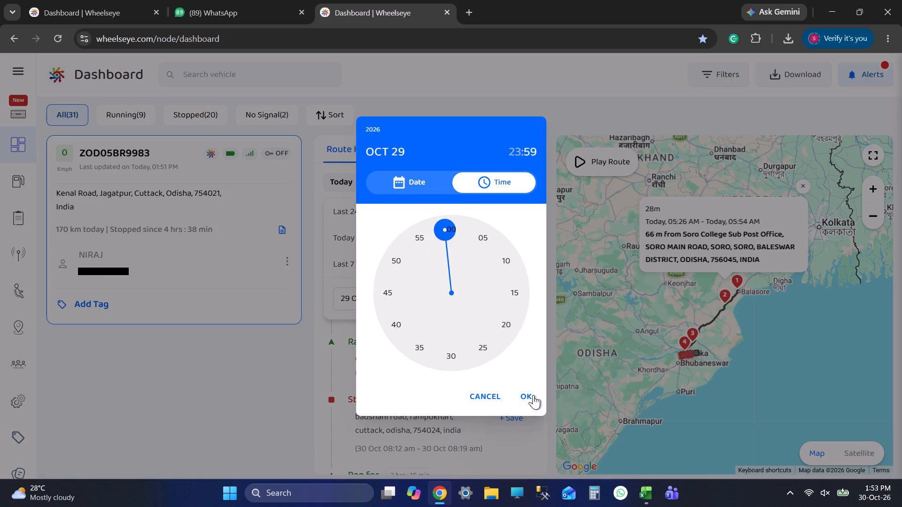
{"action": "left_click", "coordinate": [533, 395]}
{"action": "scroll", "coordinate": [458, 361], "scroll_direction": "down", "scroll_amount": 13}
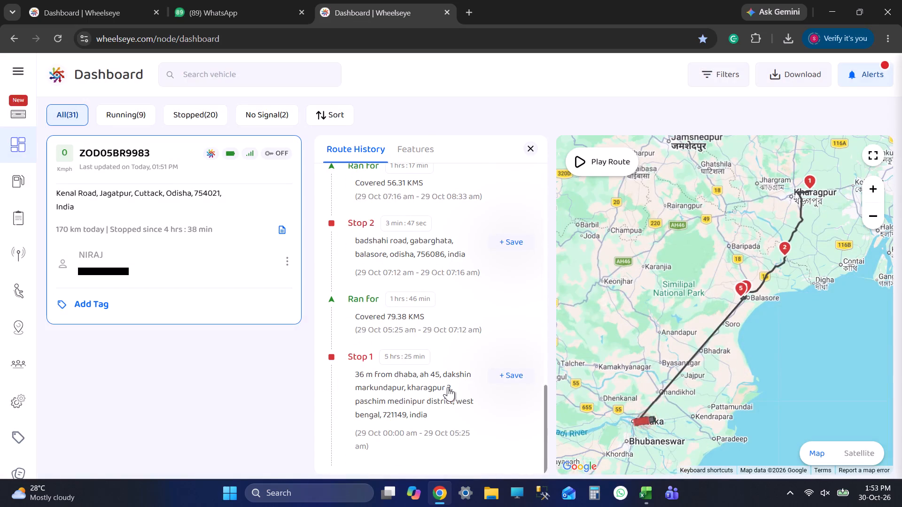
{"action": "left_click", "coordinate": [448, 387]}
{"action": "scroll", "coordinate": [449, 302], "scroll_direction": "up", "scroll_amount": 3}
{"action": "left_click", "coordinate": [427, 284]}
{"action": "scroll", "coordinate": [446, 324], "scroll_direction": "up", "scroll_amount": 3}
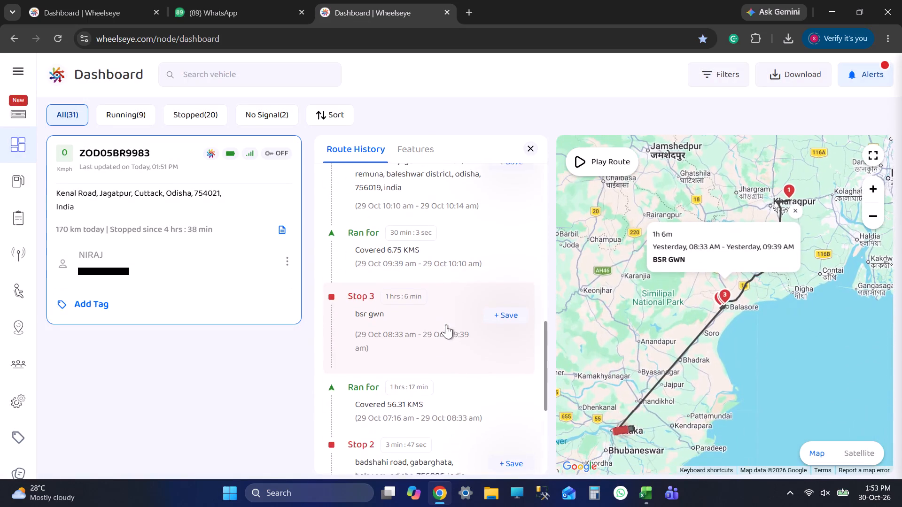
{"action": "left_click", "coordinate": [446, 324]}
{"action": "scroll", "coordinate": [446, 324], "scroll_direction": "up", "scroll_amount": 3}
{"action": "left_click", "coordinate": [443, 308]}
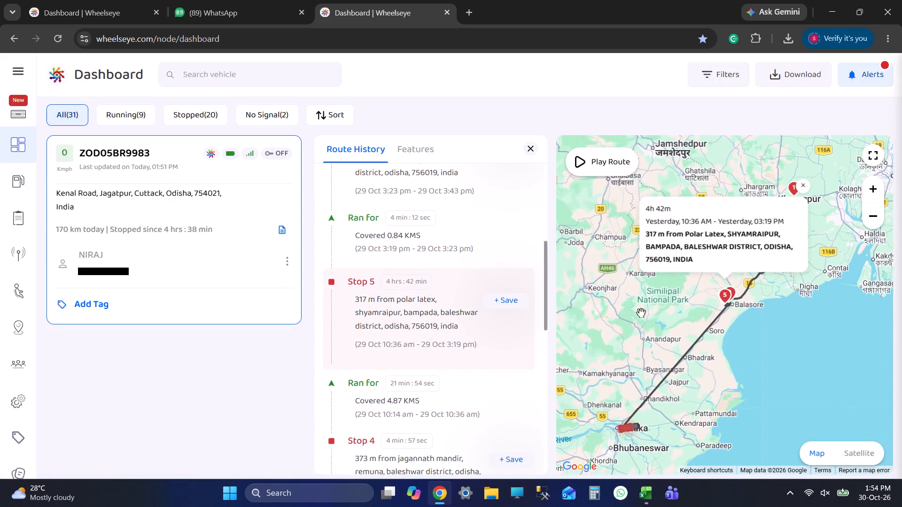
{"action": "key", "text": "alt+Tab"}
{"action": "type", "text": "BSR PARTY KESS"}
{"action": "key", "text": "BackSpace"}
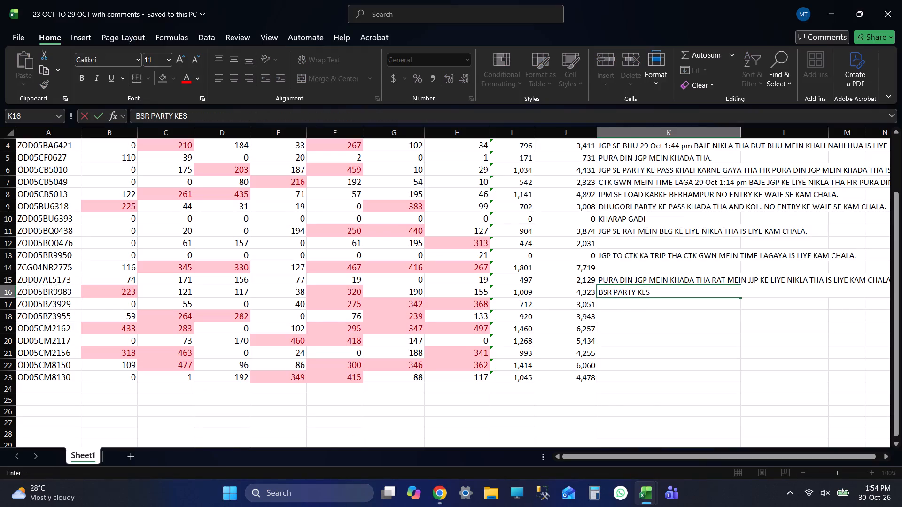
{"action": "key", "text": "BackSpace"}
{"action": "key", "text": "space"}
{"action": "type", "text": "PASS"}
{"action": "key", "text": "space"}
{"action": "type", "text": "UNLOADING MEIN TIME"}
{"action": "key", "text": "space"}
{"action": "type", "text": "LAGA"}
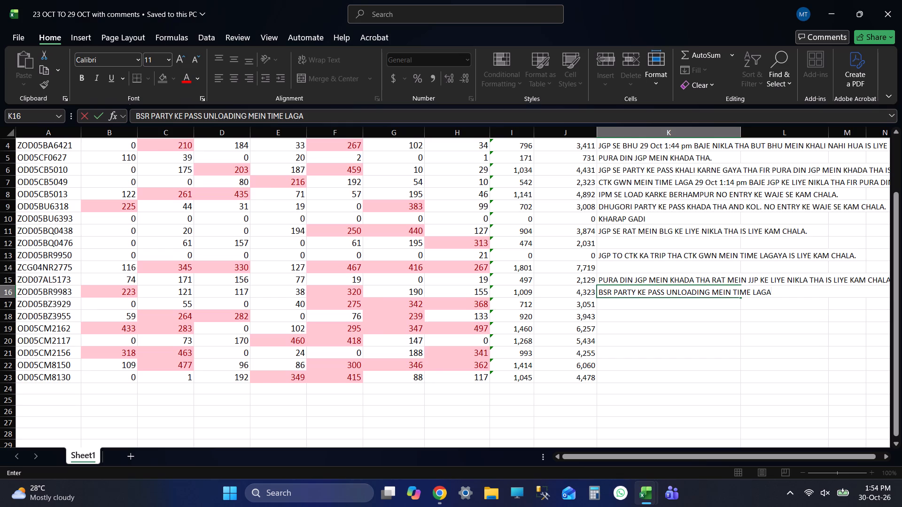
{"action": "key", "text": "alt+Tab"}
{"action": "scroll", "coordinate": [415, 213], "scroll_direction": "up", "scroll_amount": 5}
{"action": "left_click", "coordinate": [380, 180]}
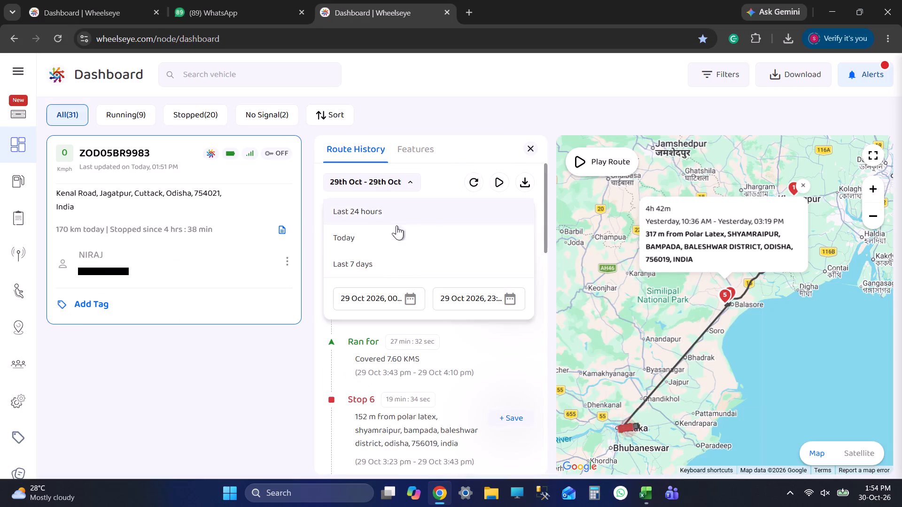
{"action": "left_click", "coordinate": [401, 266]}
{"action": "scroll", "coordinate": [466, 329], "scroll_direction": "down", "scroll_amount": 7}
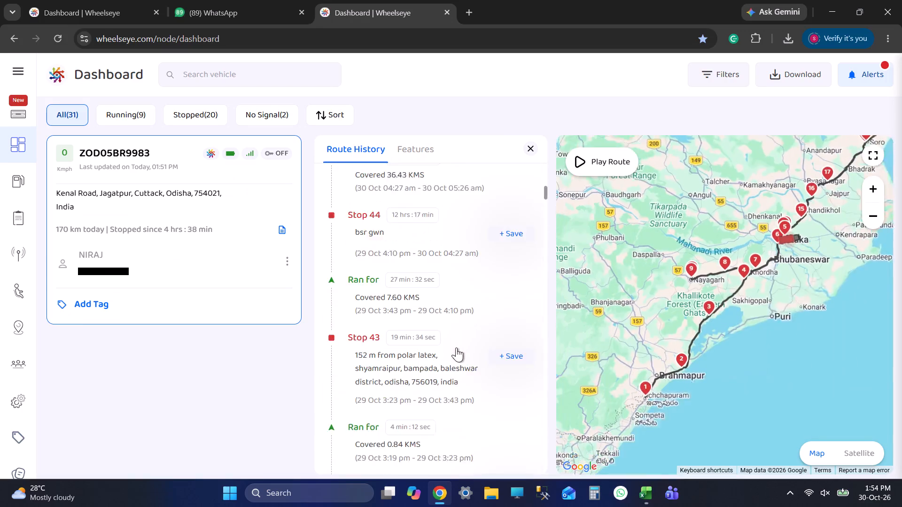
{"action": "scroll", "coordinate": [456, 347], "scroll_direction": "down", "scroll_amount": 10}
{"action": "scroll", "coordinate": [456, 347], "scroll_direction": "up", "scroll_amount": 2}
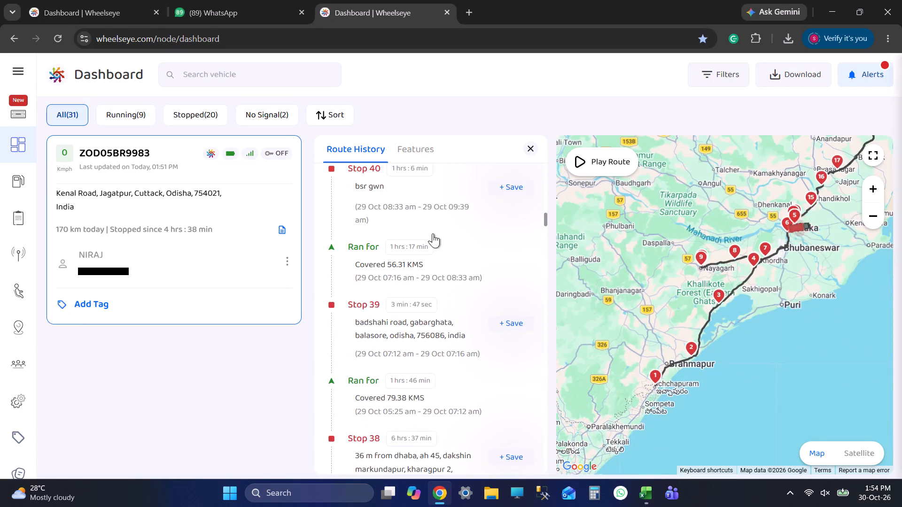
{"action": "left_click", "coordinate": [431, 212]}
{"action": "scroll", "coordinate": [456, 352], "scroll_direction": "down", "scroll_amount": 3}
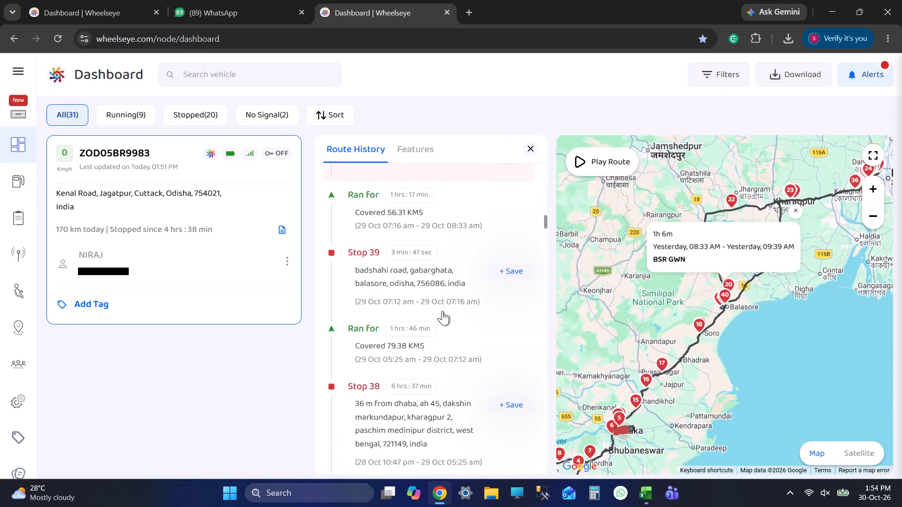
{"action": "left_click", "coordinate": [442, 311]}
{"action": "scroll", "coordinate": [449, 338], "scroll_direction": "down", "scroll_amount": 2}
{"action": "left_click", "coordinate": [441, 338]}
{"action": "scroll", "coordinate": [715, 309], "scroll_direction": "up", "scroll_amount": 2}
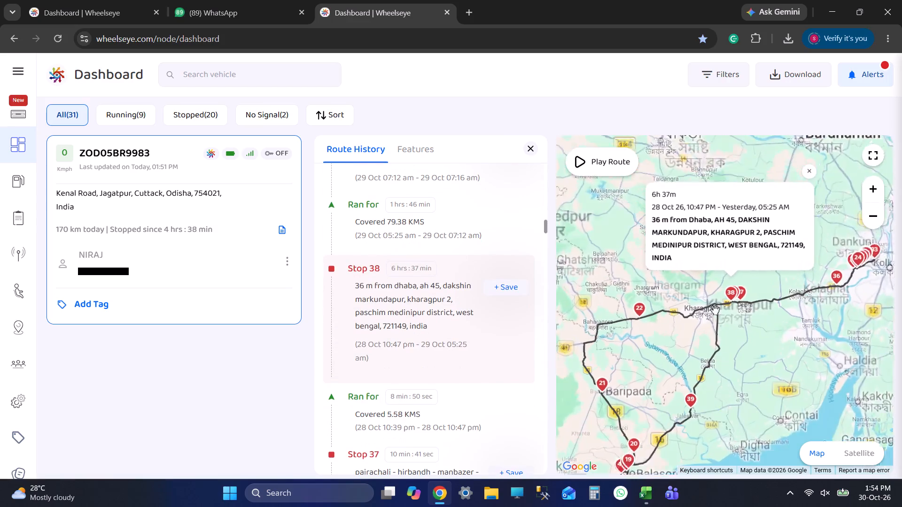
{"action": "scroll", "coordinate": [391, 335], "scroll_direction": "down", "scroll_amount": 11}
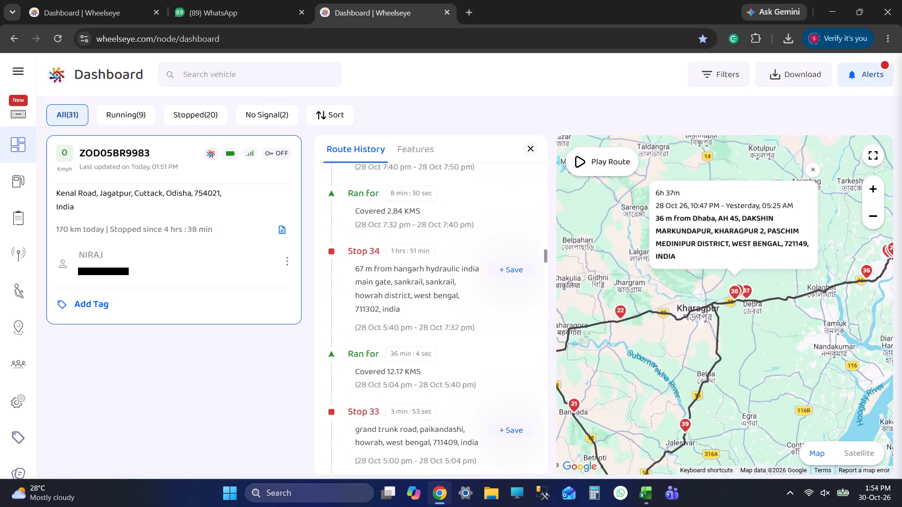
{"action": "scroll", "coordinate": [423, 349], "scroll_direction": "up", "scroll_amount": 12}
{"action": "scroll", "coordinate": [437, 346], "scroll_direction": "down", "scroll_amount": 1}
{"action": "scroll", "coordinate": [437, 346], "scroll_direction": "up", "scroll_amount": 11}
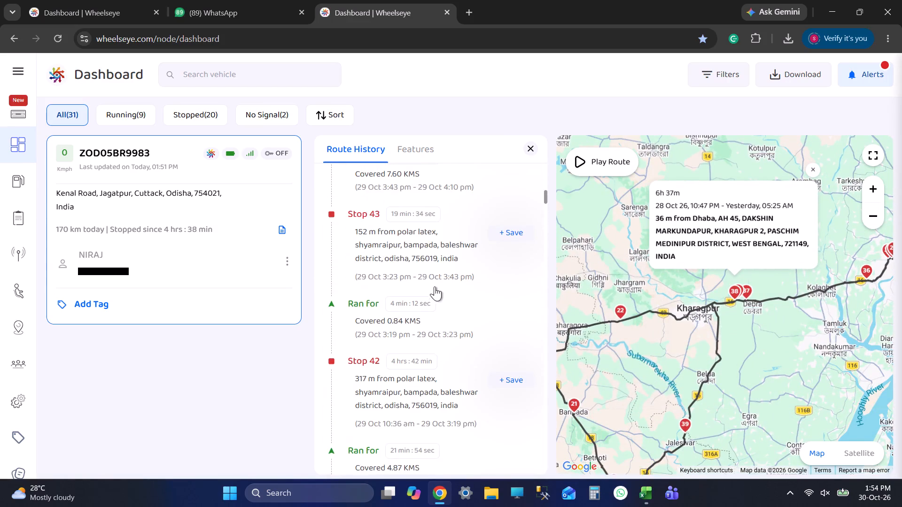
{"action": "left_click", "coordinate": [435, 274]}
{"action": "scroll", "coordinate": [455, 333], "scroll_direction": "up", "scroll_amount": 3}
{"action": "left_click", "coordinate": [422, 383]}
{"action": "scroll", "coordinate": [435, 380], "scroll_direction": "up", "scroll_amount": 3}
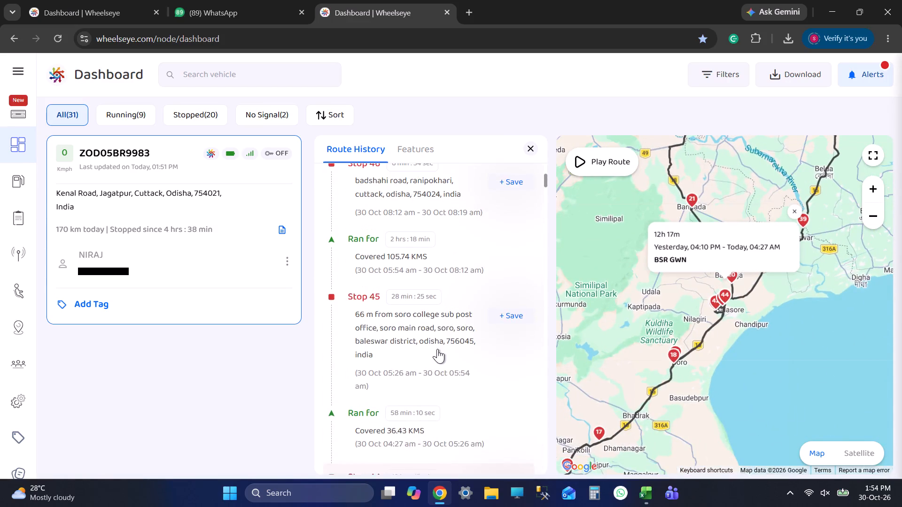
{"action": "left_click", "coordinate": [437, 349]}
{"action": "scroll", "coordinate": [447, 349], "scroll_direction": "up", "scroll_amount": 3}
{"action": "left_click", "coordinate": [446, 340]}
{"action": "scroll", "coordinate": [446, 340], "scroll_direction": "up", "scroll_amount": 3}
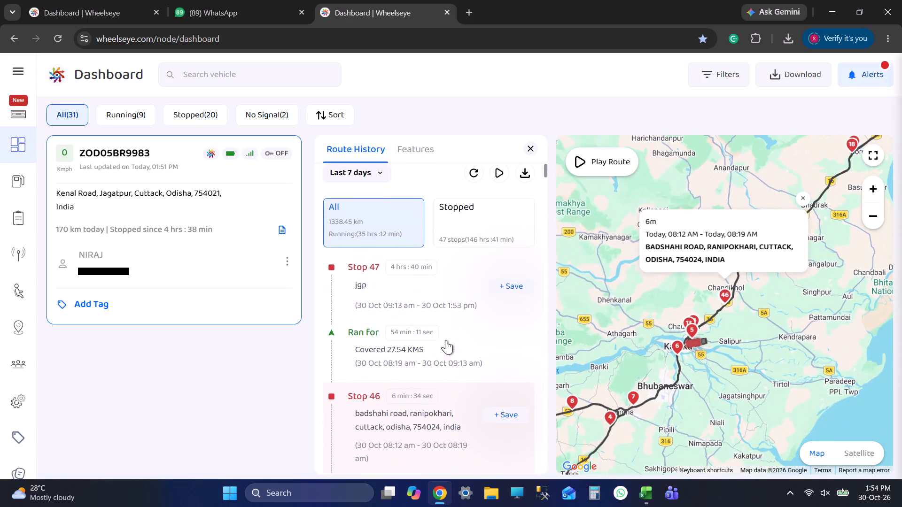
{"action": "left_click", "coordinate": [446, 340]}
{"action": "left_click", "coordinate": [441, 316]}
{"action": "scroll", "coordinate": [462, 363], "scroll_direction": "down", "scroll_amount": 10}
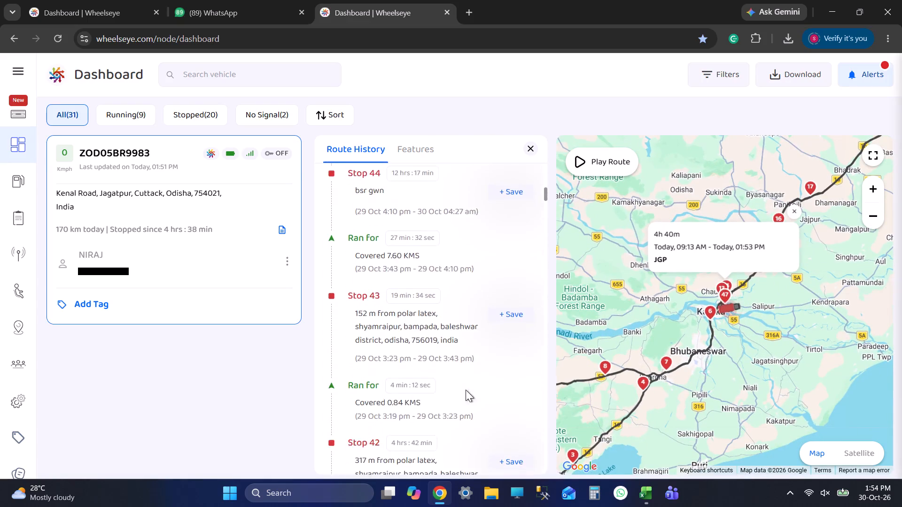
{"action": "scroll", "coordinate": [466, 390], "scroll_direction": "down", "scroll_amount": 8}
{"action": "left_click", "coordinate": [428, 226]}
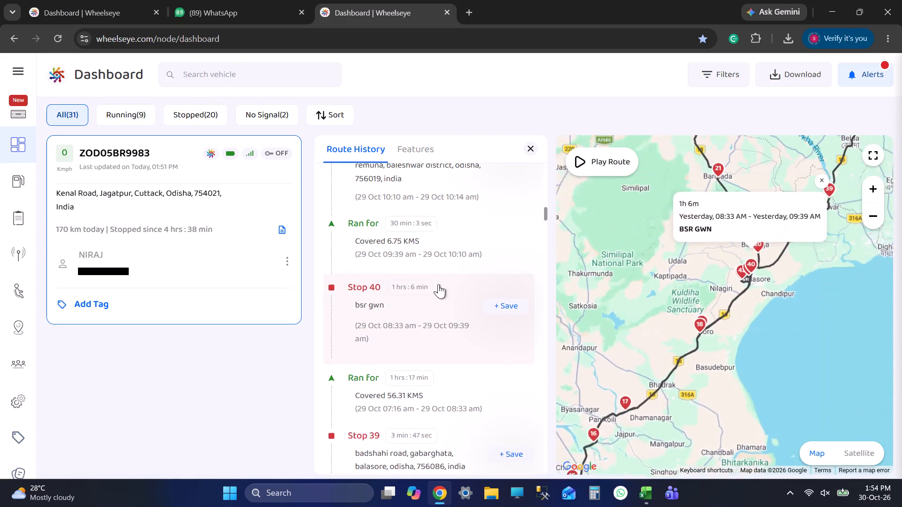
{"action": "scroll", "coordinate": [438, 297], "scroll_direction": "up", "scroll_amount": 2}
{"action": "scroll", "coordinate": [445, 326], "scroll_direction": "down", "scroll_amount": 1}
{"action": "scroll", "coordinate": [441, 311], "scroll_direction": "up", "scroll_amount": 2}
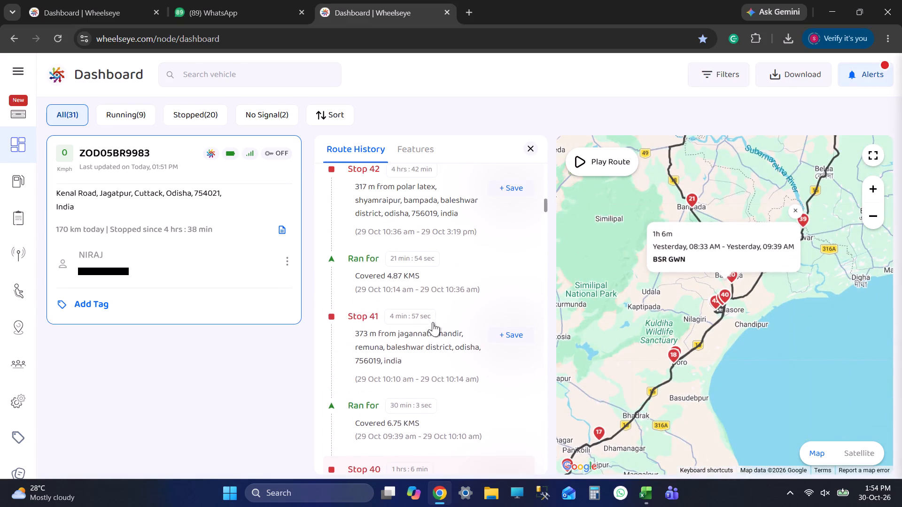
{"action": "left_click", "coordinate": [429, 331]}
{"action": "scroll", "coordinate": [433, 334], "scroll_direction": "up", "scroll_amount": 3}
{"action": "left_click", "coordinate": [427, 307]}
{"action": "scroll", "coordinate": [438, 310], "scroll_direction": "up", "scroll_amount": 3}
{"action": "left_click", "coordinate": [438, 310]}
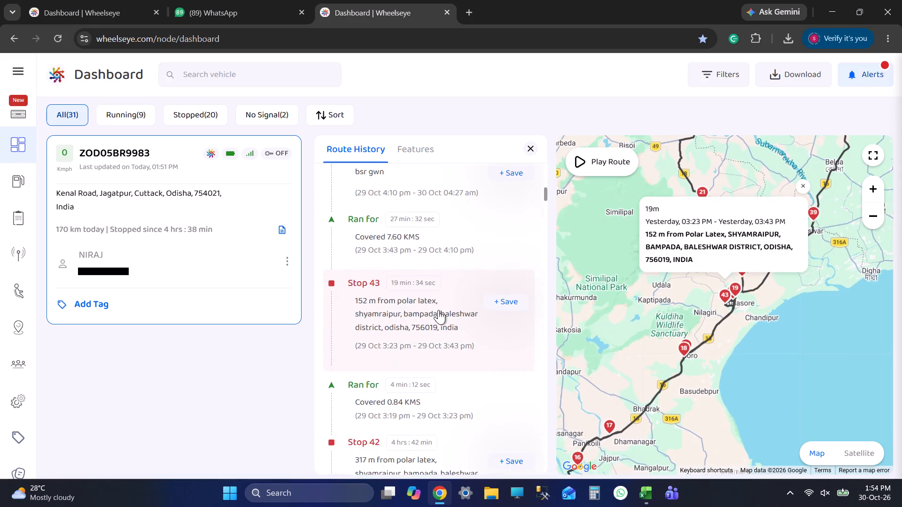
{"action": "scroll", "coordinate": [438, 310], "scroll_direction": "up", "scroll_amount": 2}
{"action": "left_click", "coordinate": [438, 310]}
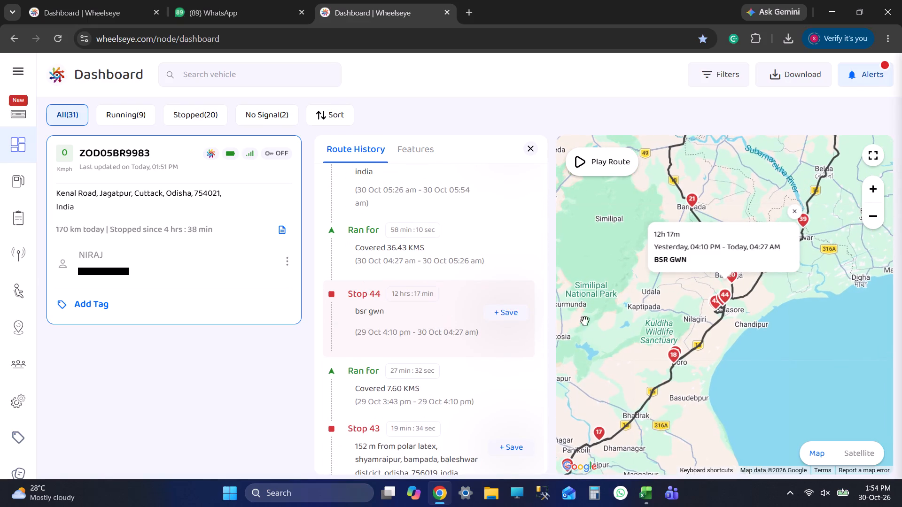
Examine the route and surroundings of Stop 44 at BSR GWN closely on the map.
{"action": "scroll", "coordinate": [728, 303], "scroll_direction": "up", "scroll_amount": 7}
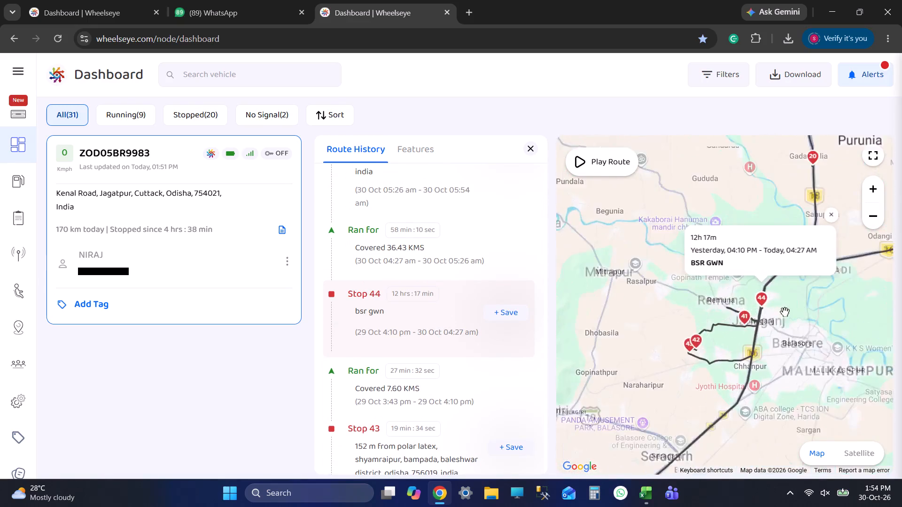
{"action": "scroll", "coordinate": [770, 315], "scroll_direction": "up", "scroll_amount": 8}
{"action": "scroll", "coordinate": [772, 266], "scroll_direction": "up", "scroll_amount": 4}
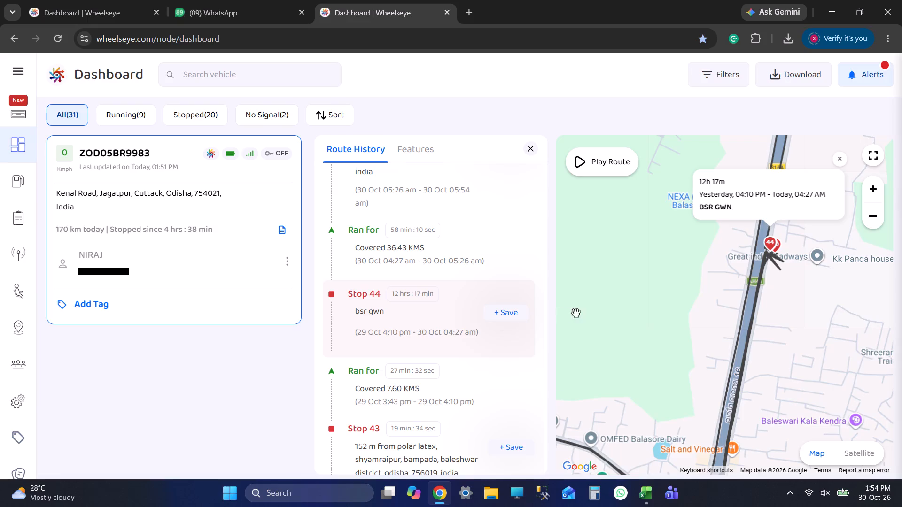
{"action": "left_click_drag", "start_coordinate": [600, 307], "coordinate": [600, 342]}
{"action": "scroll", "coordinate": [469, 321], "scroll_direction": "up", "scroll_amount": 1}
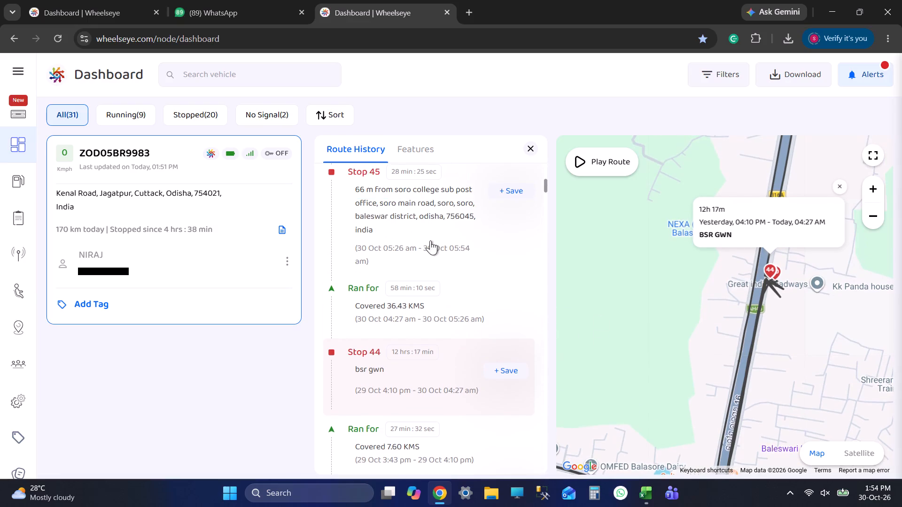
{"action": "left_click", "coordinate": [443, 220]}
{"action": "scroll", "coordinate": [445, 283], "scroll_direction": "up", "scroll_amount": 2}
{"action": "left_click", "coordinate": [438, 274]}
{"action": "scroll", "coordinate": [438, 274], "scroll_direction": "up", "scroll_amount": 3}
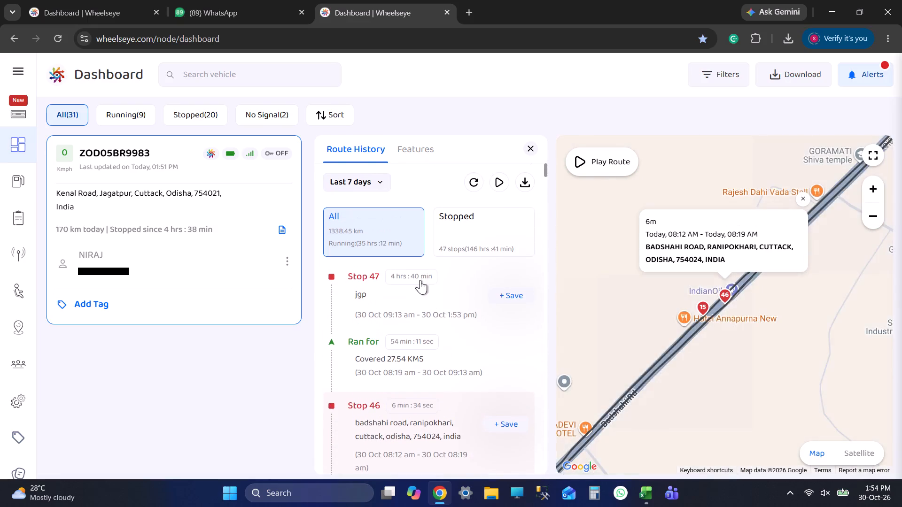
{"action": "left_click", "coordinate": [413, 284]}
{"action": "scroll", "coordinate": [430, 351], "scroll_direction": "down", "scroll_amount": 2}
{"action": "left_click", "coordinate": [425, 325]}
{"action": "scroll", "coordinate": [431, 339], "scroll_direction": "down", "scroll_amount": 2}
{"action": "left_click", "coordinate": [431, 348]}
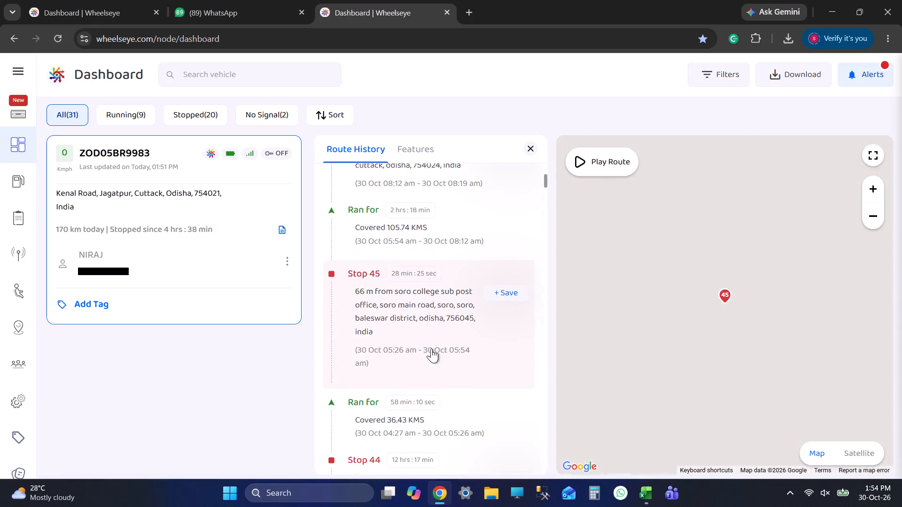
{"action": "scroll", "coordinate": [431, 348], "scroll_direction": "down", "scroll_amount": 3}
Locate Stop 44 on the map again and inspect the roads and businesses around it at street level.
{"action": "left_click", "coordinate": [420, 285]}
{"action": "scroll", "coordinate": [708, 302], "scroll_direction": "up", "scroll_amount": 4}
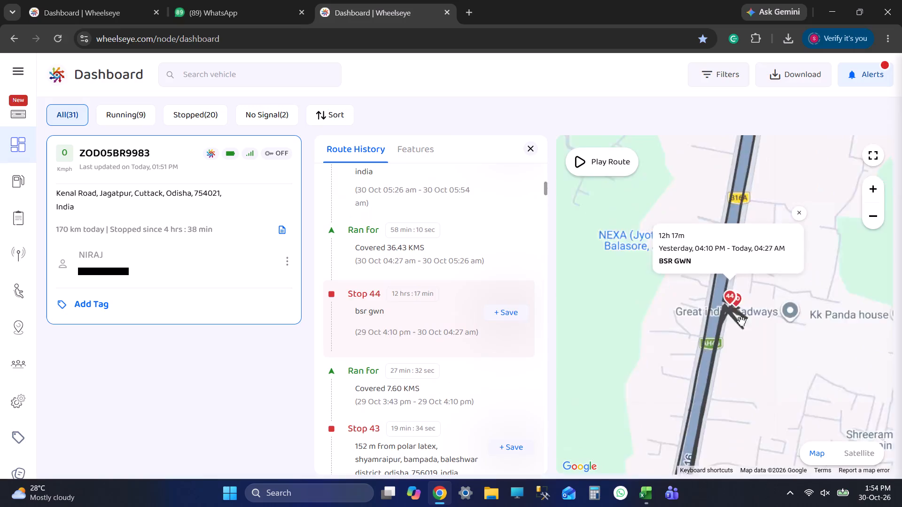
{"action": "scroll", "coordinate": [741, 321], "scroll_direction": "up", "scroll_amount": 3}
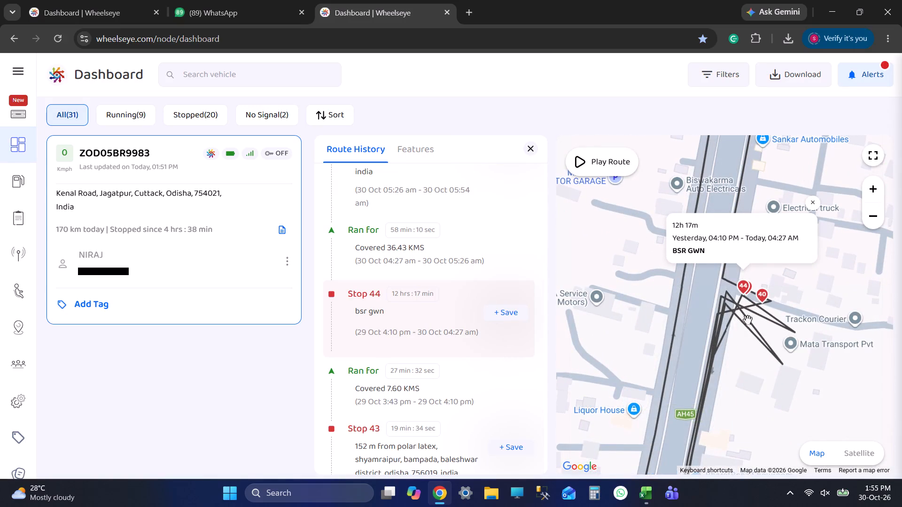
{"action": "scroll", "coordinate": [747, 312], "scroll_direction": "up", "scroll_amount": 2}
{"action": "left_click_drag", "start_coordinate": [747, 312], "coordinate": [700, 338]}
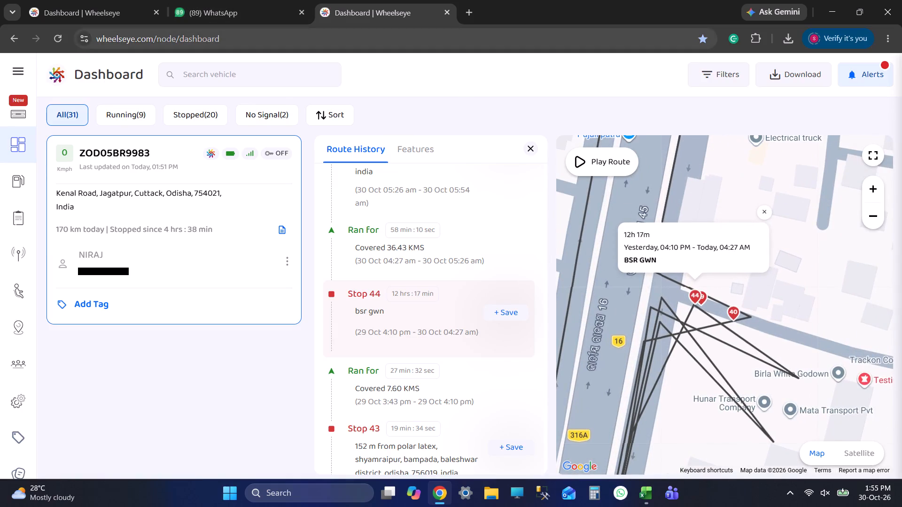
{"action": "key", "text": "alt+Tab"}
{"action": "key", "text": "alt+Tab"}
{"action": "key", "text": "alt+Tab"}
{"action": "key", "text": "alt+Tab"}
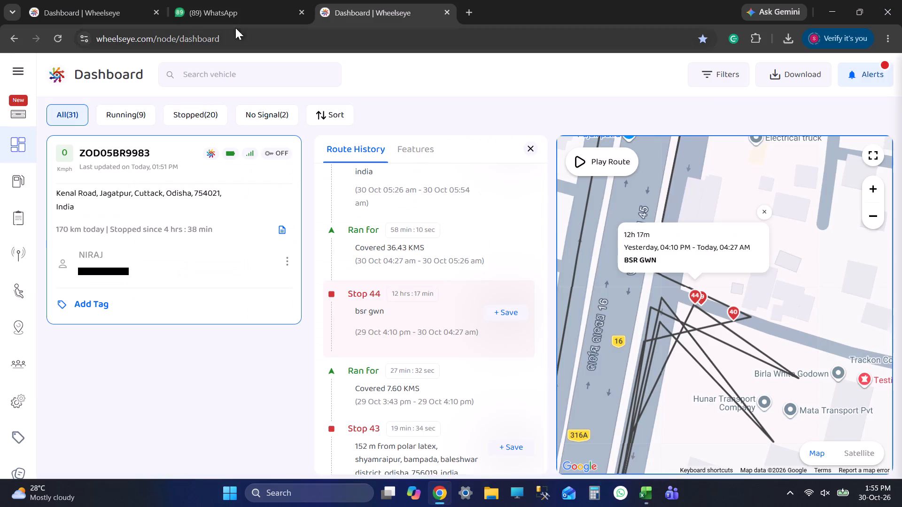
{"action": "key", "text": "alt+Tab"}
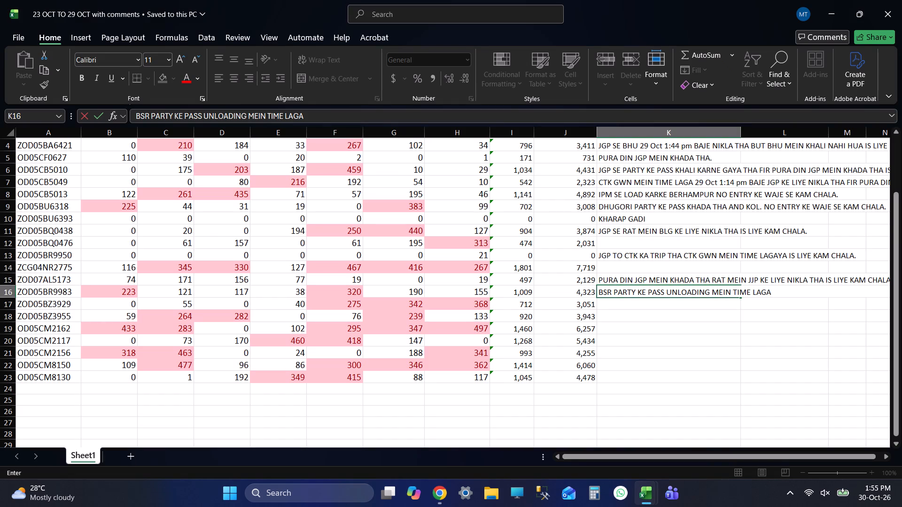
{"action": "type", "text": "YA"}
{"action": "key", "text": "space"}
{"action": "type", "text": "IS LIYE KAM CHALA"}
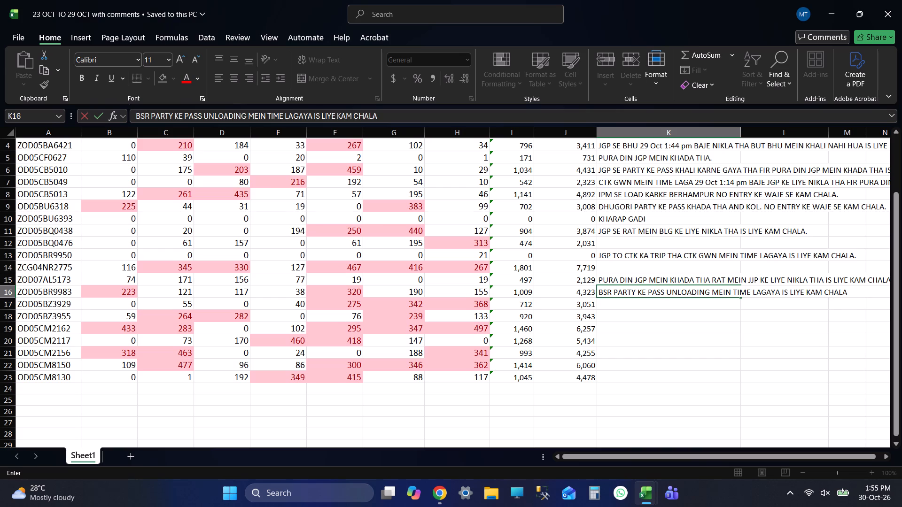
{"action": "key", "text": "period"}
{"action": "key", "text": "Return"}
{"action": "key", "text": "ctrl+s"}
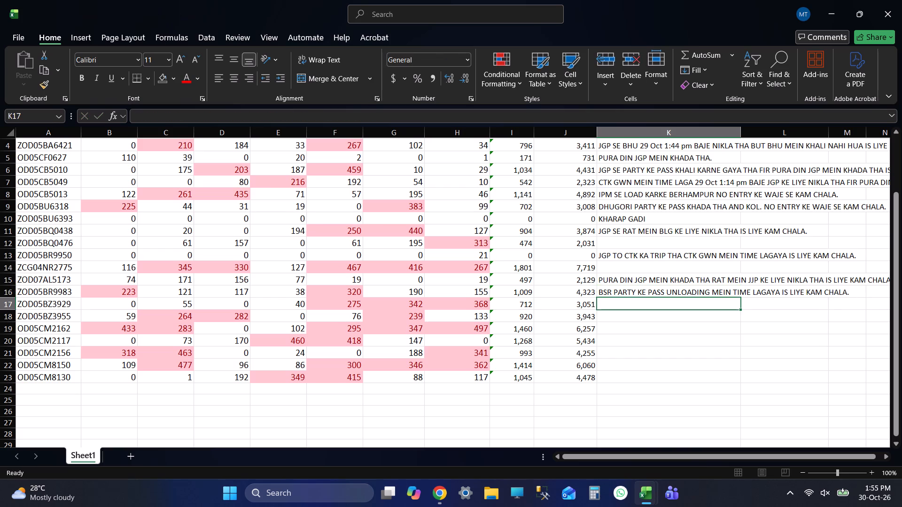
{"action": "key", "text": "shift+Tab"}
{"action": "left_click", "coordinate": [469, 320]}
{"action": "key", "text": "shift+Tab"}
{"action": "key", "text": "shift+Tab"}
{"action": "key", "text": "shift+Tab"}
{"action": "key", "text": "shift+Tab"}
{"action": "key", "text": "shift+Tab"}
{"action": "key", "text": "shift+Tab"}
{"action": "key", "text": "shift+Tab"}
{"action": "key", "text": "shift+Tab"}
{"action": "key", "text": "shift+Tab"}
{"action": "key", "text": "shift+Tab"}
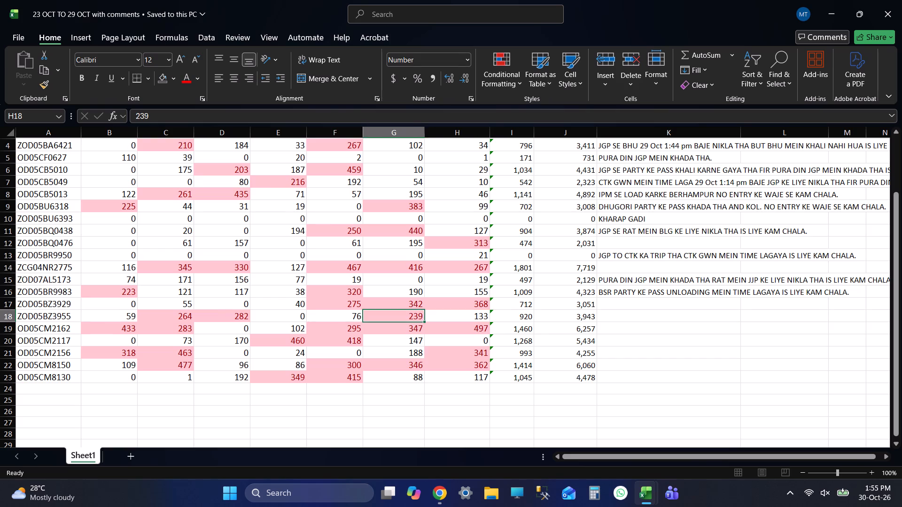
{"action": "key", "text": "ctrl+c"}
{"action": "key", "text": "alt+Tab"}
{"action": "left_click", "coordinate": [210, 77]}
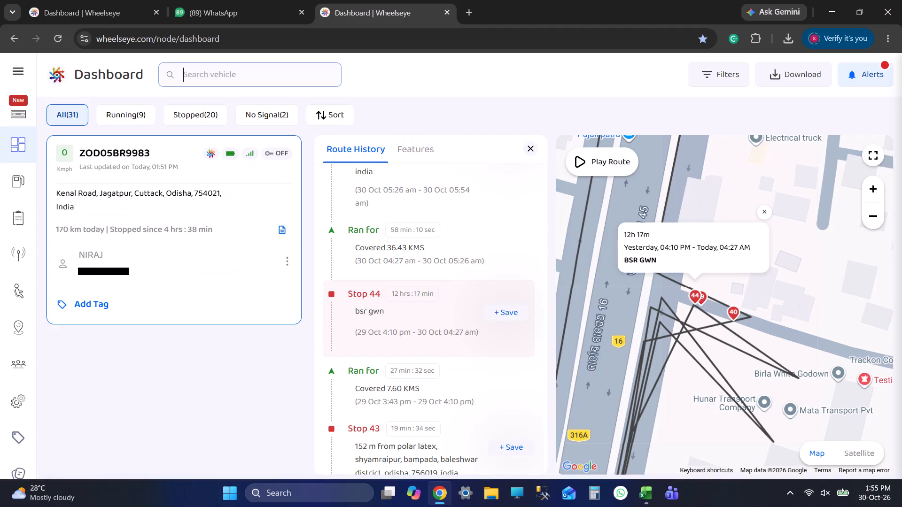
{"action": "key", "text": "ctrl+v"}
{"action": "key", "text": "Return"}
{"action": "left_click", "coordinate": [134, 233]}
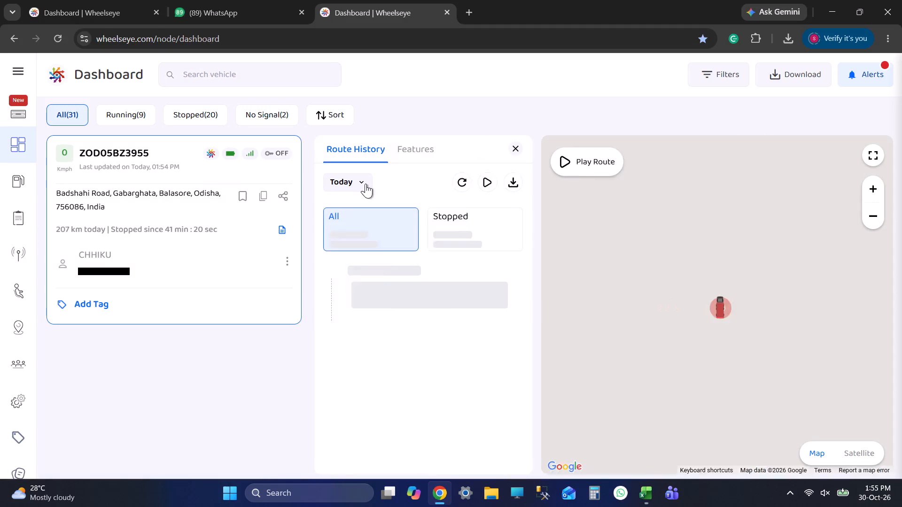
{"action": "left_click", "coordinate": [355, 178]}
{"action": "left_click", "coordinate": [389, 295]}
{"action": "left_click", "coordinate": [478, 362]}
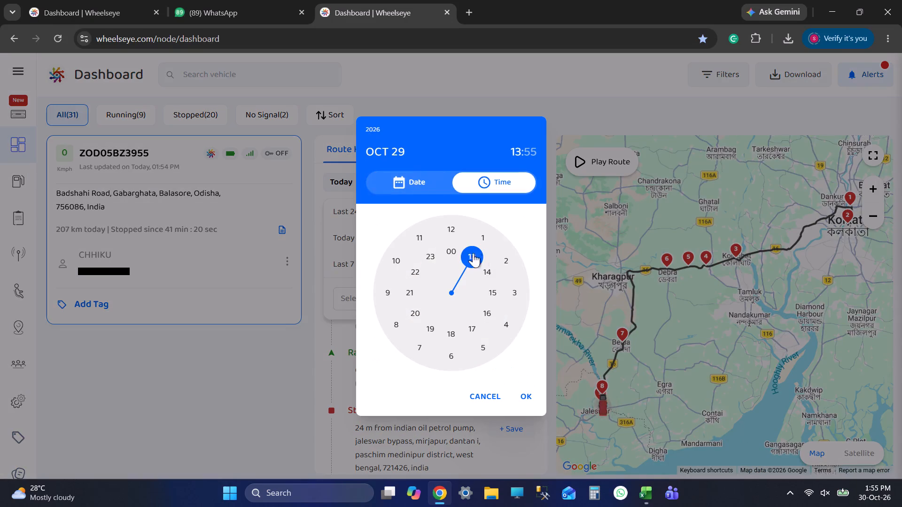
{"action": "left_click", "coordinate": [448, 251]}
{"action": "left_click", "coordinate": [451, 231]}
{"action": "left_click", "coordinate": [529, 390]}
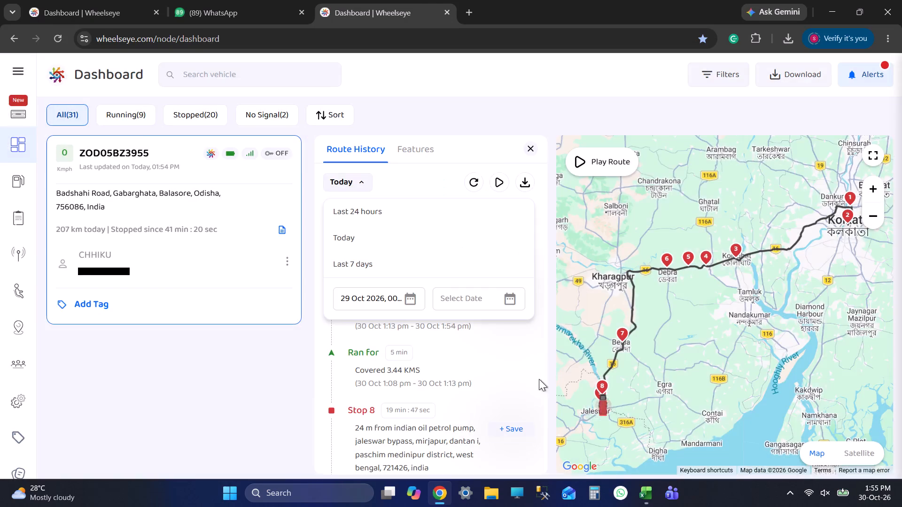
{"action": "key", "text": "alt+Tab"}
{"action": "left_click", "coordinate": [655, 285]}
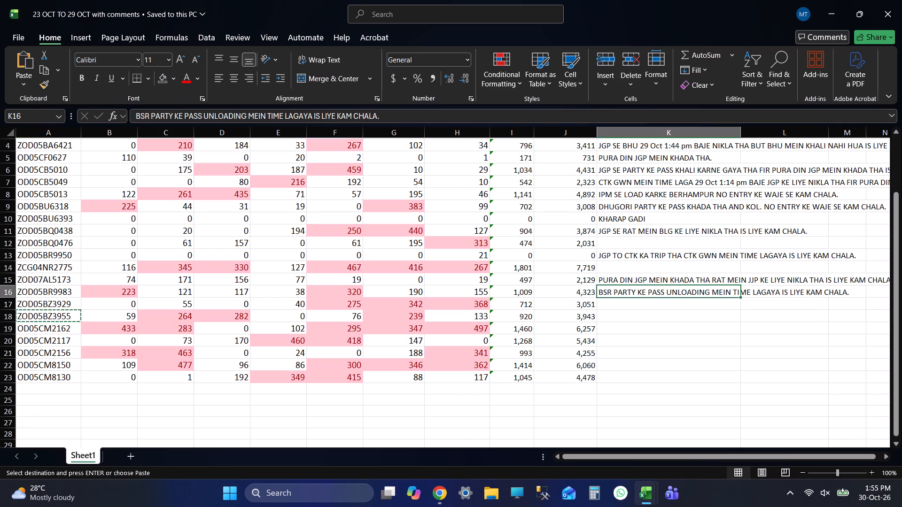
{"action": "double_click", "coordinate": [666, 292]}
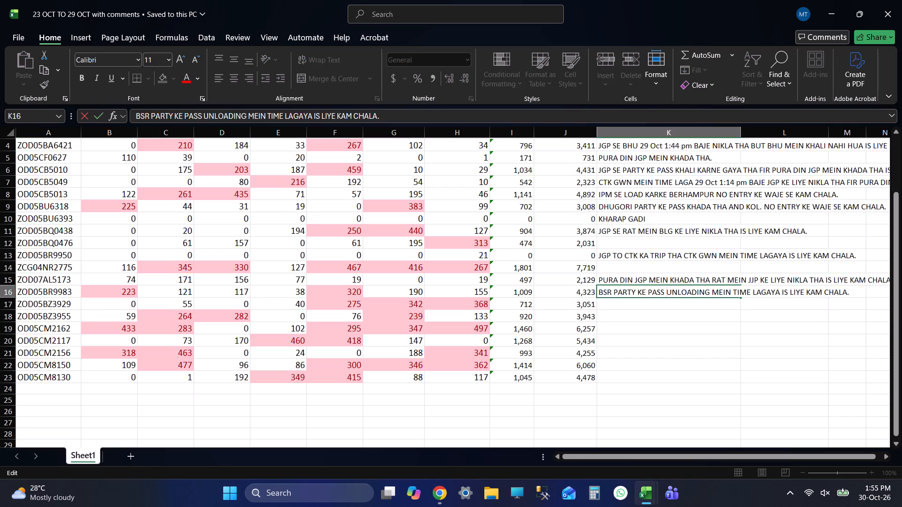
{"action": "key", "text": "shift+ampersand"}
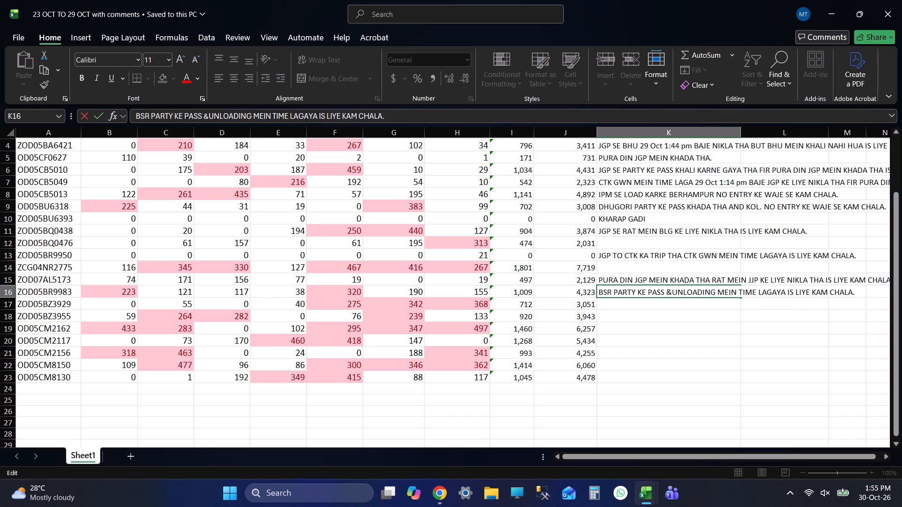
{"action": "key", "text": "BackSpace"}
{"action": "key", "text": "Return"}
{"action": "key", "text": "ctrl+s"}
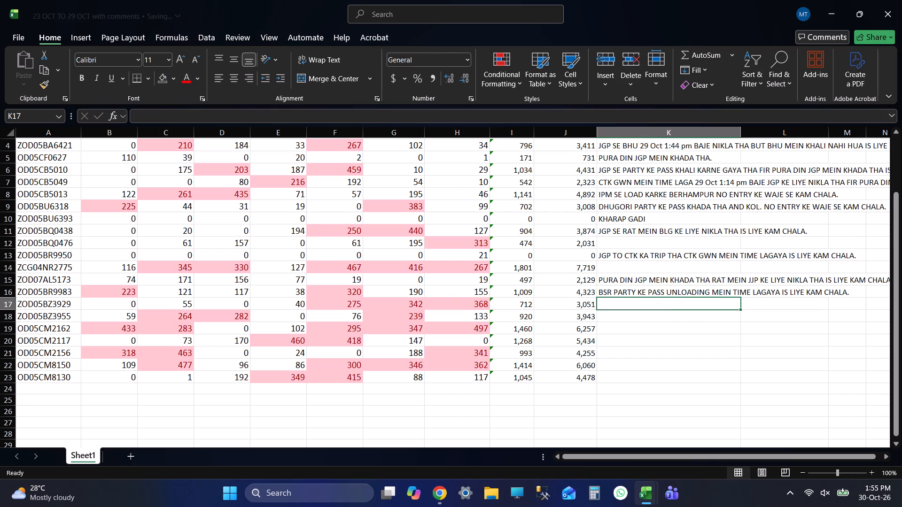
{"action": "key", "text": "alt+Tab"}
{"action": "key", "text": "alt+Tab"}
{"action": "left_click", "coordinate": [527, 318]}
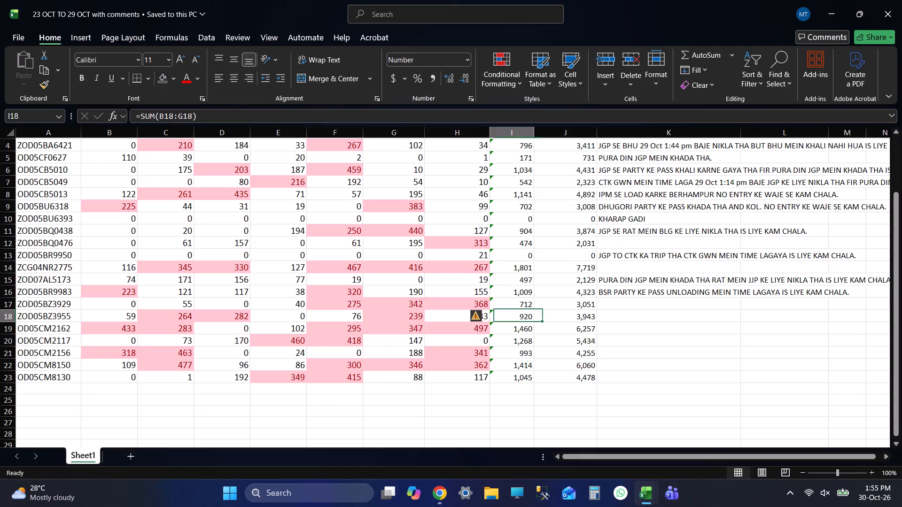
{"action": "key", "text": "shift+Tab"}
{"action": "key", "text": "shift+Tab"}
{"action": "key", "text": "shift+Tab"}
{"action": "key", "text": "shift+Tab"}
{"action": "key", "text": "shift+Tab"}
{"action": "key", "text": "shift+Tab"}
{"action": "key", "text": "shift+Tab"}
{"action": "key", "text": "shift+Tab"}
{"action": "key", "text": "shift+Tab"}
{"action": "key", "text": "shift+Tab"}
{"action": "key", "text": "alt+Tab"}
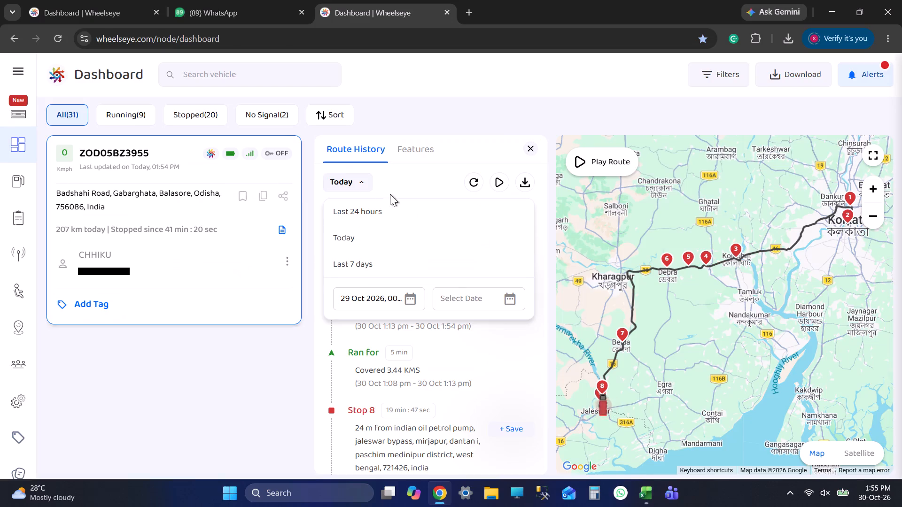
{"action": "left_click", "coordinate": [461, 298]}
{"action": "left_click", "coordinate": [482, 358]}
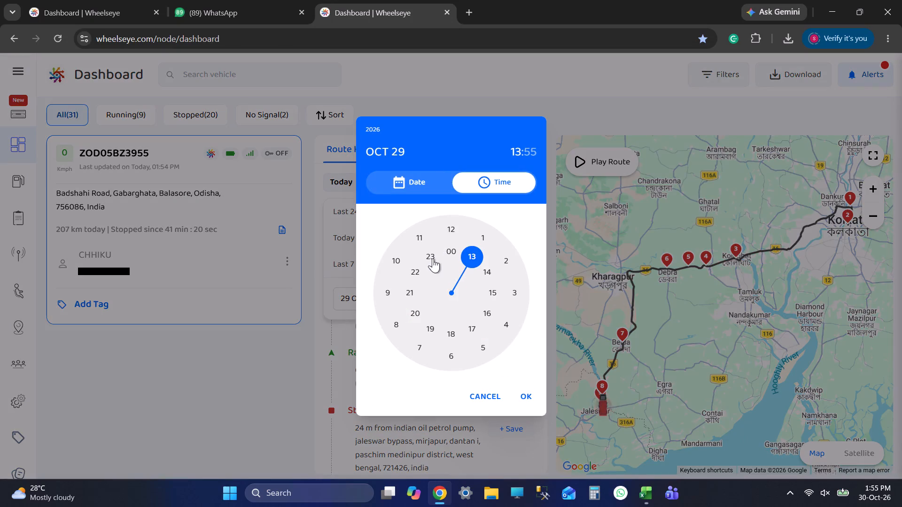
{"action": "left_click", "coordinate": [433, 258]}
{"action": "left_click", "coordinate": [445, 232]}
{"action": "left_click", "coordinate": [522, 395]}
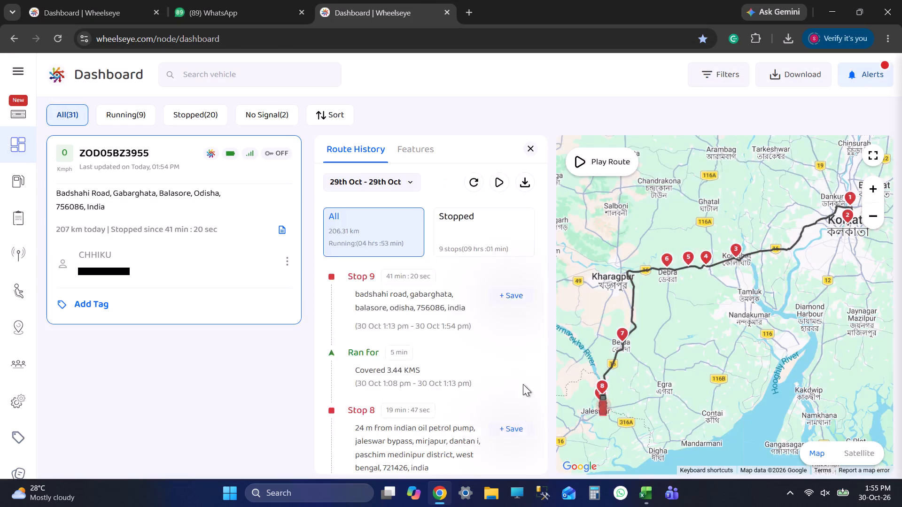
{"action": "scroll", "coordinate": [498, 328], "scroll_direction": "down", "scroll_amount": 20}
{"action": "scroll", "coordinate": [498, 328], "scroll_direction": "down", "scroll_amount": 2}
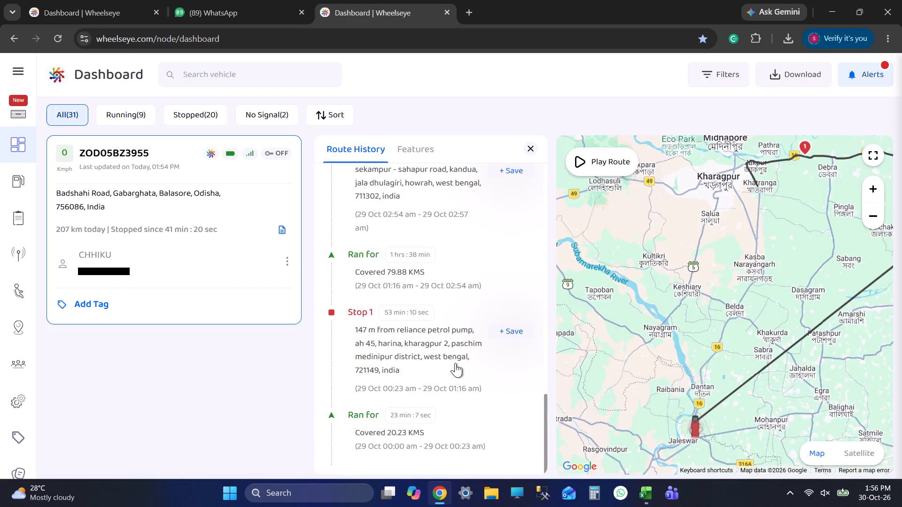
{"action": "left_click", "coordinate": [459, 333]}
{"action": "scroll", "coordinate": [496, 375], "scroll_direction": "up", "scroll_amount": 2}
{"action": "left_click", "coordinate": [437, 271]}
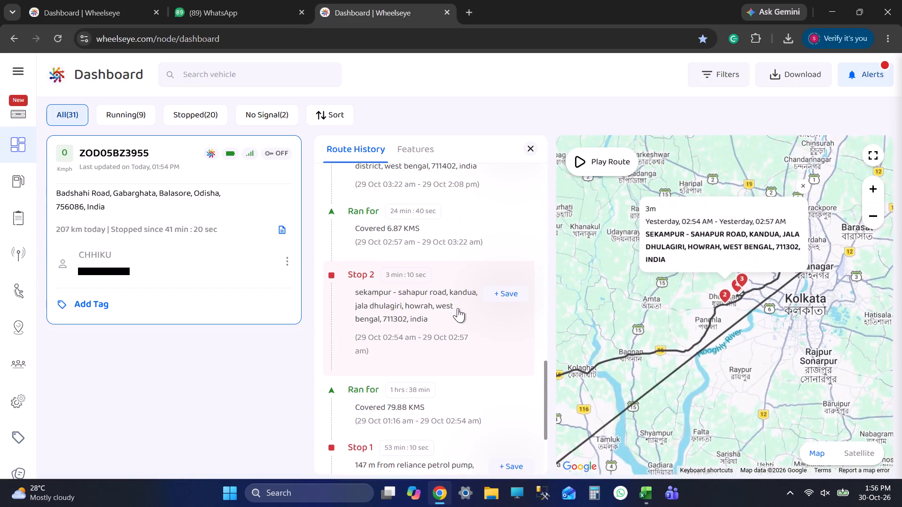
{"action": "scroll", "coordinate": [458, 308], "scroll_direction": "up", "scroll_amount": 3}
{"action": "left_click", "coordinate": [441, 297]}
{"action": "left_click", "coordinate": [463, 330]}
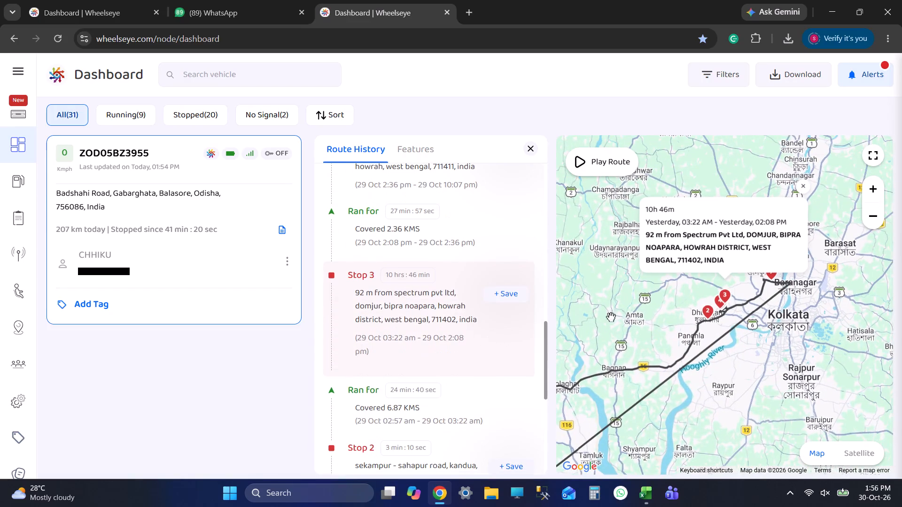
{"action": "scroll", "coordinate": [702, 319], "scroll_direction": "up", "scroll_amount": 6}
{"action": "scroll", "coordinate": [388, 301], "scroll_direction": "up", "scroll_amount": 2}
{"action": "left_click", "coordinate": [448, 280]}
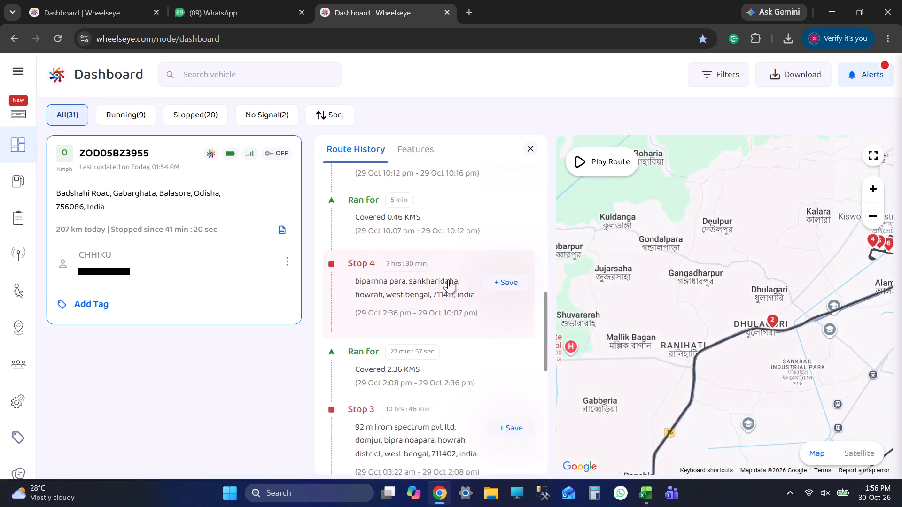
{"action": "scroll", "coordinate": [462, 289], "scroll_direction": "up", "scroll_amount": 2}
{"action": "left_click", "coordinate": [440, 283]}
{"action": "scroll", "coordinate": [445, 289], "scroll_direction": "up", "scroll_amount": 3}
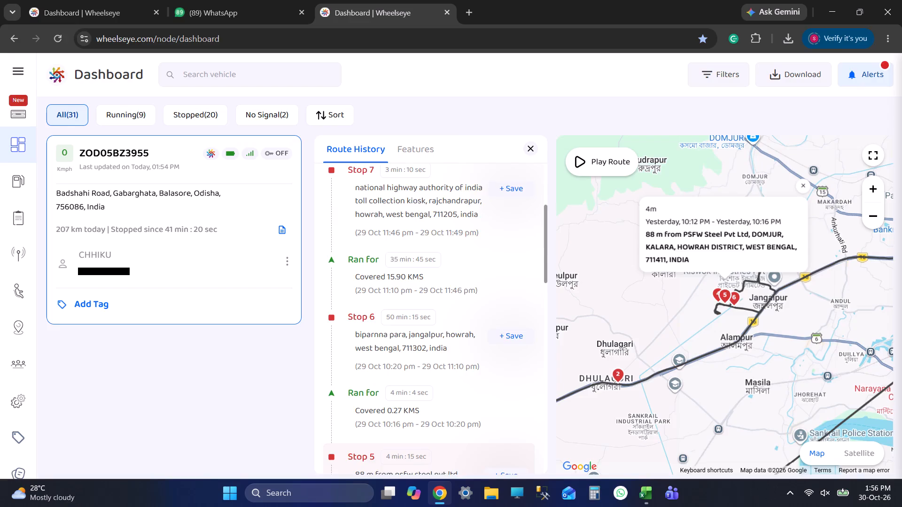
{"action": "scroll", "coordinate": [487, 357], "scroll_direction": "down", "scroll_amount": 3}
{"action": "scroll", "coordinate": [727, 361], "scroll_direction": "down", "scroll_amount": 4}
{"action": "scroll", "coordinate": [678, 356], "scroll_direction": "down", "scroll_amount": 1}
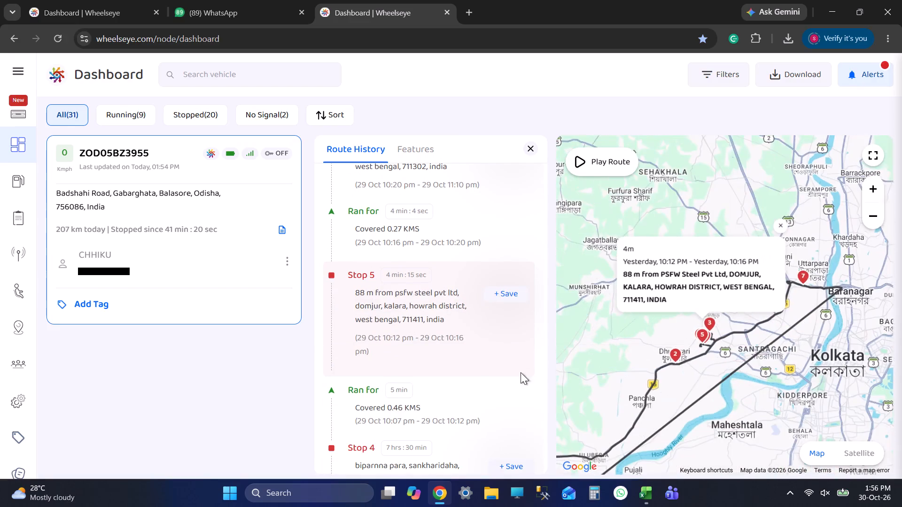
Inspect Stop 4's location on the map, and follow the route onward through Stops 5, 6 and 7.
{"action": "scroll", "coordinate": [450, 366], "scroll_direction": "down", "scroll_amount": 3}
{"action": "left_click", "coordinate": [452, 284]}
{"action": "scroll", "coordinate": [698, 317], "scroll_direction": "up", "scroll_amount": 4}
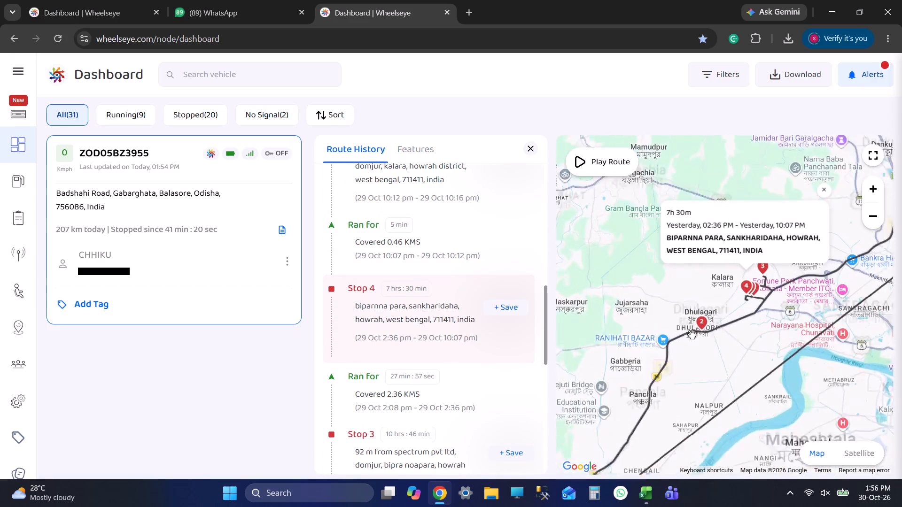
{"action": "scroll", "coordinate": [692, 334], "scroll_direction": "up", "scroll_amount": 7}
{"action": "scroll", "coordinate": [698, 323], "scroll_direction": "down", "scroll_amount": 1}
{"action": "scroll", "coordinate": [698, 323], "scroll_direction": "up", "scroll_amount": 10}
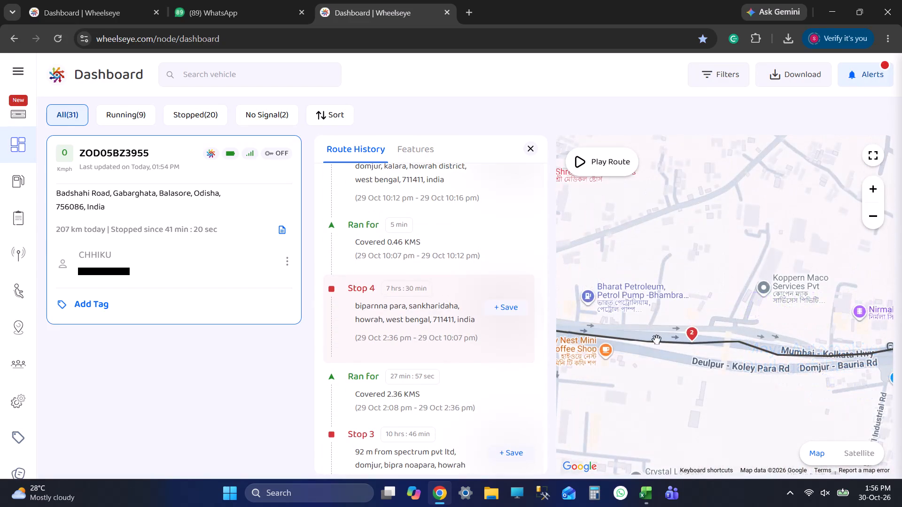
{"action": "scroll", "coordinate": [456, 336], "scroll_direction": "up", "scroll_amount": 2}
{"action": "left_click", "coordinate": [440, 314]}
{"action": "scroll", "coordinate": [451, 317], "scroll_direction": "up", "scroll_amount": 3}
{"action": "left_click", "coordinate": [448, 318]}
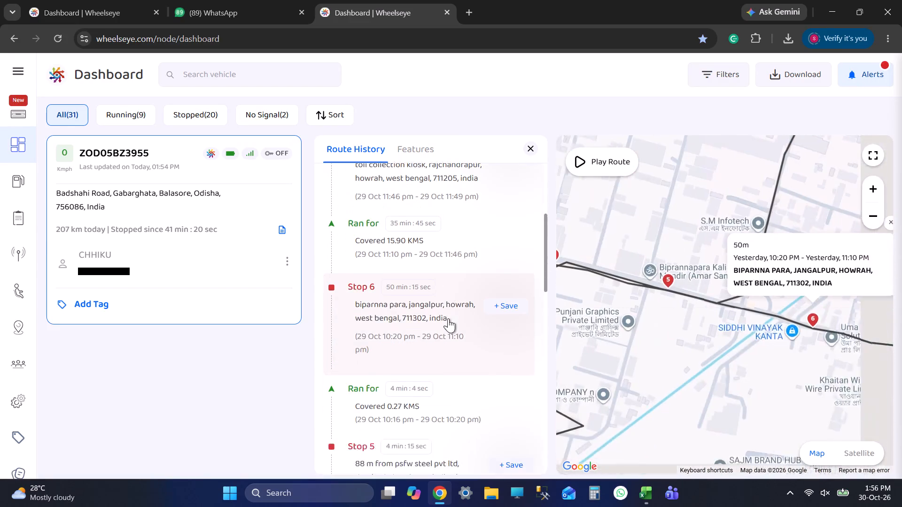
{"action": "scroll", "coordinate": [448, 318], "scroll_direction": "up", "scroll_amount": 2}
{"action": "left_click", "coordinate": [446, 301]}
Return to Stop 4 at Biparnna Para, Sankharidaha, and examine the roads and businesses around it on the map.
{"action": "scroll", "coordinate": [740, 333], "scroll_direction": "down", "scroll_amount": 5}
{"action": "scroll", "coordinate": [387, 376], "scroll_direction": "down", "scroll_amount": 2}
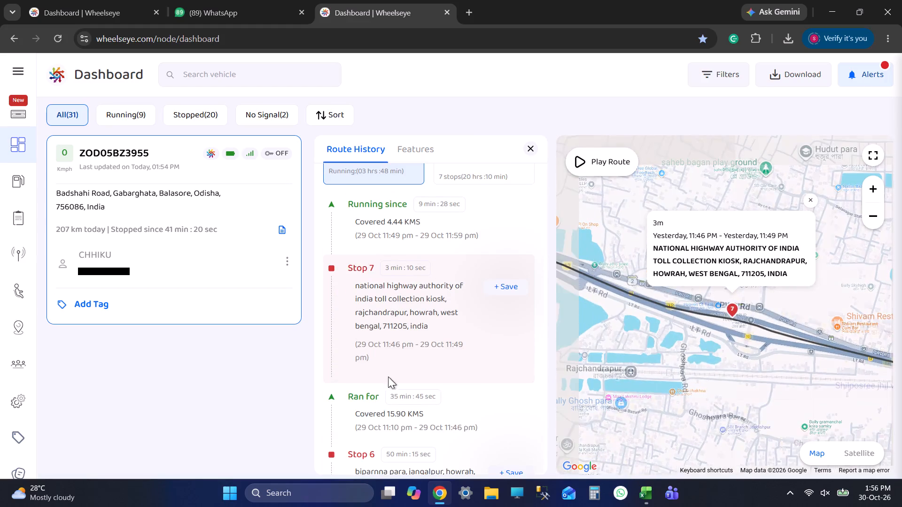
{"action": "scroll", "coordinate": [388, 376], "scroll_direction": "down", "scroll_amount": 4}
{"action": "scroll", "coordinate": [469, 369], "scroll_direction": "down", "scroll_amount": 1}
{"action": "left_click", "coordinate": [432, 327]}
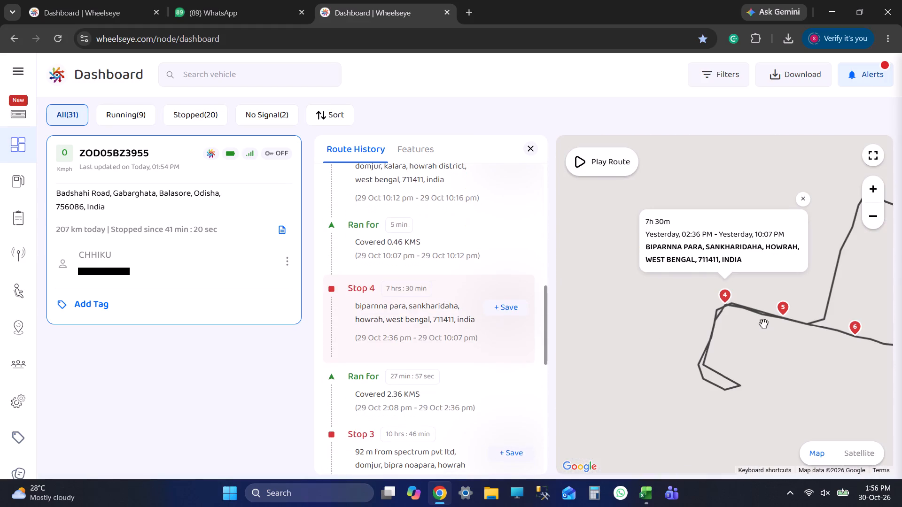
{"action": "scroll", "coordinate": [758, 338], "scroll_direction": "down", "scroll_amount": 2}
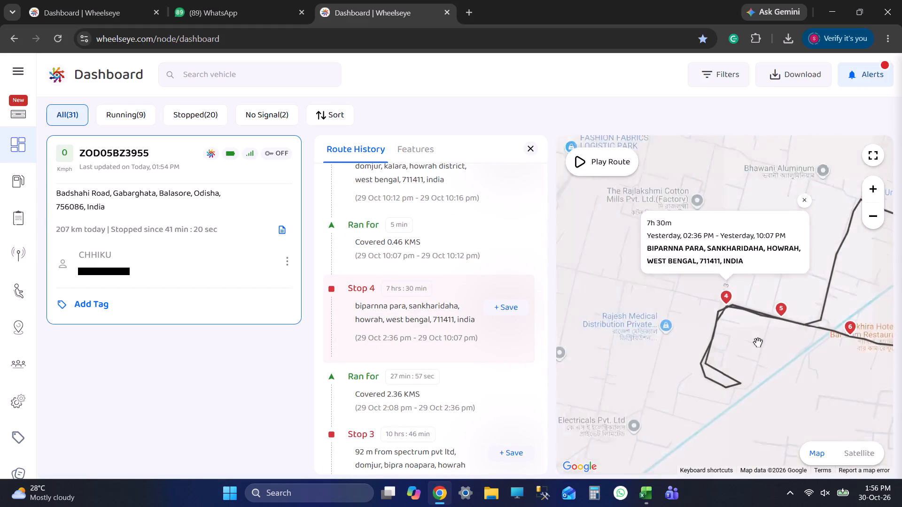
{"action": "scroll", "coordinate": [758, 342], "scroll_direction": "down", "scroll_amount": 8}
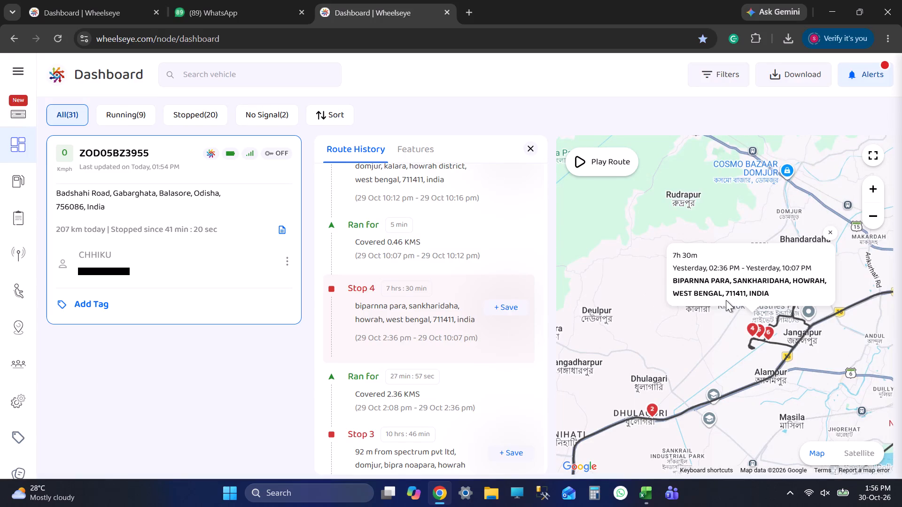
{"action": "left_click", "coordinate": [445, 323]}
{"action": "left_click", "coordinate": [445, 317]}
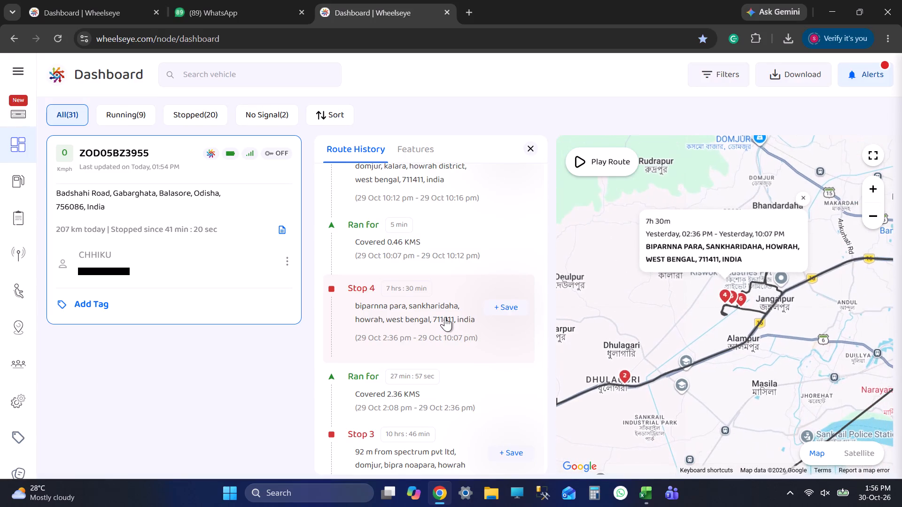
{"action": "scroll", "coordinate": [478, 358], "scroll_direction": "down", "scroll_amount": 3}
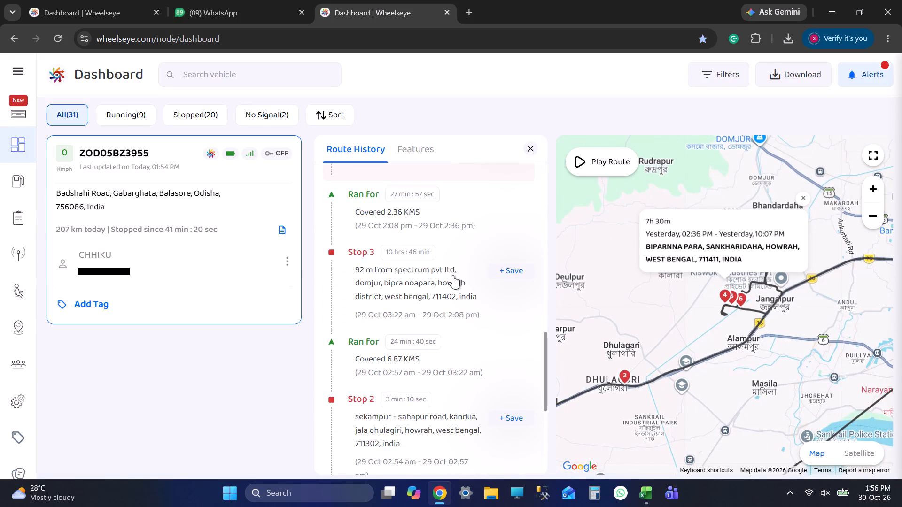
{"action": "left_click", "coordinate": [451, 274]}
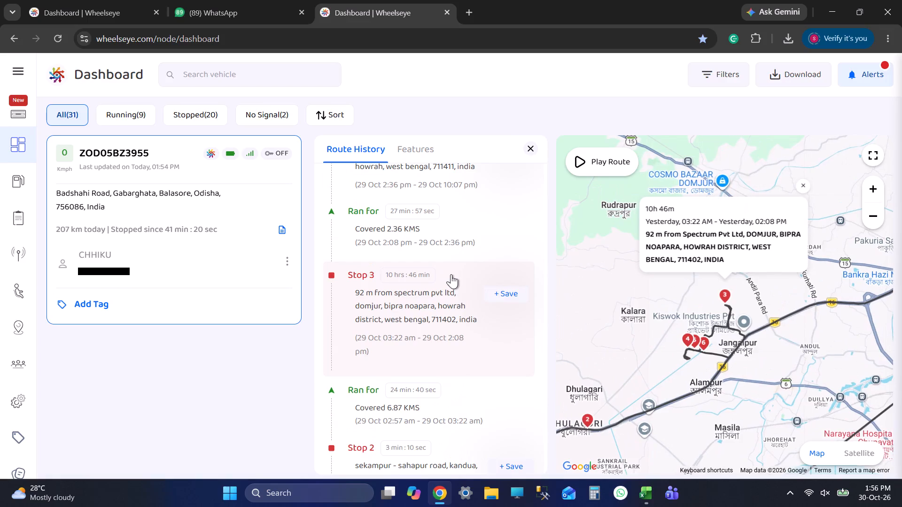
{"action": "scroll", "coordinate": [455, 295], "scroll_direction": "up", "scroll_amount": 1}
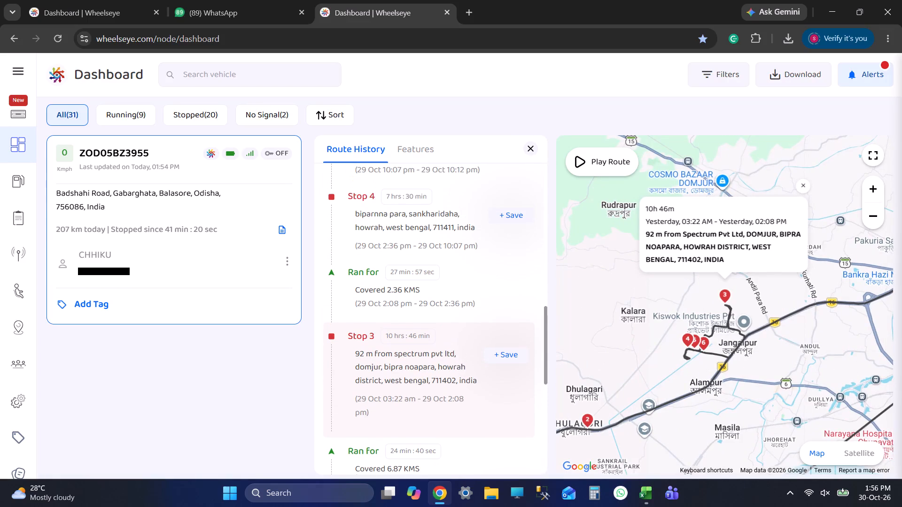
{"action": "left_click", "coordinate": [435, 221]}
{"action": "scroll", "coordinate": [454, 270], "scroll_direction": "up", "scroll_amount": 2}
{"action": "left_click", "coordinate": [449, 272]}
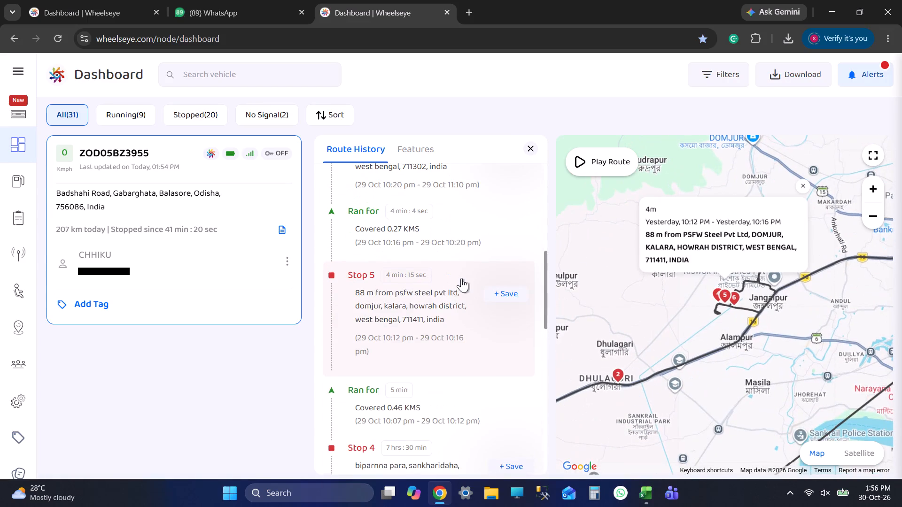
{"action": "scroll", "coordinate": [448, 357], "scroll_direction": "down", "scroll_amount": 3}
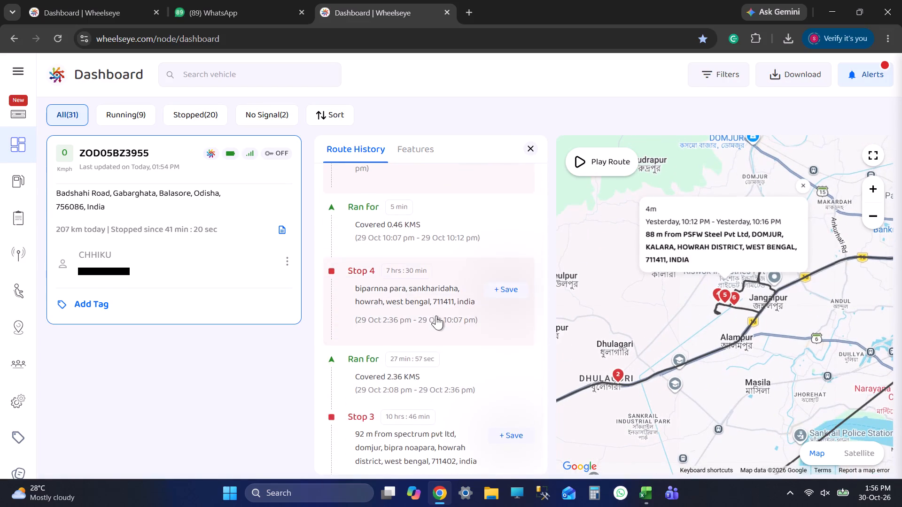
{"action": "left_click", "coordinate": [436, 315]}
{"action": "scroll", "coordinate": [441, 317], "scroll_direction": "down", "scroll_amount": 3}
{"action": "left_click", "coordinate": [434, 315]}
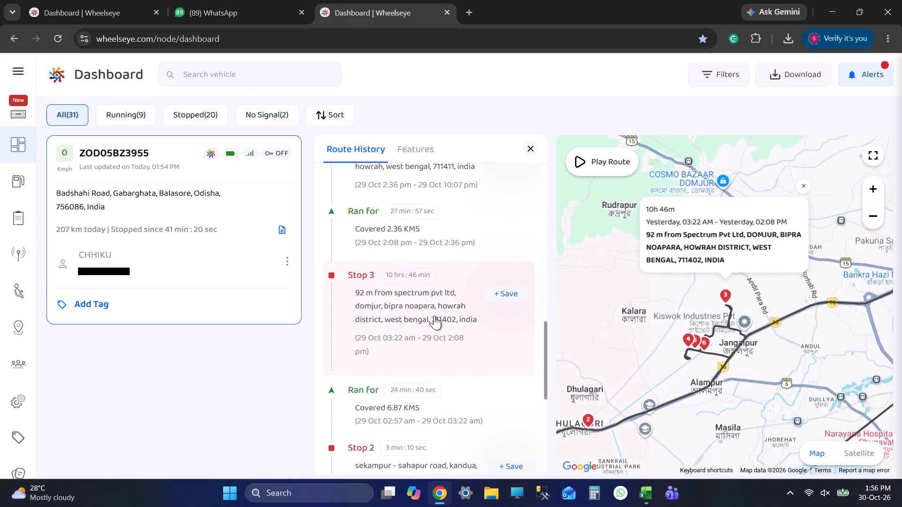
{"action": "scroll", "coordinate": [434, 315], "scroll_direction": "down", "scroll_amount": 2}
{"action": "left_click", "coordinate": [440, 190]}
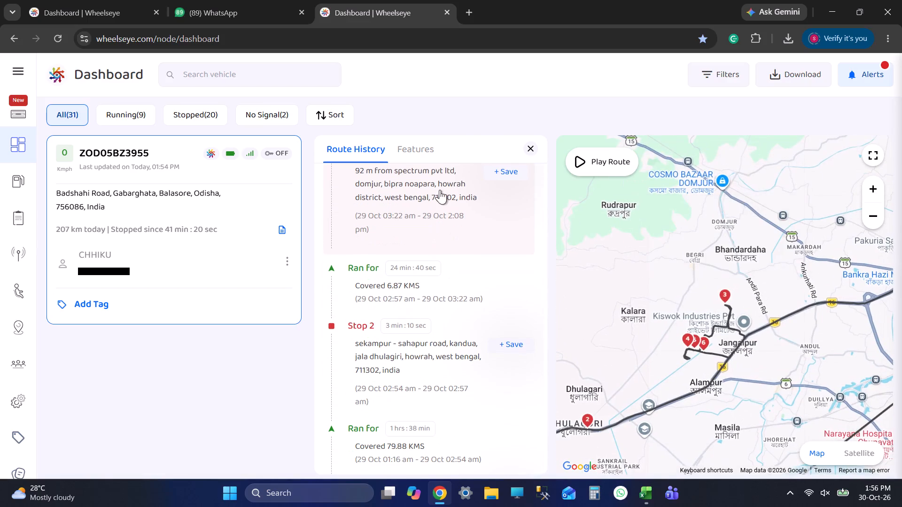
{"action": "left_click", "coordinate": [438, 215]}
{"action": "scroll", "coordinate": [745, 319], "scroll_direction": "down", "scroll_amount": 3}
{"action": "scroll", "coordinate": [757, 319], "scroll_direction": "up", "scroll_amount": 4}
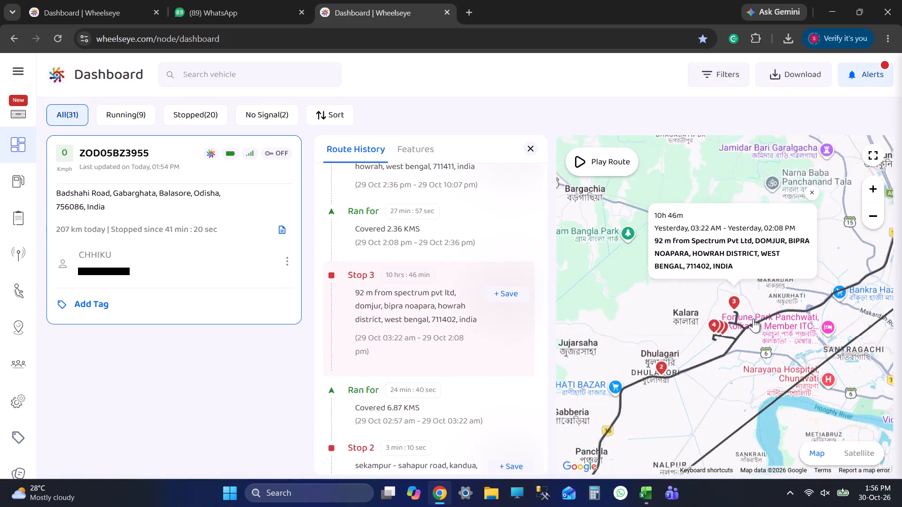
{"action": "key", "text": "alt+Tab"}
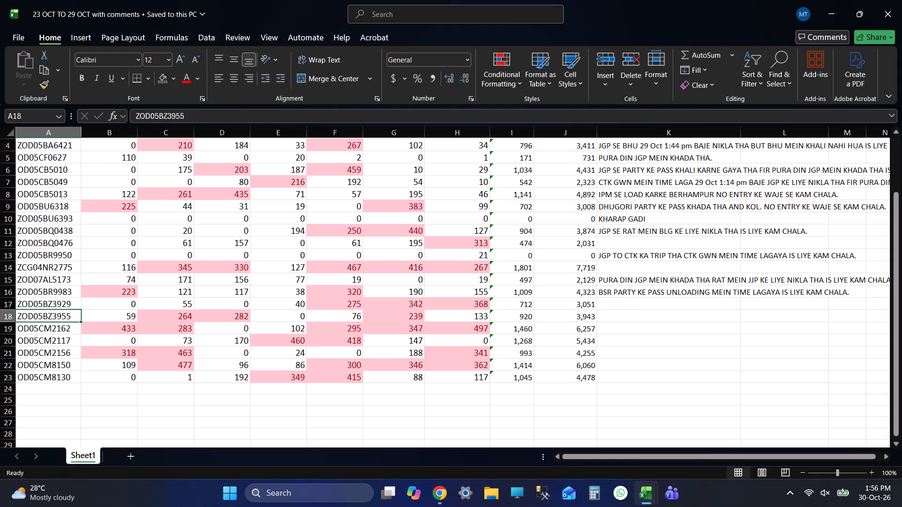
{"action": "scroll", "coordinate": [676, 347], "scroll_direction": "up", "scroll_amount": 2}
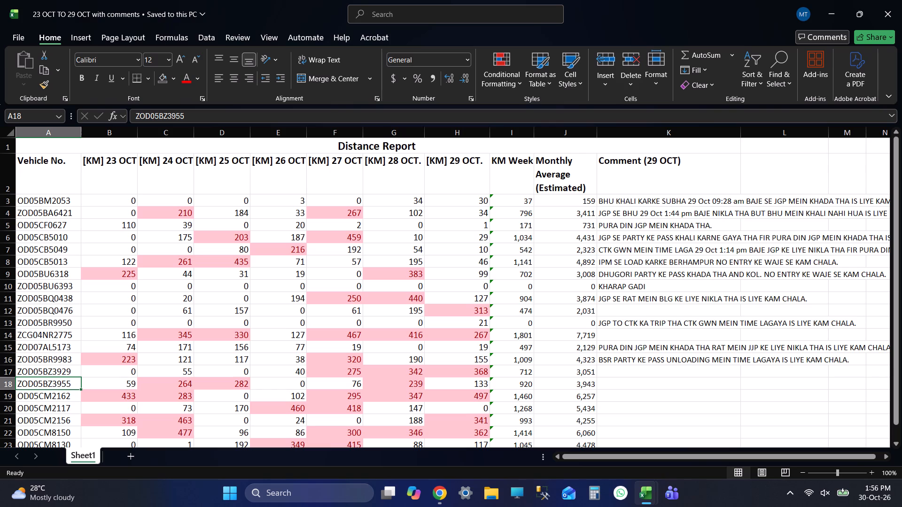
{"action": "left_click", "coordinate": [672, 276]}
{"action": "key", "text": "ctrl+c"}
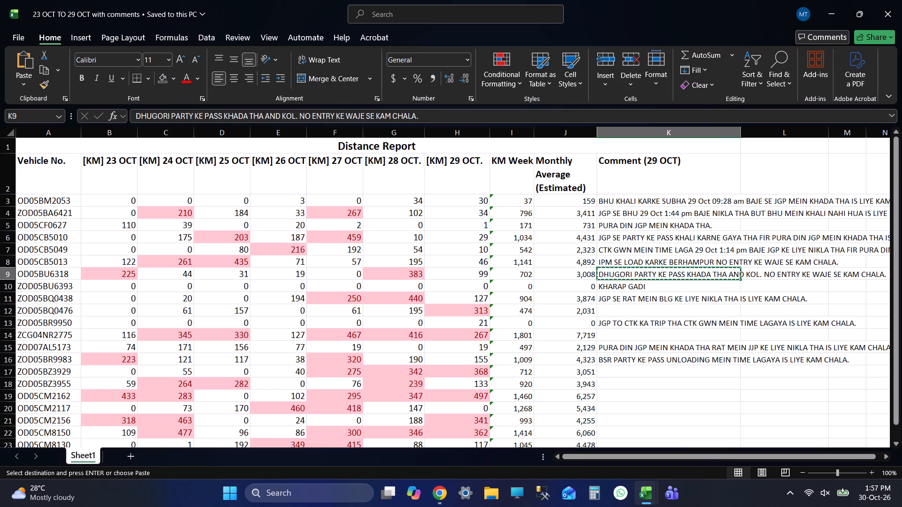
{"action": "left_click", "coordinate": [474, 384]}
{"action": "key", "text": "Tab"}
{"action": "key", "text": "Tab"}
{"action": "key", "text": "Tab"}
{"action": "key", "text": "ctrl+v"}
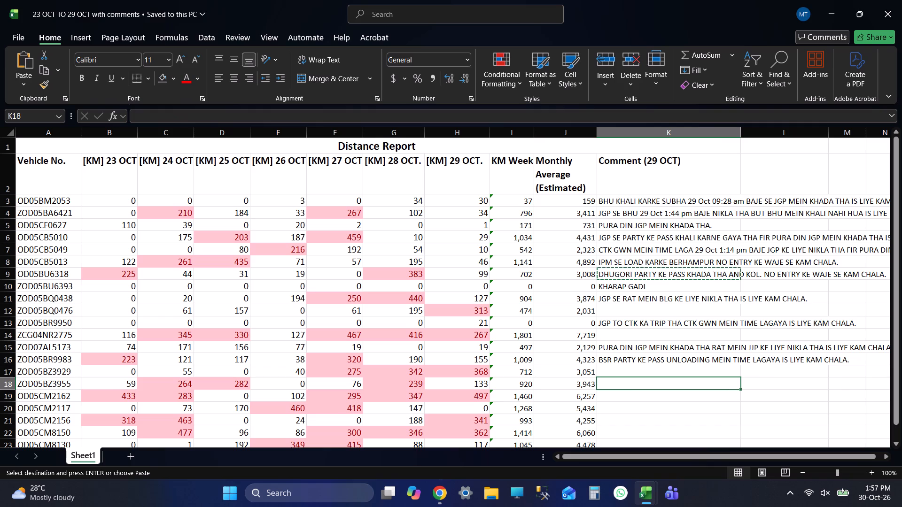
{"action": "double_click", "coordinate": [632, 383]}
{"action": "key", "text": "BackSpace"}
{"action": "key", "text": "BackSpace"}
{"action": "key", "text": "BackSpace"}
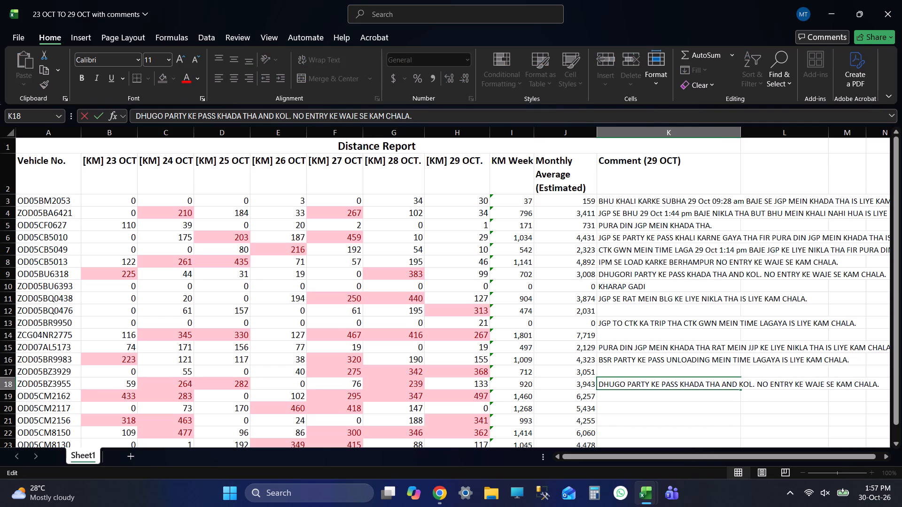
{"action": "key", "text": "BackSpace"}
{"action": "key", "text": "BackSpace"}
{"action": "key", "text": "BackSpace"}
{"action": "key", "text": "BackSpace"}
{"action": "key", "text": "BackSpace"}
{"action": "type", "text": "JANGALPUR"}
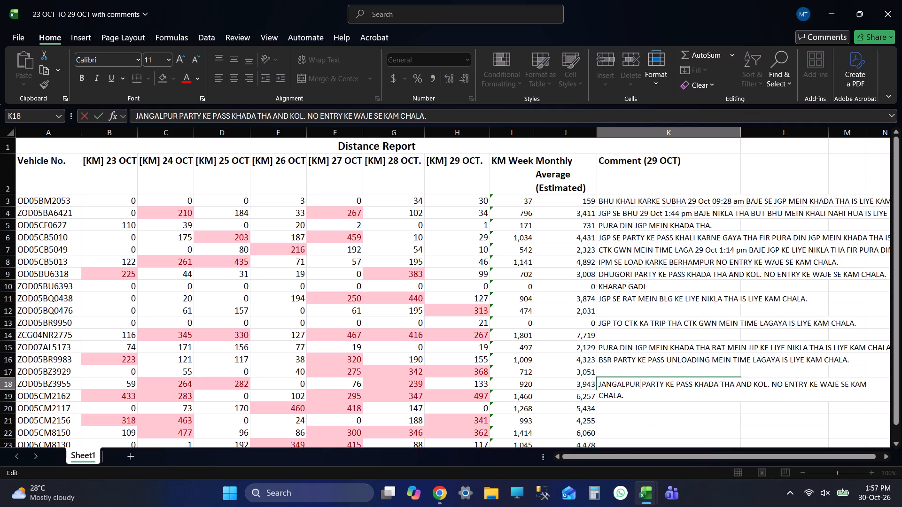
{"action": "key", "text": "space"}
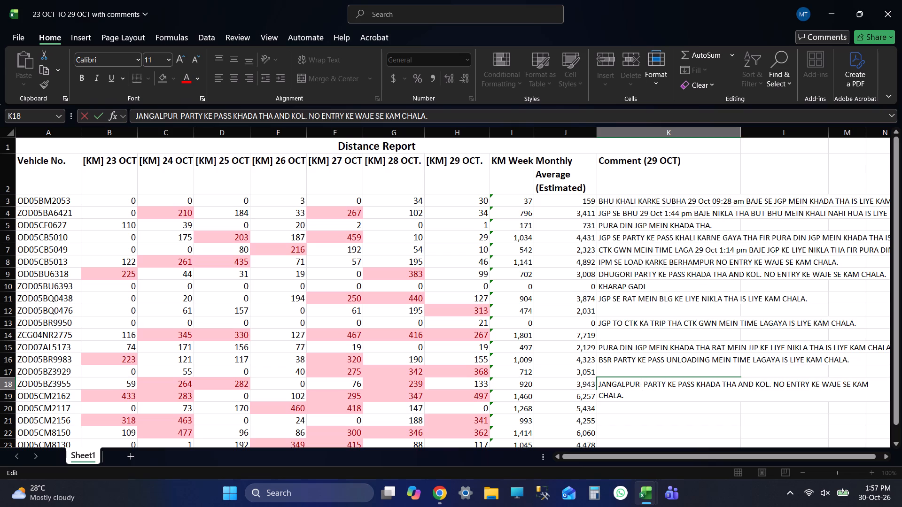
{"action": "type", "text": "HOWRAH"}
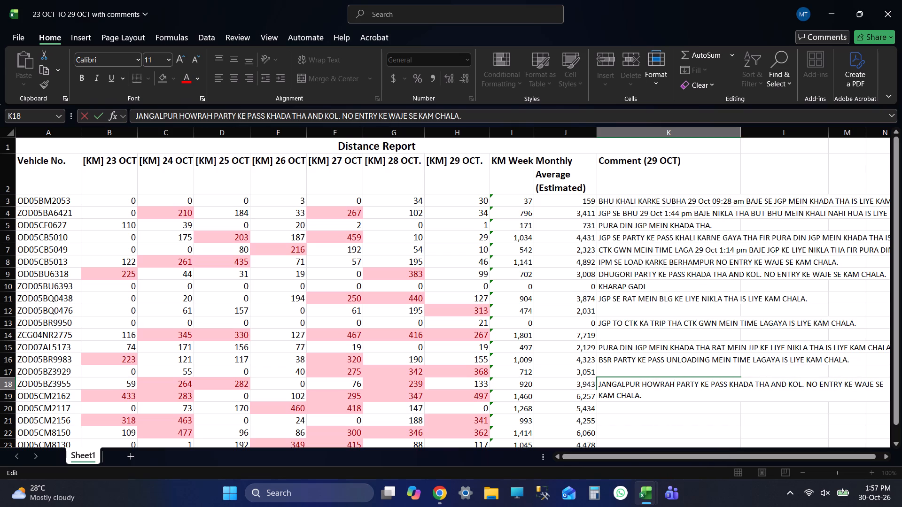
{"action": "key", "text": "BackSpace"}
{"action": "key", "text": "BackSpace"}
{"action": "key", "text": "BackSpace"}
{"action": "key", "text": "BackSpace"}
{"action": "key", "text": "BackSpace"}
{"action": "key", "text": "BackSpace"}
{"action": "key", "text": "BackSpace"}
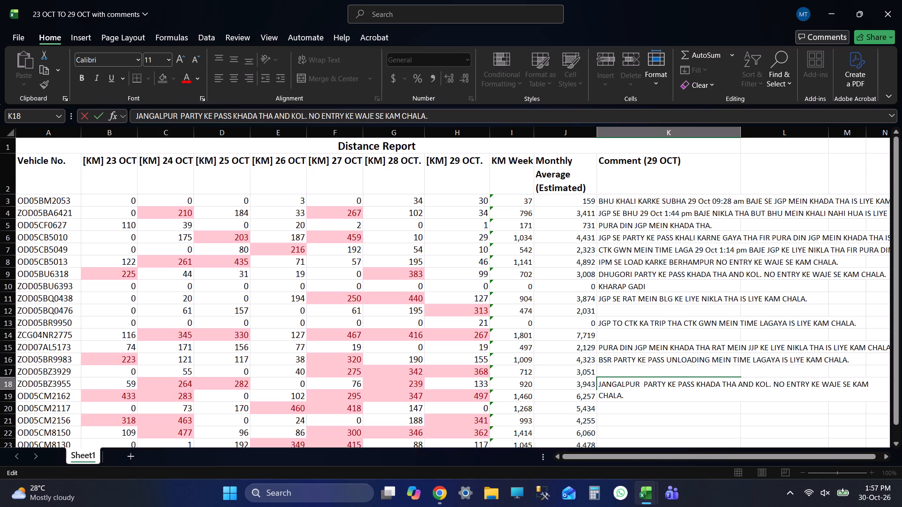
{"action": "key", "text": "space"}
{"action": "type", "text": "HOWRAH"}
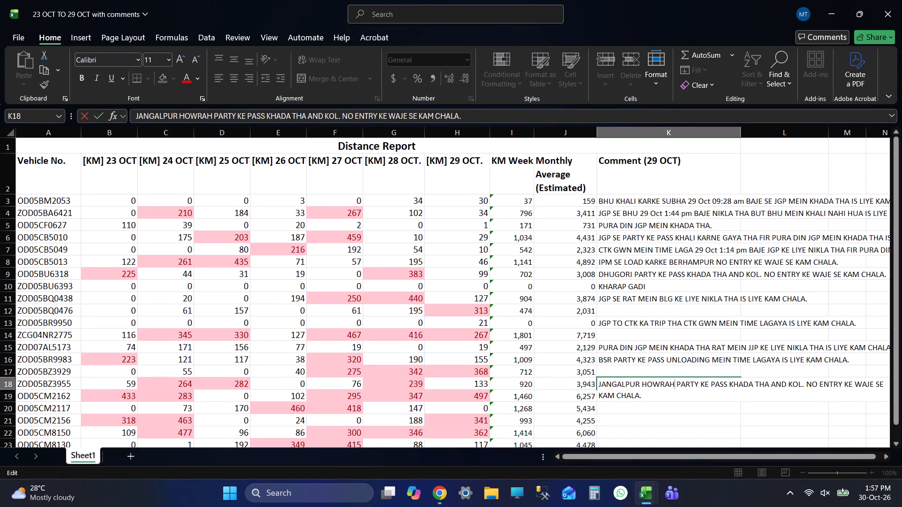
{"action": "key", "text": "shift+parenright"}
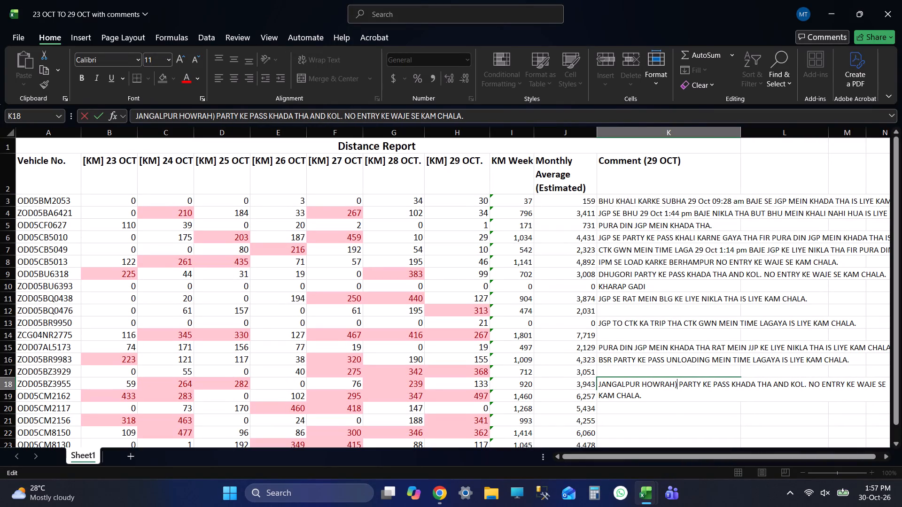
{"action": "key", "text": "Left"}
{"action": "key", "text": "Left"}
{"action": "key", "text": "Left"}
{"action": "key", "text": "Left"}
{"action": "key", "text": "Left"}
{"action": "key", "text": "Left"}
{"action": "key", "text": "Left"}
{"action": "key", "text": "shift+parenleft"}
{"action": "key", "text": "Return"}
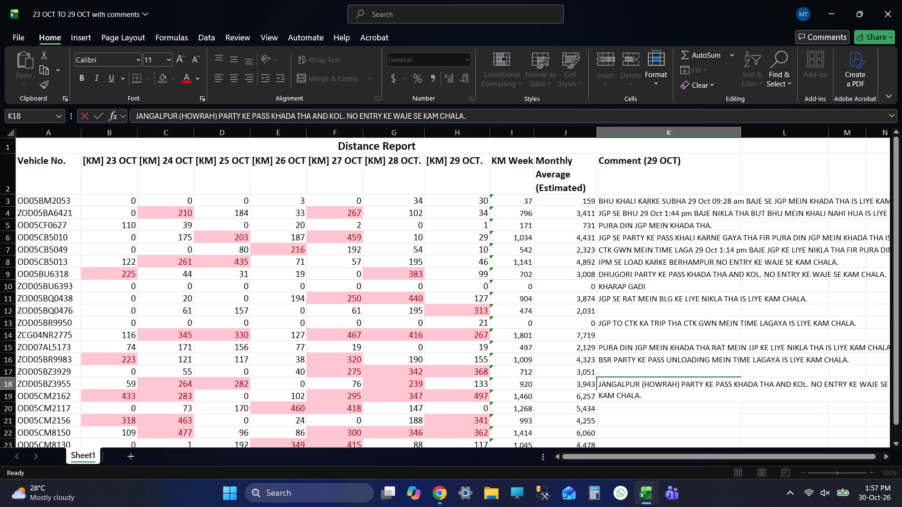
{"action": "left_click", "coordinate": [693, 383]}
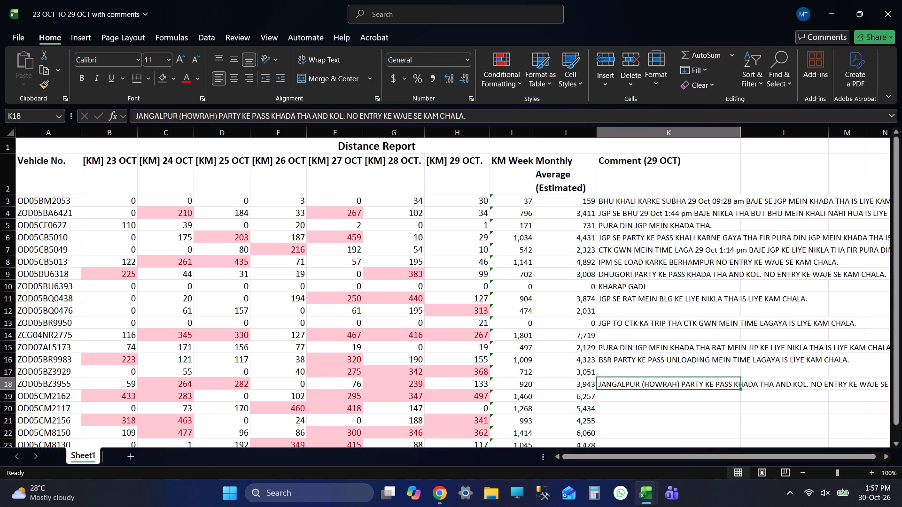
{"action": "key", "text": "Return"}
{"action": "key", "text": "ctrl+s"}
{"action": "key", "text": "ctrl+s"}
Back in Wheelseye, examine the map around Stop 3 and Jangalpur to check the place named in the comment.
{"action": "key", "text": "alt+Tab"}
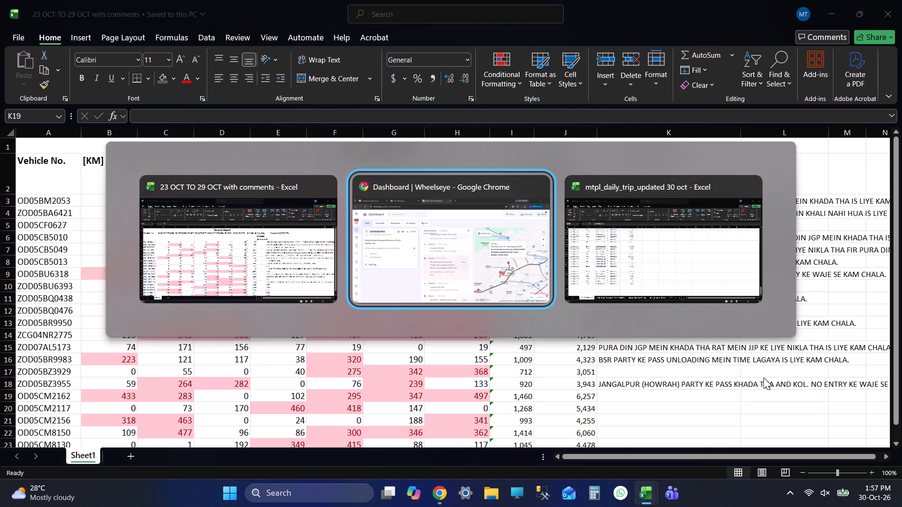
{"action": "left_click", "coordinate": [437, 292]}
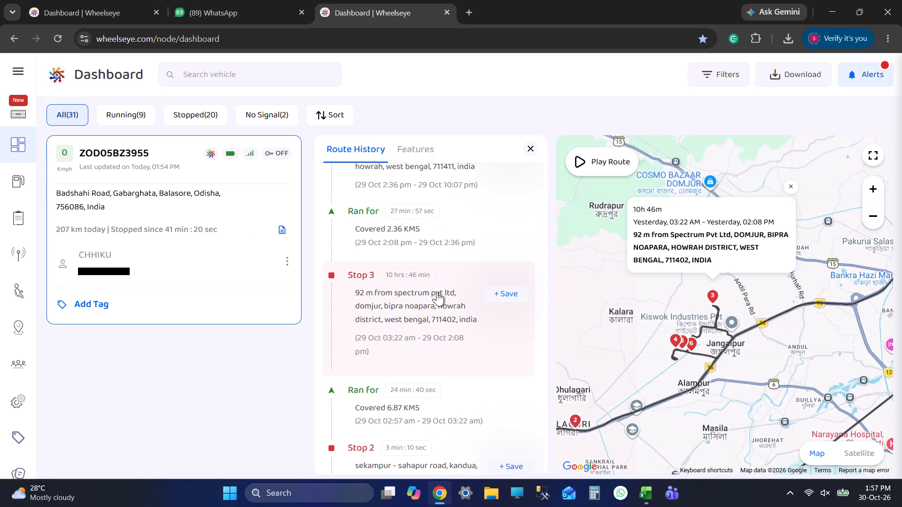
{"action": "scroll", "coordinate": [741, 305], "scroll_direction": "up", "scroll_amount": 4}
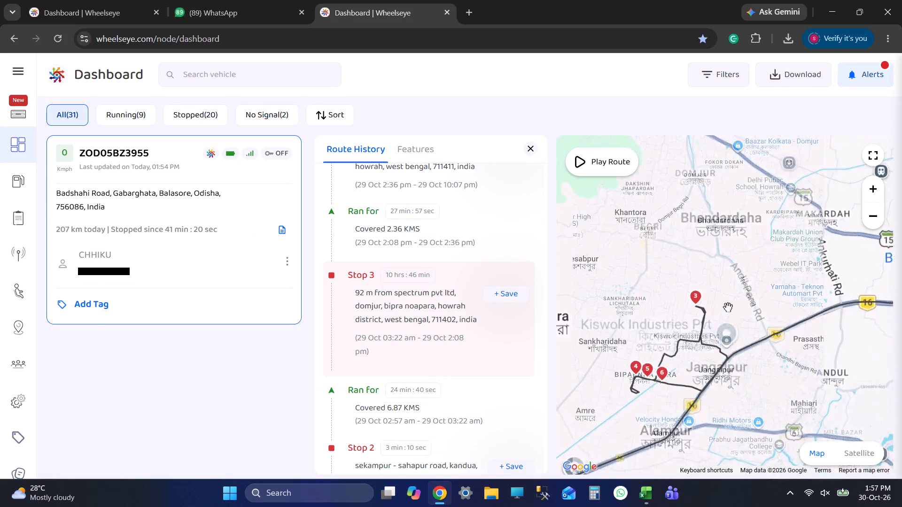
{"action": "scroll", "coordinate": [725, 307], "scroll_direction": "down", "scroll_amount": 5}
{"action": "key", "text": "alt+Tab"}
{"action": "key", "text": "alt+Tab"}
{"action": "scroll", "coordinate": [724, 347], "scroll_direction": "up", "scroll_amount": 2}
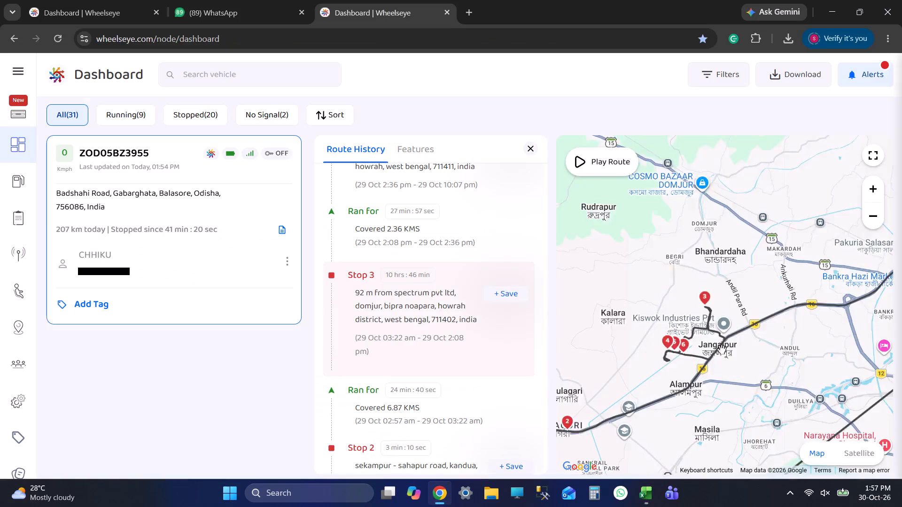
{"action": "scroll", "coordinate": [722, 349], "scroll_direction": "up", "scroll_amount": 8}
{"action": "key", "text": "alt+Tab"}
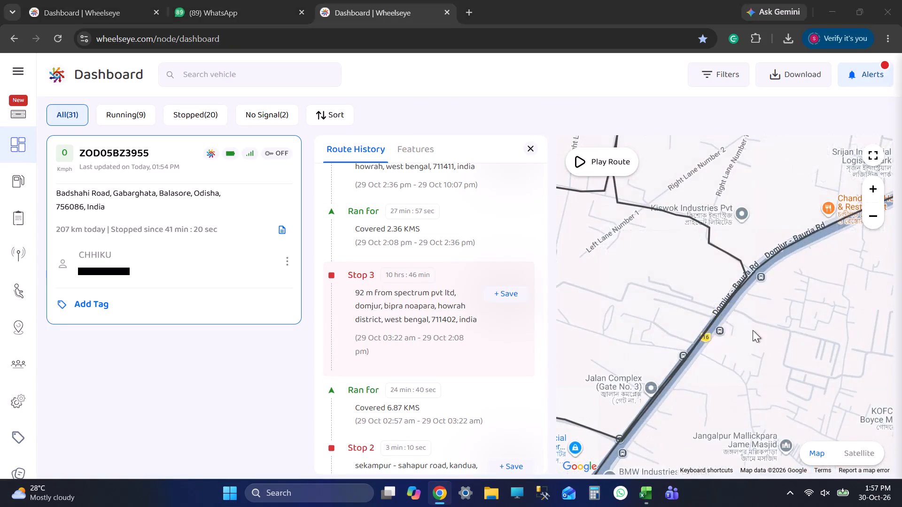
{"action": "key", "text": "alt+Tab"}
{"action": "scroll", "coordinate": [692, 330], "scroll_direction": "down", "scroll_amount": 4}
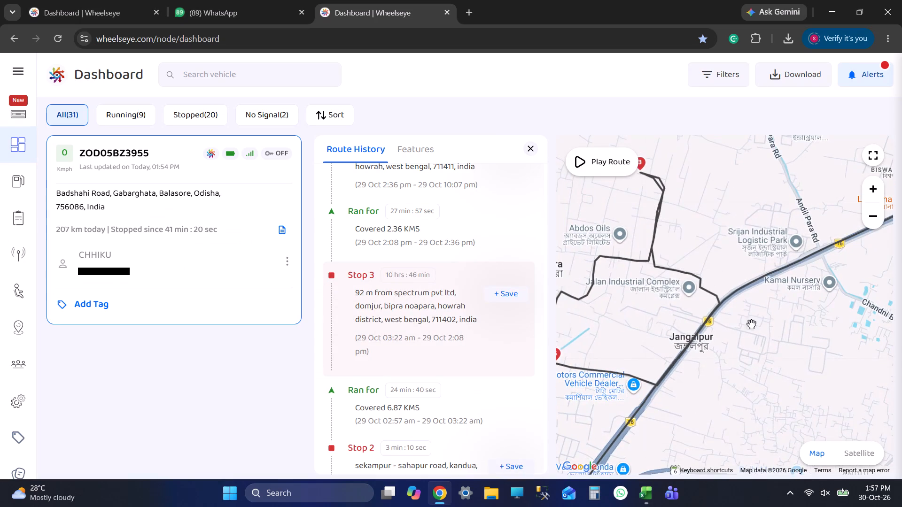
{"action": "key", "text": "alt+Tab"}
{"action": "key", "text": "ctrl+s"}
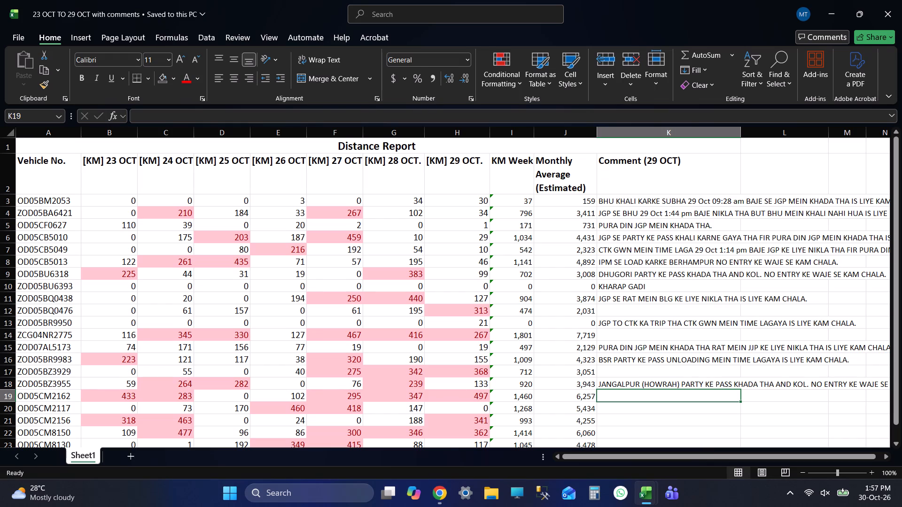
{"action": "left_click", "coordinate": [671, 387]}
{"action": "left_click", "coordinate": [685, 398]}
{"action": "key", "text": "alt+Tab"}
{"action": "scroll", "coordinate": [445, 338], "scroll_direction": "up", "scroll_amount": 3}
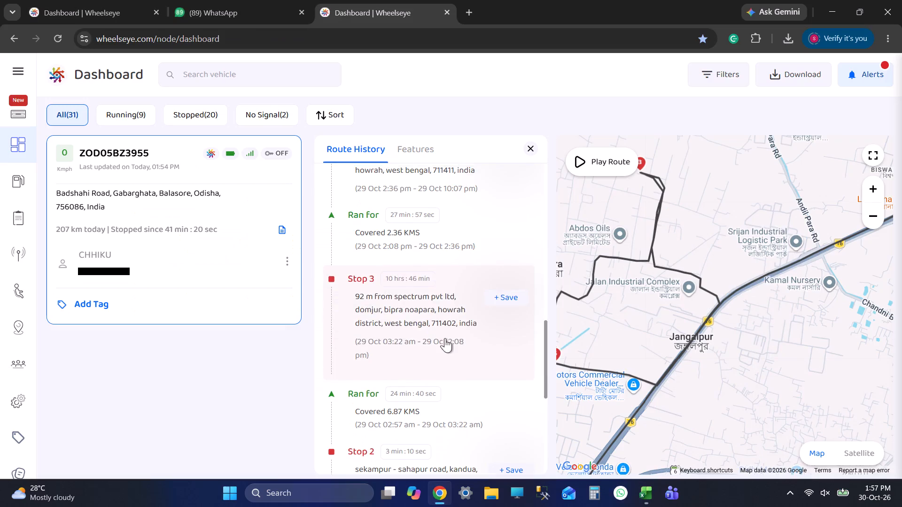
{"action": "scroll", "coordinate": [445, 338], "scroll_direction": "up", "scroll_amount": 8}
{"action": "scroll", "coordinate": [399, 294], "scroll_direction": "up", "scroll_amount": 1}
{"action": "left_click", "coordinate": [433, 356]}
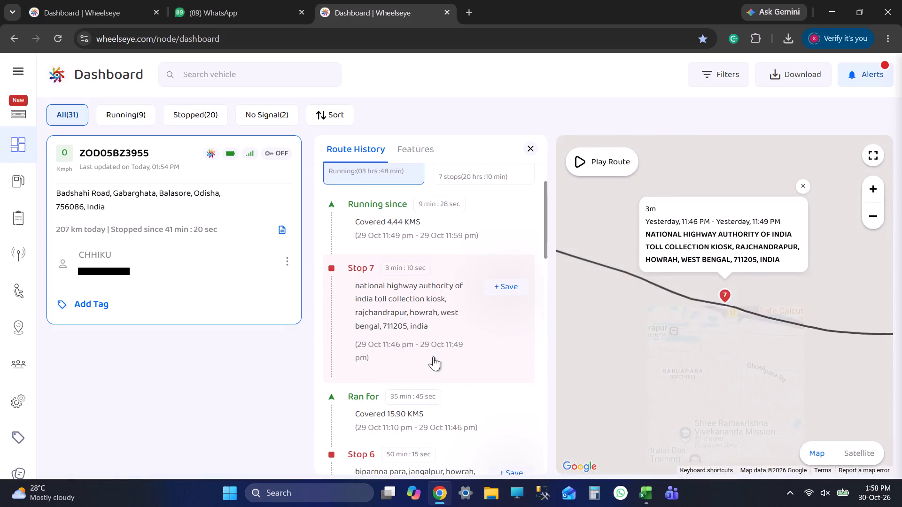
{"action": "scroll", "coordinate": [435, 291], "scroll_direction": "up", "scroll_amount": 4}
{"action": "scroll", "coordinate": [672, 361], "scroll_direction": "down", "scroll_amount": 11}
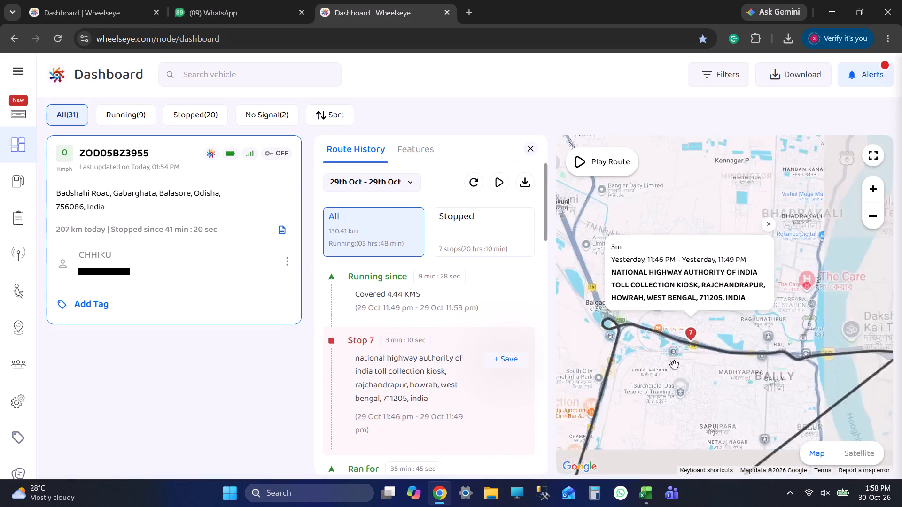
{"action": "scroll", "coordinate": [674, 365], "scroll_direction": "down", "scroll_amount": 2}
{"action": "scroll", "coordinate": [444, 369], "scroll_direction": "down", "scroll_amount": 4}
{"action": "left_click", "coordinate": [427, 305]}
{"action": "scroll", "coordinate": [455, 371], "scroll_direction": "down", "scroll_amount": 2}
{"action": "left_click", "coordinate": [438, 372]}
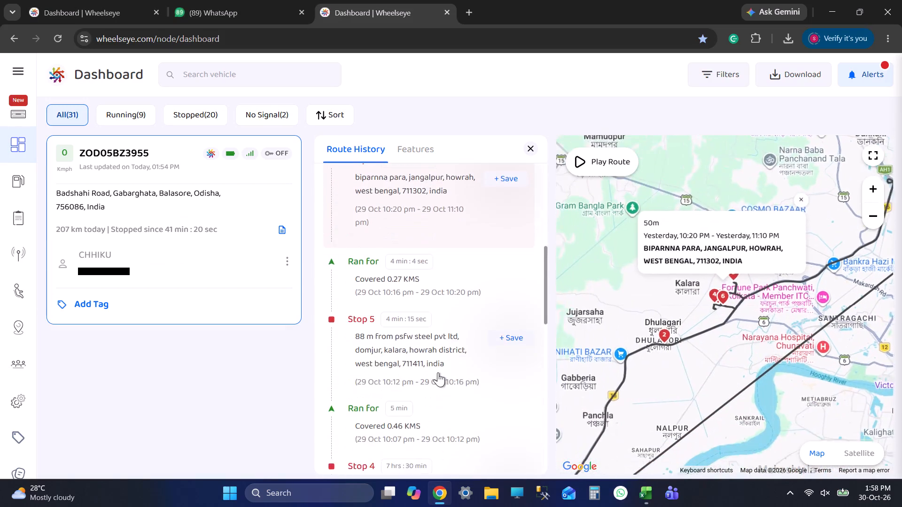
{"action": "scroll", "coordinate": [438, 372], "scroll_direction": "down", "scroll_amount": 3}
{"action": "left_click", "coordinate": [427, 298]}
{"action": "scroll", "coordinate": [435, 300], "scroll_direction": "up", "scroll_amount": 10}
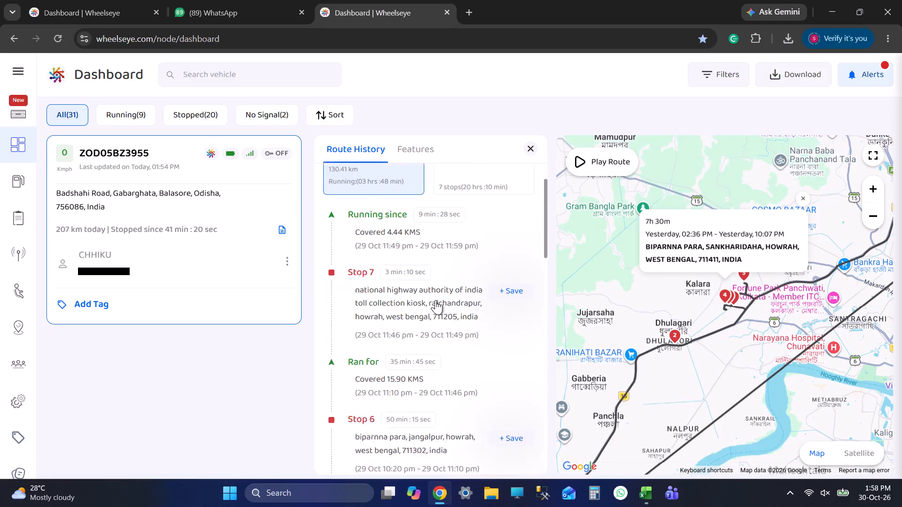
{"action": "scroll", "coordinate": [435, 300], "scroll_direction": "up", "scroll_amount": 5}
Switch to the Distance Report in Excel, save it, and bring the remaining uncommented vehicles into view.
{"action": "key", "text": "alt+Tab"}
{"action": "key", "text": "ctrl+s"}
{"action": "scroll", "coordinate": [730, 300], "scroll_direction": "down", "scroll_amount": 3}
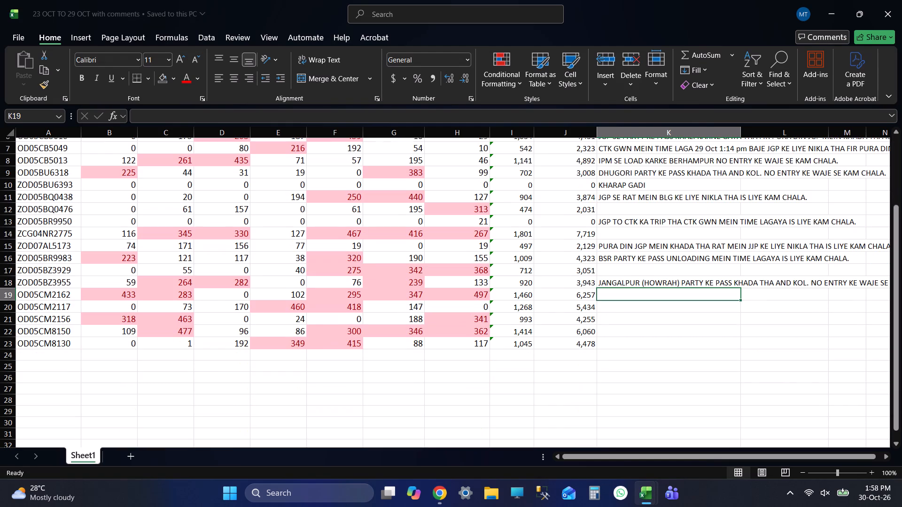
{"action": "left_click", "coordinate": [480, 309]}
{"action": "key", "text": "shift+Tab"}
{"action": "key", "text": "shift+Tab"}
{"action": "key", "text": "shift+Tab"}
{"action": "key", "text": "shift+Tab"}
{"action": "key", "text": "shift+Tab"}
{"action": "key", "text": "shift+Tab"}
{"action": "key", "text": "shift+Tab"}
{"action": "key", "text": "shift+Tab"}
{"action": "key", "text": "shift+Tab"}
{"action": "key", "text": "shift+Tab"}
{"action": "key", "text": "shift+Tab"}
{"action": "key", "text": "shift+Tab"}
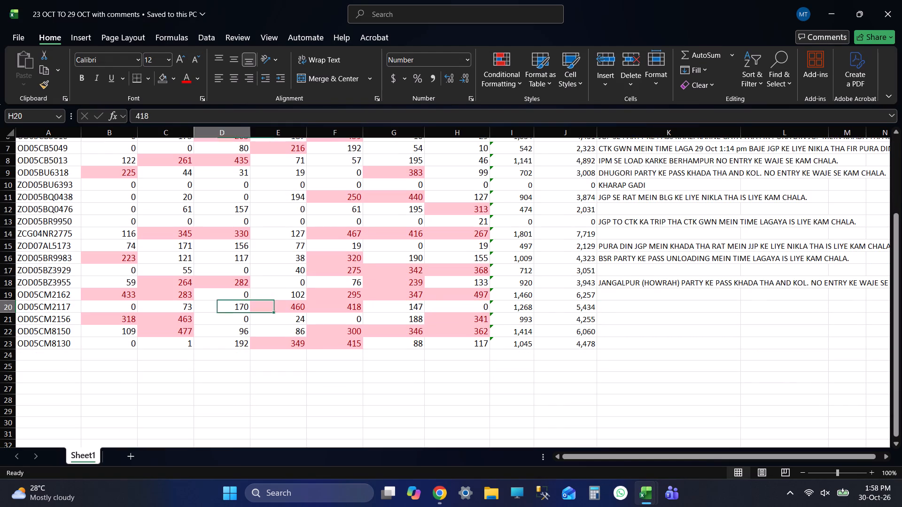
{"action": "key", "text": "ctrl+c"}
{"action": "key", "text": "alt+Tab"}
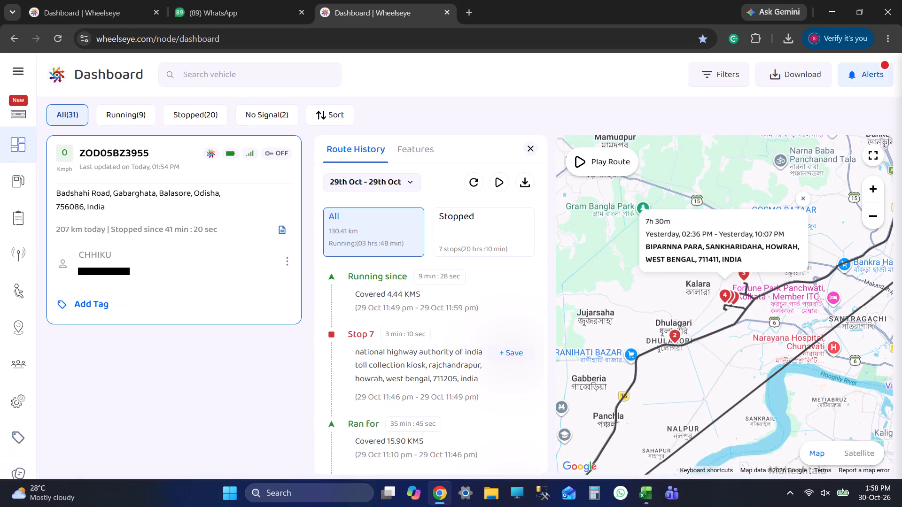
{"action": "left_click", "coordinate": [233, 77]}
{"action": "key", "text": "ctrl+v"}
{"action": "key", "text": "Return"}
{"action": "left_click", "coordinate": [167, 199]}
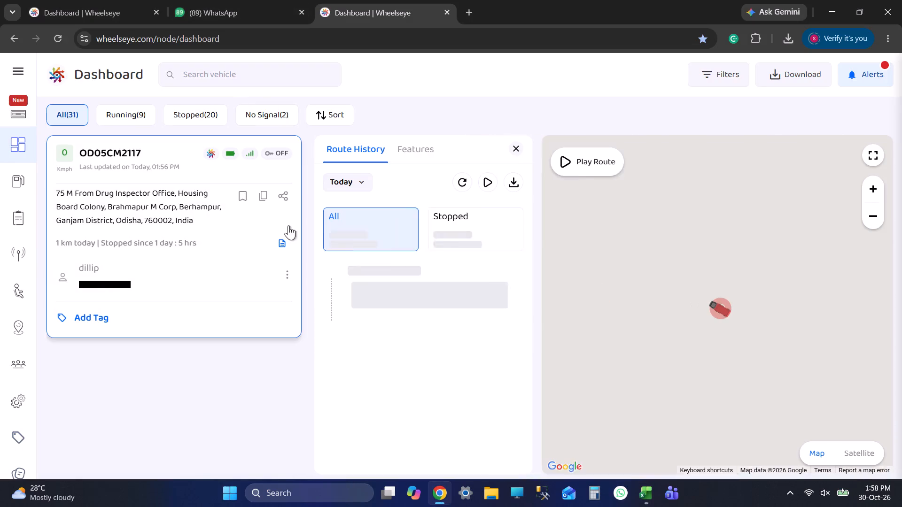
{"action": "left_click", "coordinate": [344, 183]}
{"action": "left_click", "coordinate": [371, 289]}
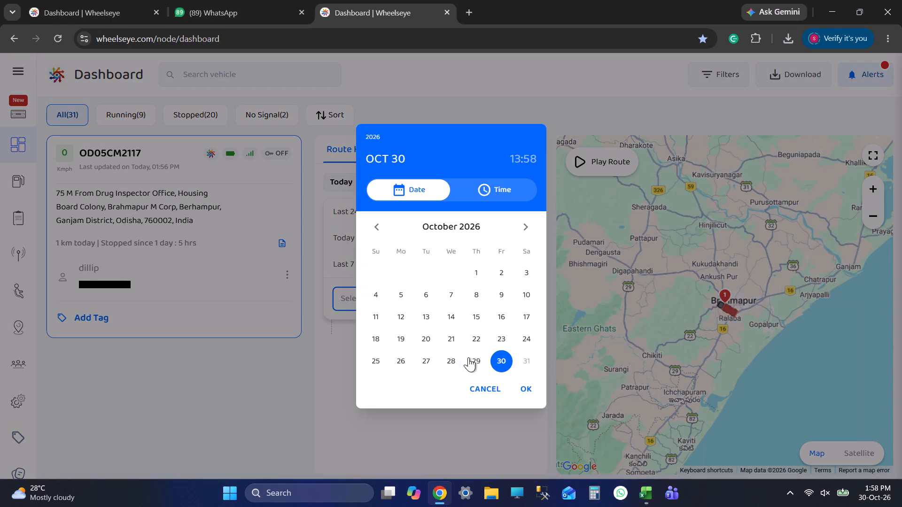
{"action": "left_click", "coordinate": [471, 358]}
{"action": "left_click", "coordinate": [449, 251]}
{"action": "left_click", "coordinate": [456, 233]}
{"action": "left_click", "coordinate": [451, 233]}
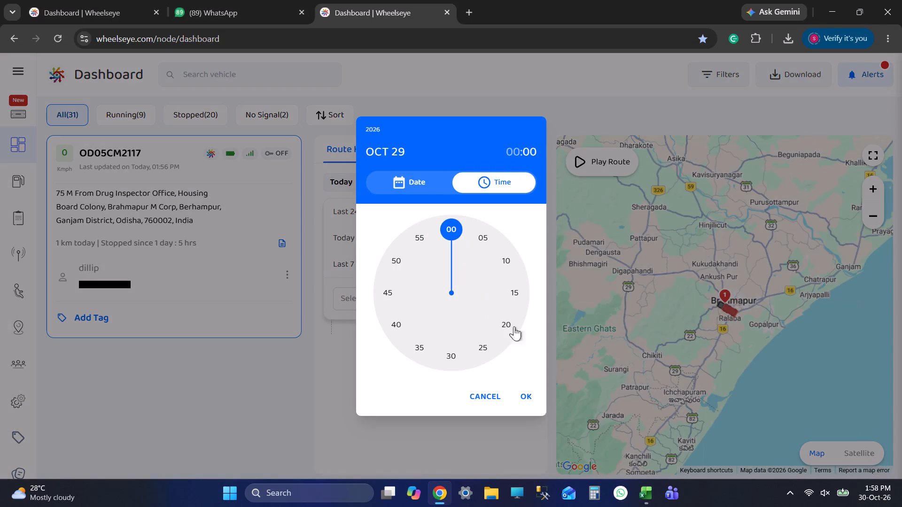
{"action": "left_click", "coordinate": [527, 407]}
{"action": "left_click", "coordinate": [528, 399]}
{"action": "left_click", "coordinate": [476, 281]}
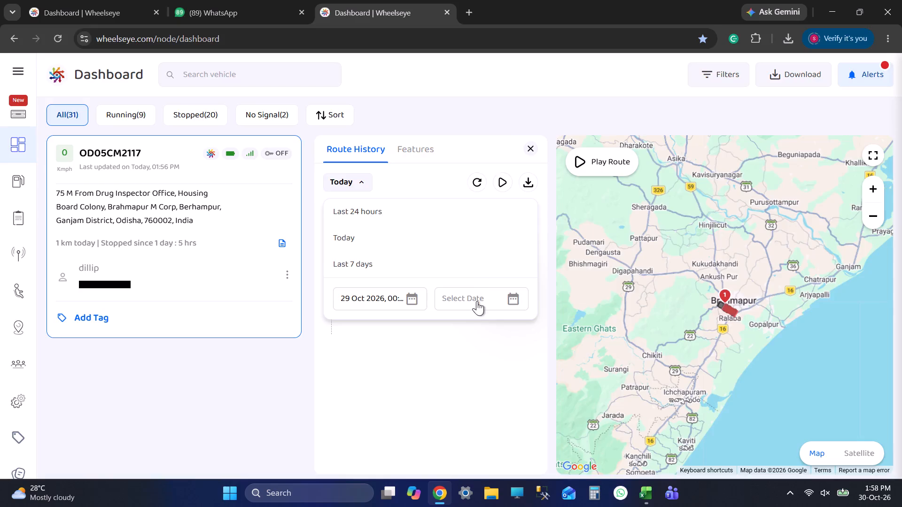
{"action": "left_click", "coordinate": [477, 301]}
{"action": "left_click", "coordinate": [470, 355]}
{"action": "left_click", "coordinate": [434, 252]}
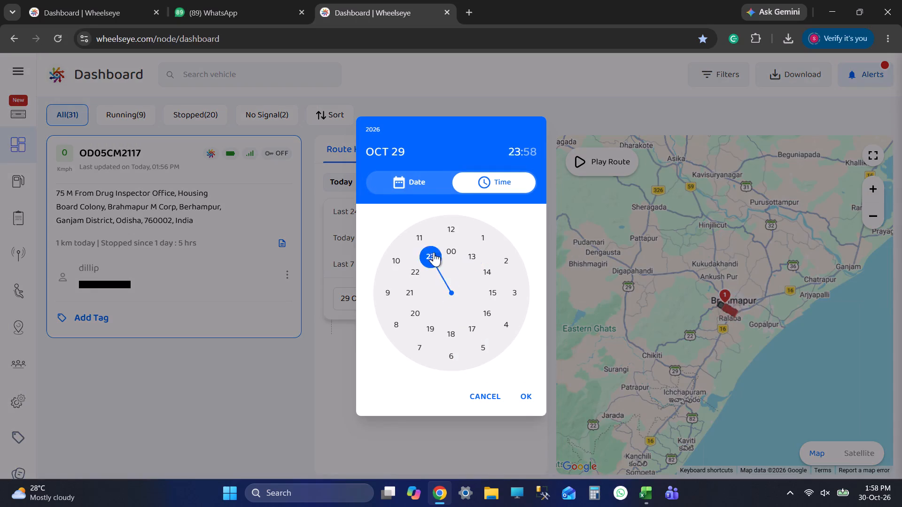
{"action": "left_click", "coordinate": [445, 232]}
{"action": "left_click", "coordinate": [527, 403]}
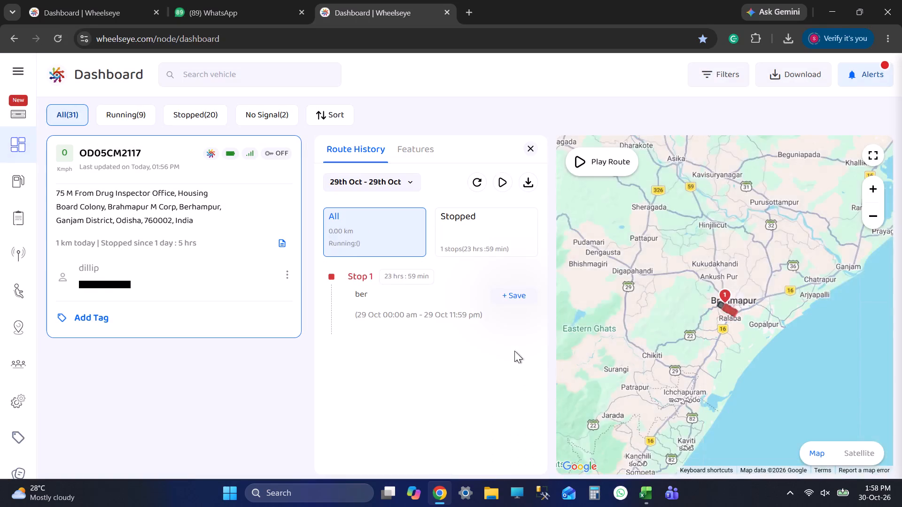
{"action": "key", "text": "alt+Tab"}
{"action": "key", "text": "alt+Tab"}
{"action": "key", "text": "Tab"}
{"action": "key", "text": "alt+Tab"}
{"action": "key", "text": "Tab"}
{"action": "key", "text": "Tab"}
{"action": "key", "text": "Tab"}
{"action": "key", "text": "Tab"}
{"action": "key", "text": "Tab"}
{"action": "key", "text": "Tab"}
{"action": "key", "text": "Tab"}
{"action": "key", "text": "Tab"}
{"action": "key", "text": "Tab"}
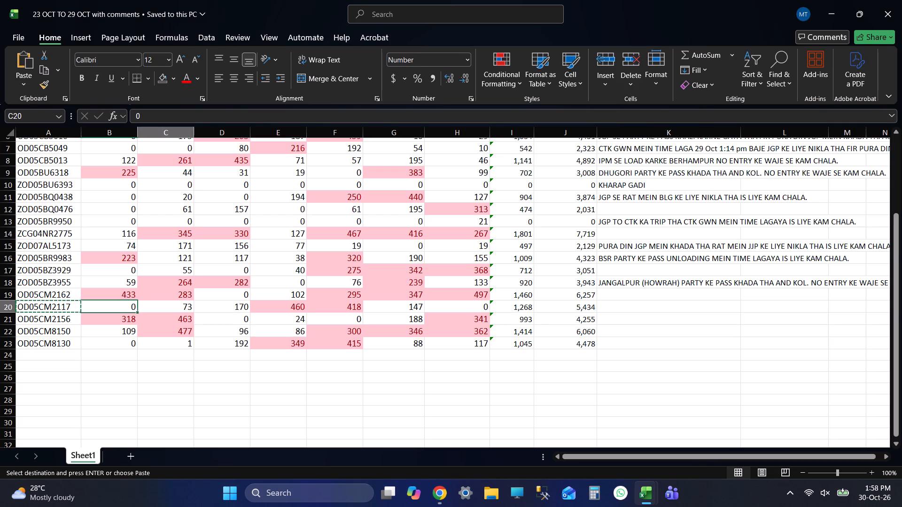
{"action": "key", "text": "Tab"}
{"action": "scroll", "coordinate": [594, 233], "scroll_direction": "up", "scroll_amount": 4}
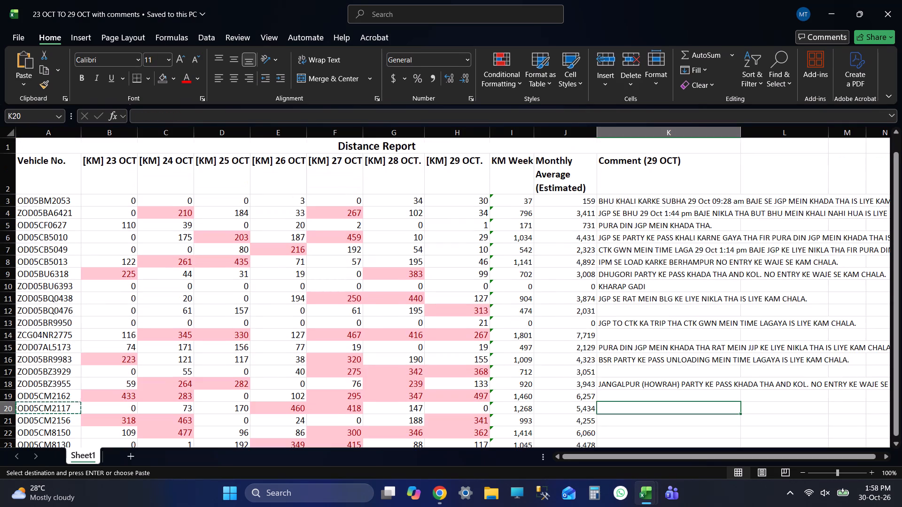
{"action": "left_click", "coordinate": [651, 225]}
{"action": "key", "text": "ctrl+c"}
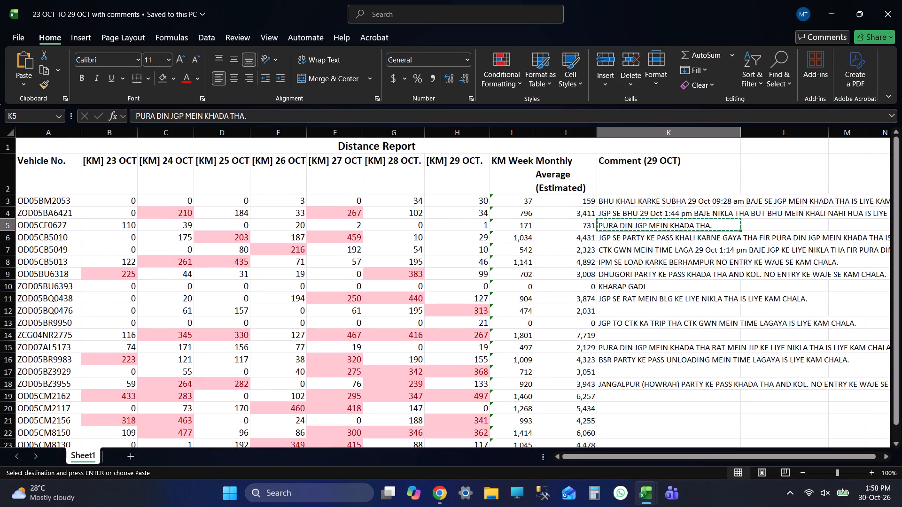
{"action": "scroll", "coordinate": [582, 406], "scroll_direction": "down", "scroll_amount": 3}
{"action": "left_click", "coordinate": [470, 303]}
{"action": "key", "text": "Tab"}
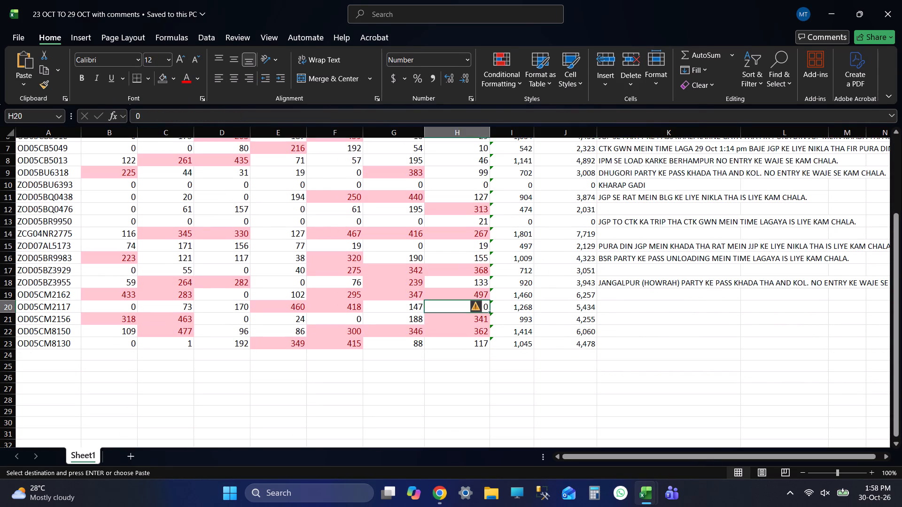
{"action": "key", "text": "Tab"}
{"action": "key", "text": "Tab"}
{"action": "key", "text": "ctrl+v"}
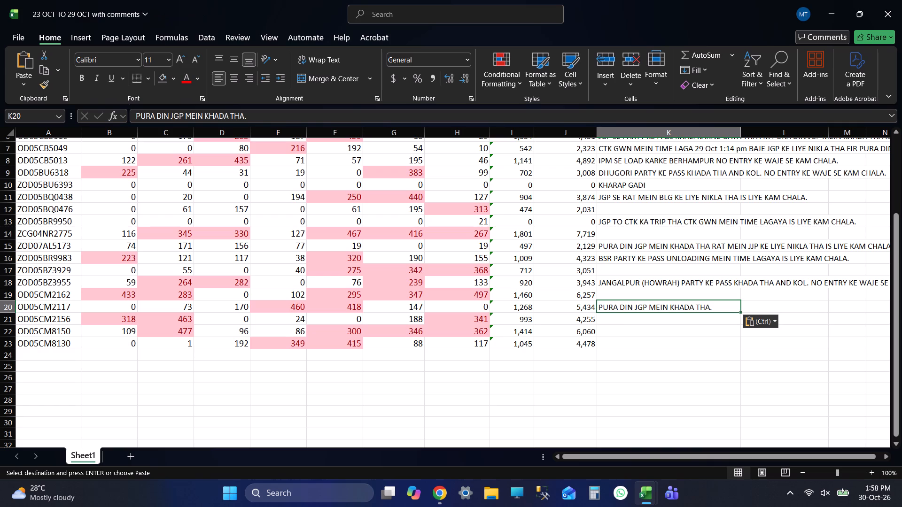
{"action": "double_click", "coordinate": [645, 307]}
{"action": "key", "text": "Right"}
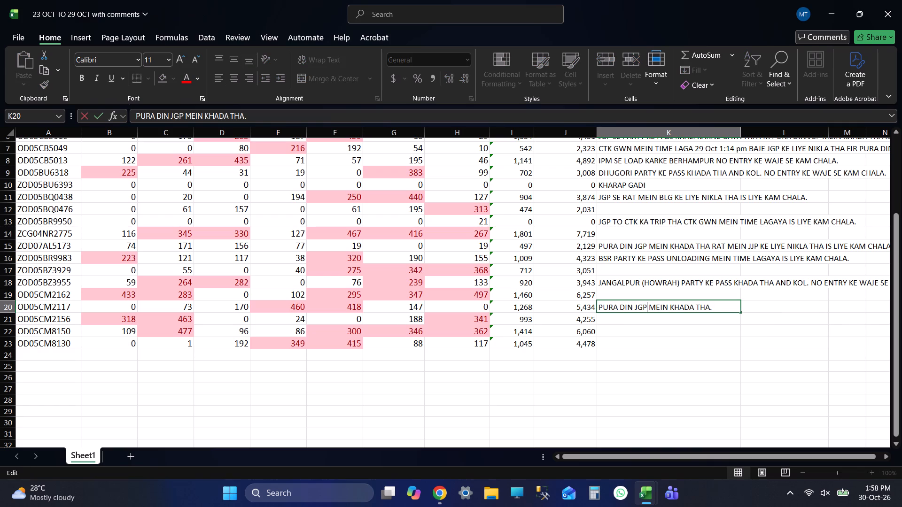
{"action": "key", "text": "BackSpace"}
{"action": "key", "text": "BackSpace"}
{"action": "key", "text": "BackSpace"}
{"action": "type", "text": "BER"}
{"action": "left_click", "coordinate": [716, 307]}
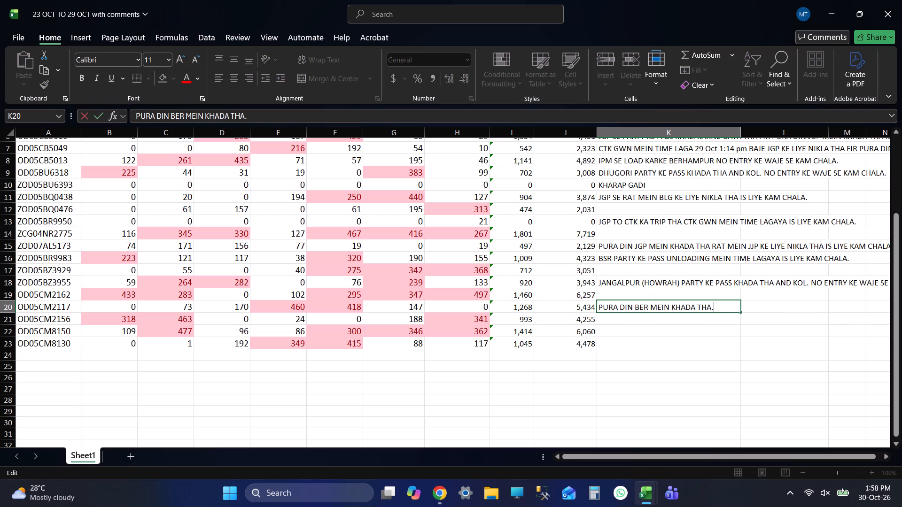
{"action": "key", "text": "BackSpace"}
{"action": "key", "text": "space"}
{"action": "type", "text": "KHALI NAHUI"}
{"action": "key", "text": "BackSpace"}
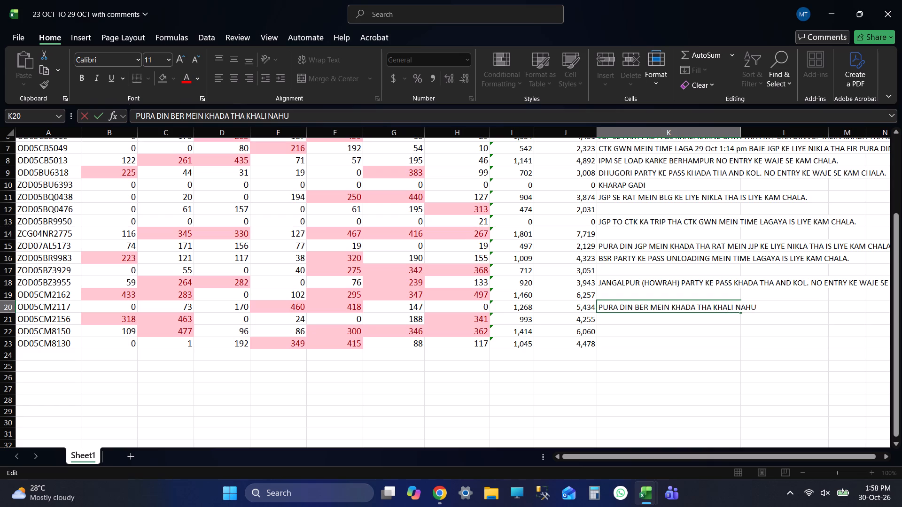
{"action": "key", "text": "BackSpace"}
{"action": "type", "text": "I HUA"}
{"action": "key", "text": "space"}
{"action": "type", "text": "THA"}
{"action": "key", "text": "period"}
{"action": "key", "text": "Return"}
{"action": "key", "text": "ctrl+s"}
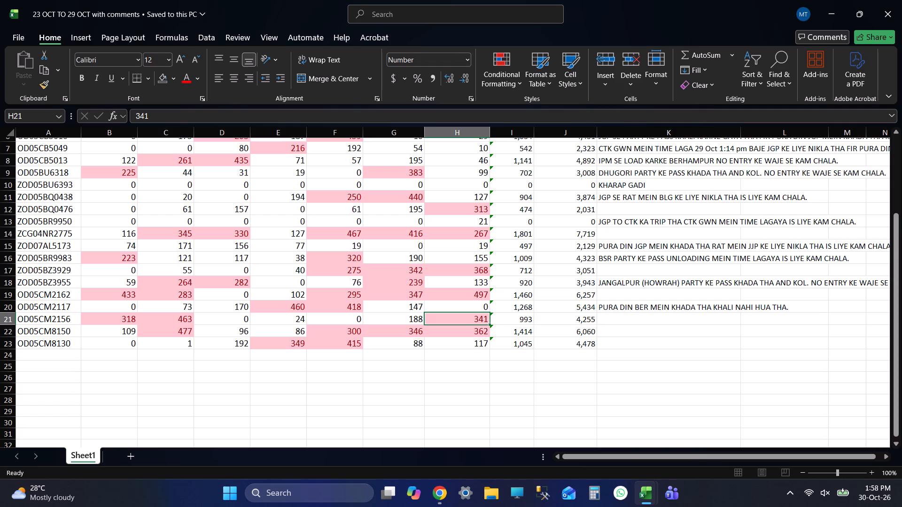
{"action": "left_click", "coordinate": [691, 308]}
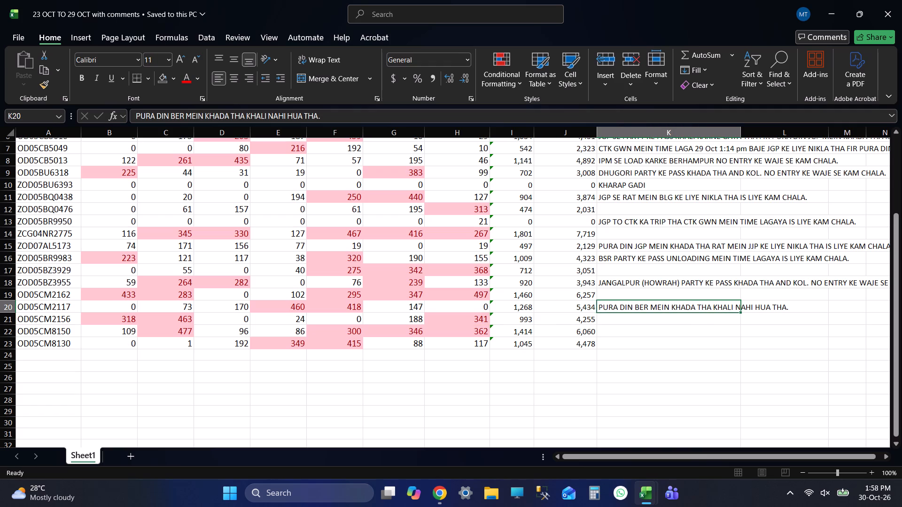
{"action": "key", "text": "Return"}
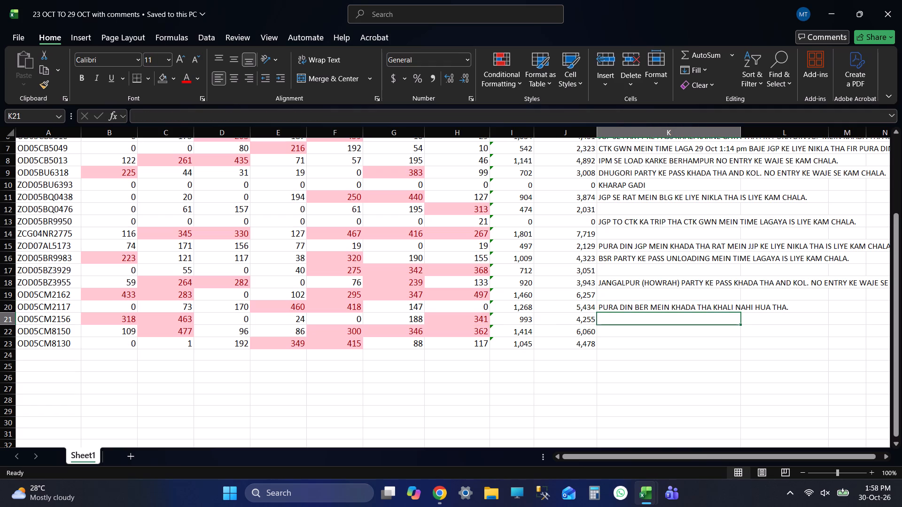
{"action": "key", "text": "ctrl+s"}
{"action": "key", "text": "ctrl+s"}
{"action": "key", "text": "ctrl+s"}
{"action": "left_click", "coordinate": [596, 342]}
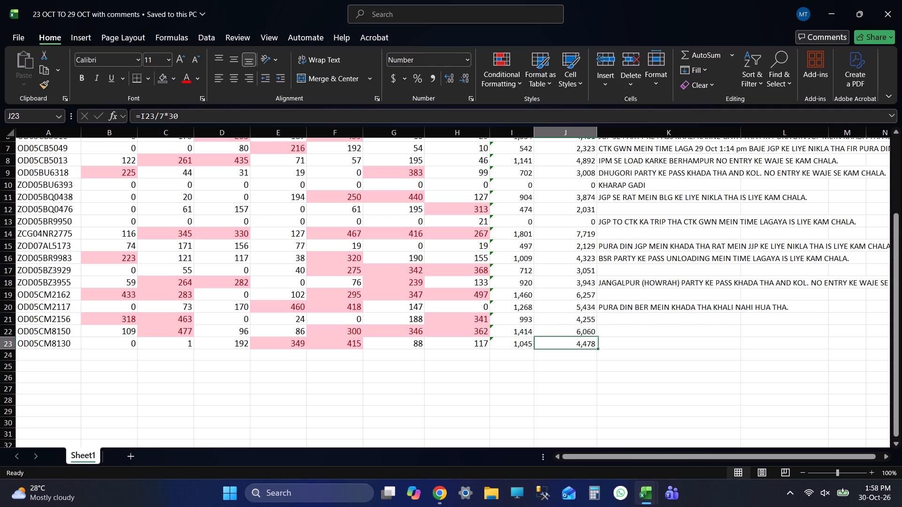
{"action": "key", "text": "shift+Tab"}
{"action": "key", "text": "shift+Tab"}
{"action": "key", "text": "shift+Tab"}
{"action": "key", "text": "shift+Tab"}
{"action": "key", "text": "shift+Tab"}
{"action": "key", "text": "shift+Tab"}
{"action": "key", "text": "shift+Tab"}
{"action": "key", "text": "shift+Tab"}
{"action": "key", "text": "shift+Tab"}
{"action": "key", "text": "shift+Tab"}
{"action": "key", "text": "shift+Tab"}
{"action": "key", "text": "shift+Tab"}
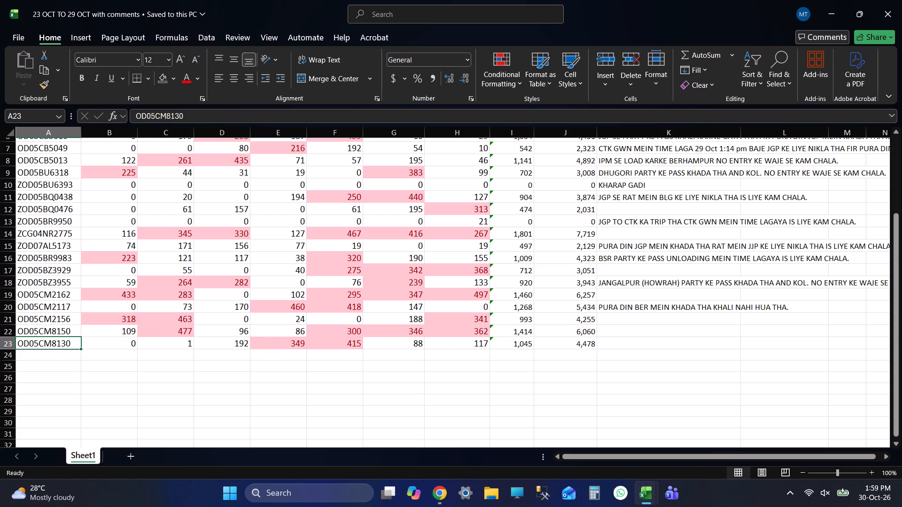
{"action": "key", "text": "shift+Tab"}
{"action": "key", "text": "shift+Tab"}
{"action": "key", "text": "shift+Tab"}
{"action": "double_click", "coordinate": [648, 308]}
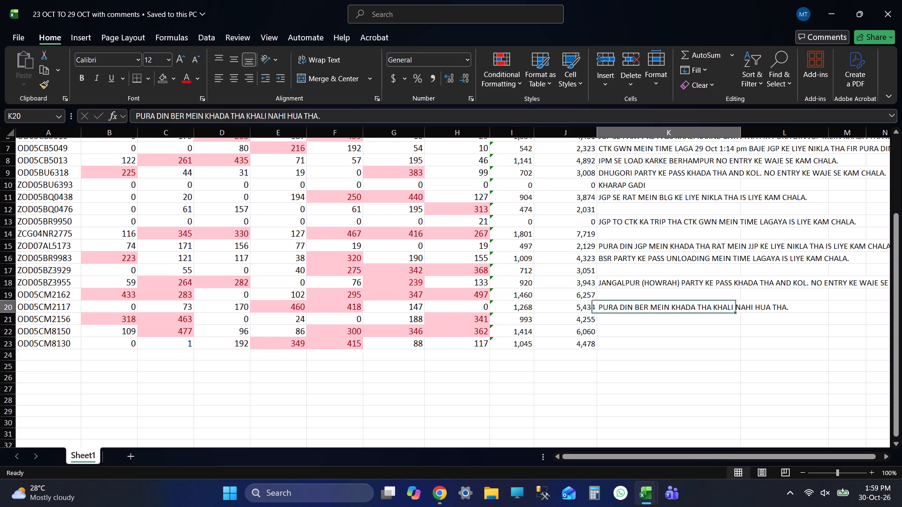
{"action": "type", "text": "HAMPUR"}
{"action": "key", "text": "Return"}
{"action": "key", "text": "Return"}
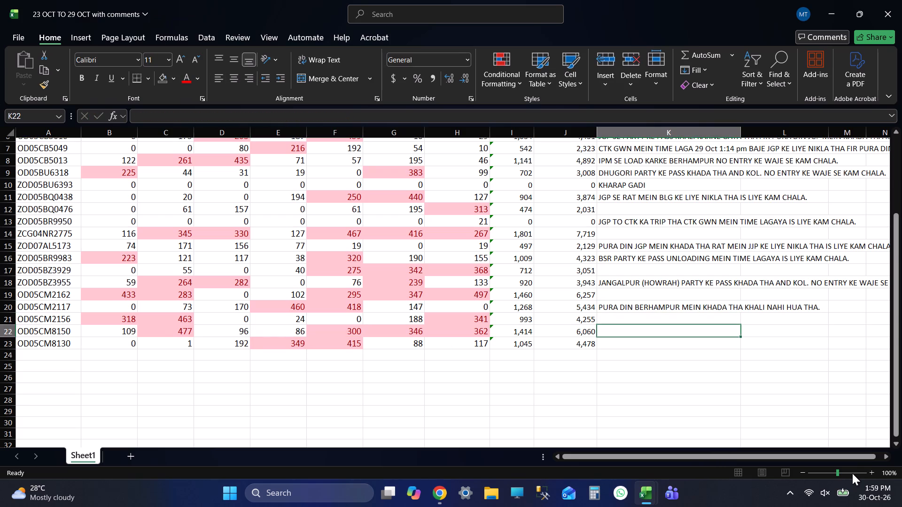
{"action": "key", "text": "ctrl+s"}
{"action": "left_click", "coordinate": [634, 342]}
{"action": "key", "text": "shift+Tab"}
{"action": "key", "text": "shift+Tab"}
{"action": "key", "text": "shift+Tab"}
{"action": "key", "text": "shift+Tab"}
{"action": "key", "text": "shift+Tab"}
{"action": "key", "text": "shift+Tab"}
{"action": "key", "text": "shift+Tab"}
{"action": "key", "text": "shift+Tab"}
{"action": "key", "text": "shift+Tab"}
{"action": "key", "text": "shift+Tab"}
{"action": "key", "text": "shift+Tab"}
{"action": "key", "text": "shift+Tab"}
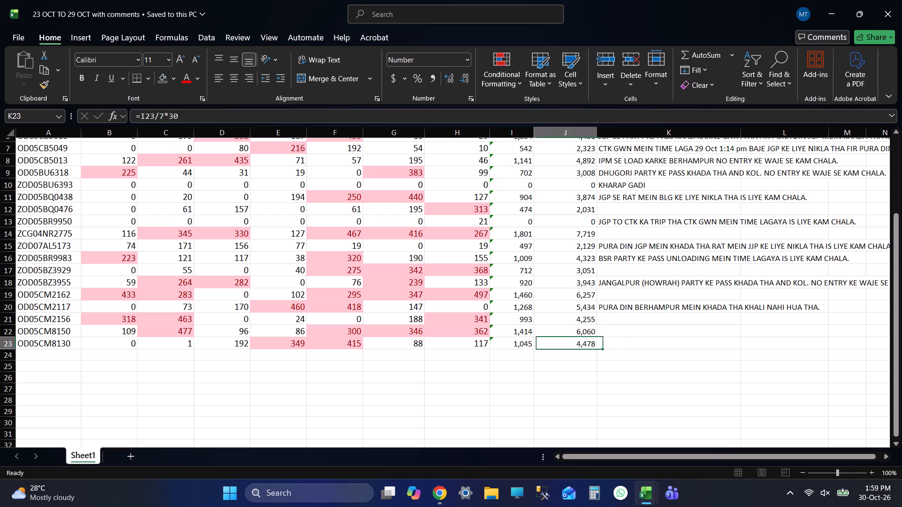
{"action": "key", "text": "ctrl+c"}
{"action": "key", "text": "alt+Tab"}
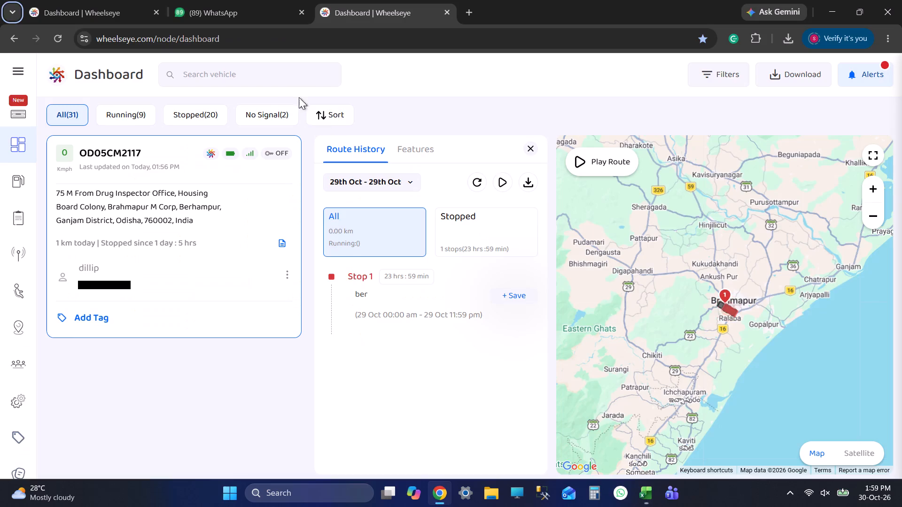
{"action": "left_click", "coordinate": [276, 87]}
{"action": "left_click", "coordinate": [264, 67]}
{"action": "key", "text": "ctrl+v"}
{"action": "key", "text": "Return"}
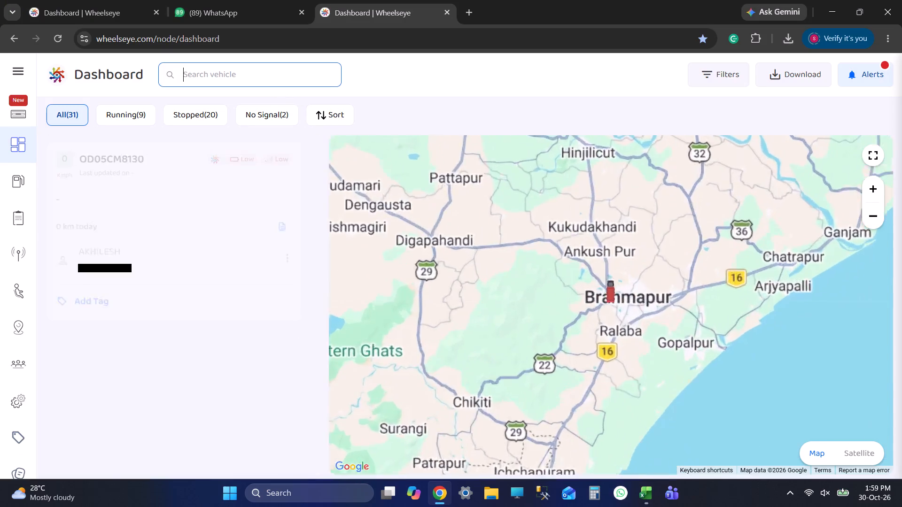
{"action": "left_click", "coordinate": [184, 253]}
{"action": "left_click", "coordinate": [360, 177]}
{"action": "left_click", "coordinate": [382, 297]}
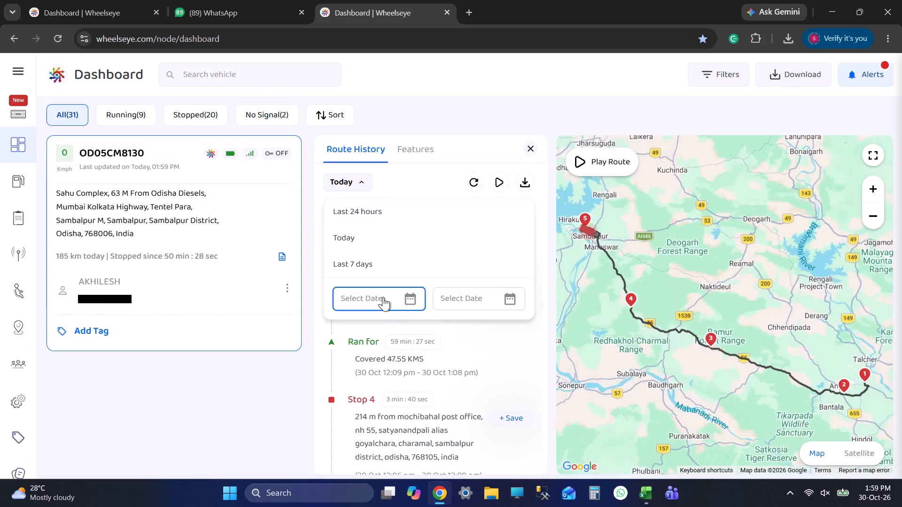
{"action": "left_click", "coordinate": [473, 359]}
{"action": "left_click", "coordinate": [455, 246]}
{"action": "left_click", "coordinate": [448, 223]}
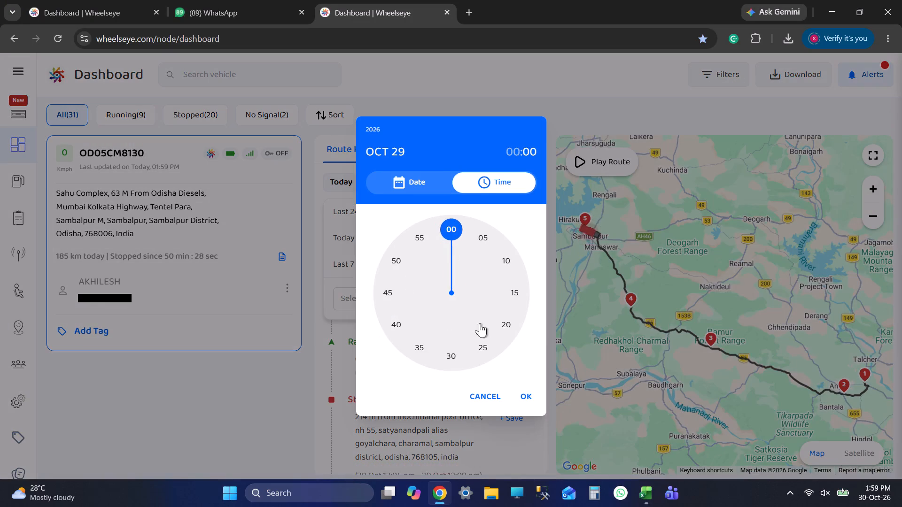
{"action": "left_click", "coordinate": [520, 392]}
{"action": "left_click", "coordinate": [443, 300]}
{"action": "left_click", "coordinate": [472, 361]}
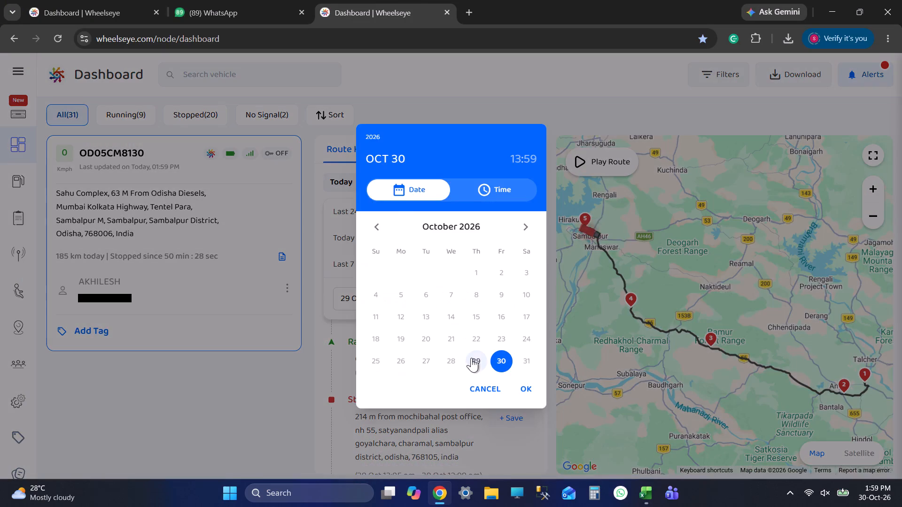
{"action": "left_click", "coordinate": [423, 254]}
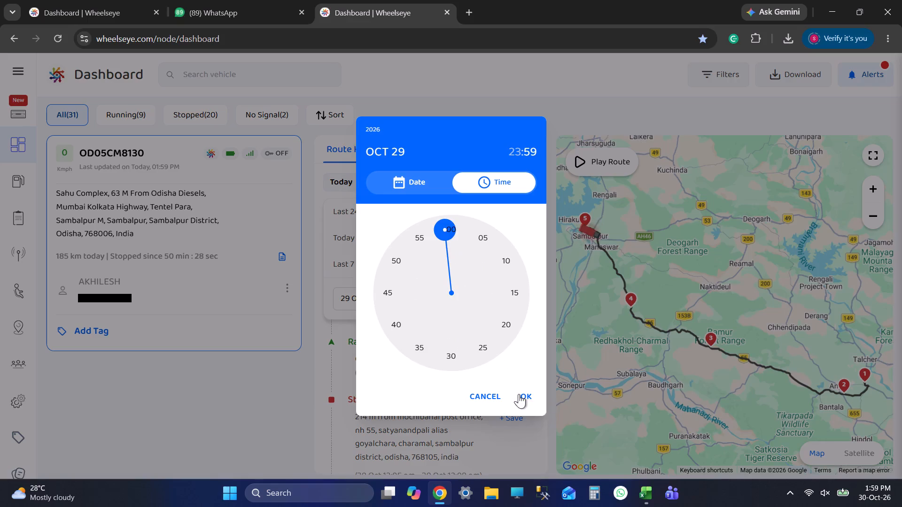
{"action": "left_click", "coordinate": [519, 394]}
{"action": "scroll", "coordinate": [442, 326], "scroll_direction": "down", "scroll_amount": 8}
{"action": "scroll", "coordinate": [469, 392], "scroll_direction": "up", "scroll_amount": 1}
{"action": "scroll", "coordinate": [469, 393], "scroll_direction": "down", "scroll_amount": 11}
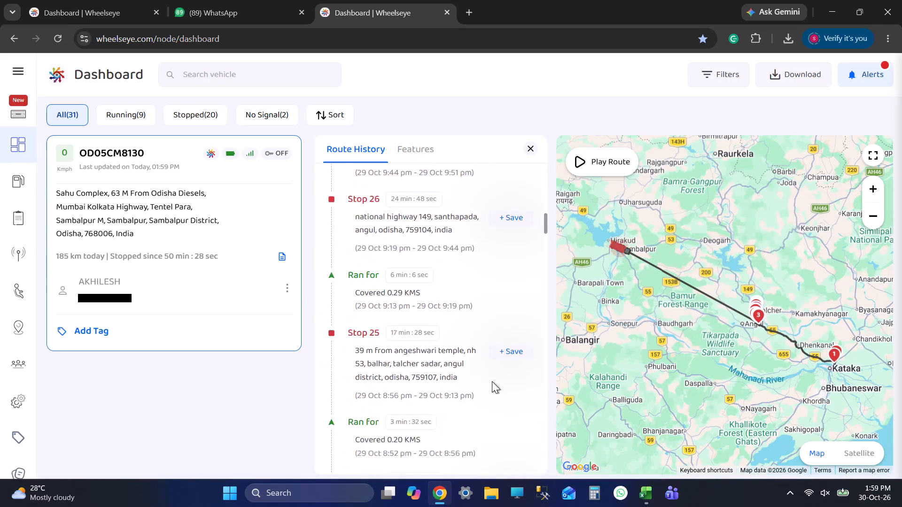
{"action": "left_click_drag", "start_coordinate": [543, 241], "coordinate": [529, 430]}
{"action": "key", "text": "alt+Tab"}
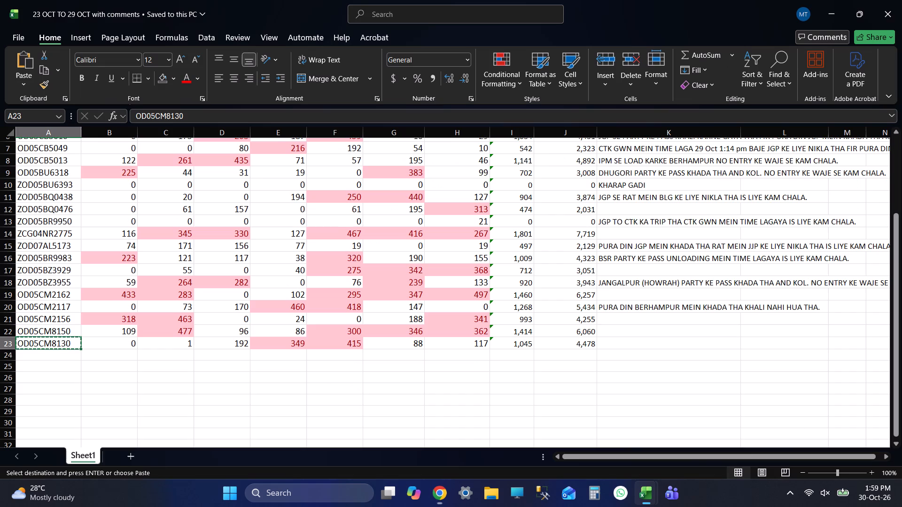
{"action": "key", "text": "alt+Tab"}
{"action": "left_click", "coordinate": [476, 354]}
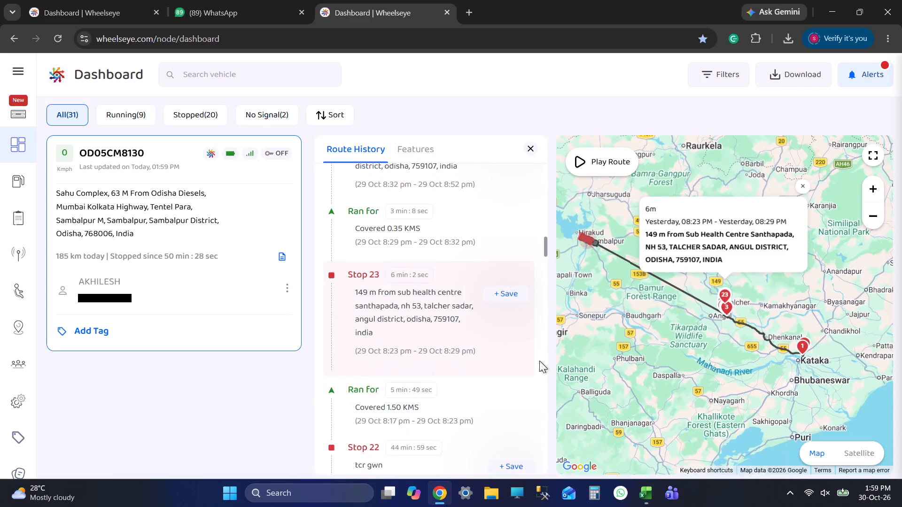
{"action": "scroll", "coordinate": [538, 361], "scroll_direction": "down", "scroll_amount": 3}
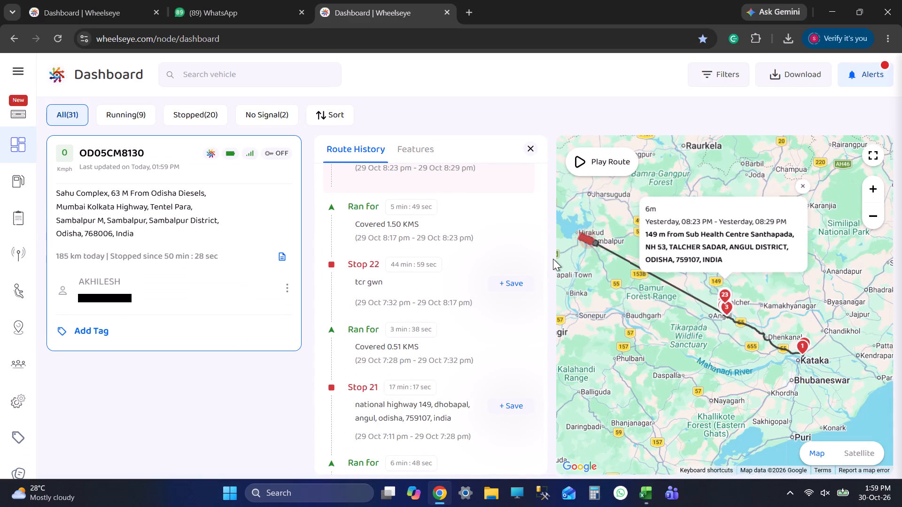
{"action": "scroll", "coordinate": [519, 317], "scroll_direction": "down", "scroll_amount": 3}
{"action": "left_click", "coordinate": [428, 232]}
{"action": "scroll", "coordinate": [461, 332], "scroll_direction": "down", "scroll_amount": 4}
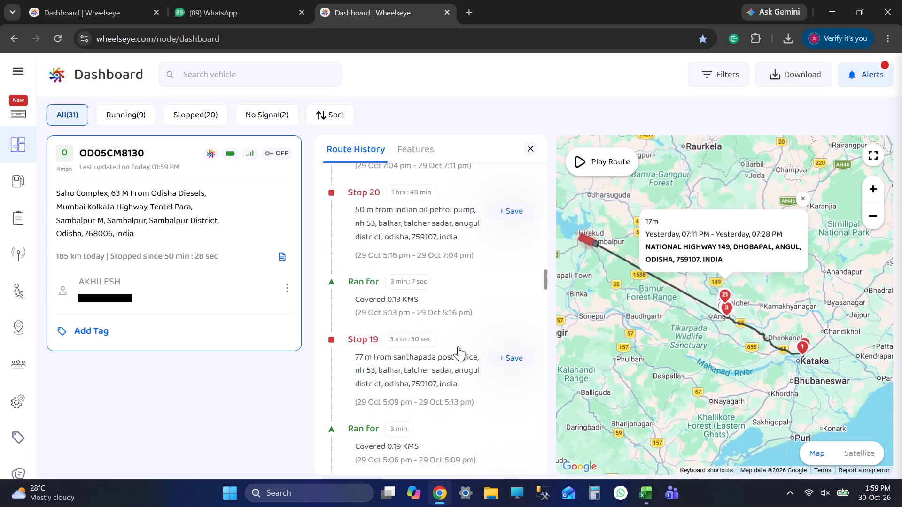
{"action": "left_click", "coordinate": [458, 368]}
{"action": "key", "text": "alt+Tab"}
{"action": "key", "text": "Tab"}
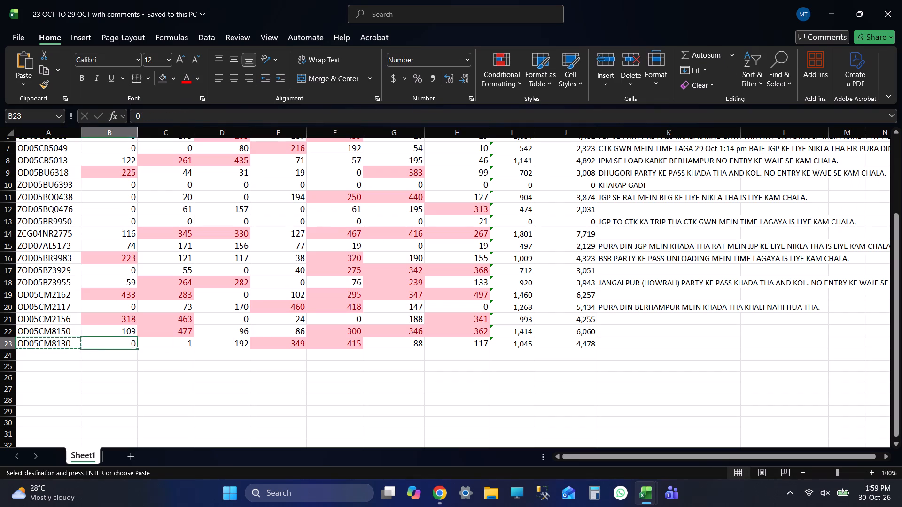
{"action": "key", "text": "Tab"}
{"action": "key", "text": "Tab"}
{"action": "key", "text": "Tab"}
{"action": "key", "text": "Tab"}
{"action": "key", "text": "Tab"}
{"action": "key", "text": "Tab"}
{"action": "key", "text": "Tab"}
{"action": "key", "text": "Tab"}
{"action": "key", "text": "Tab"}
{"action": "key", "text": "Tab"}
{"action": "key", "text": "shift+Tab"}
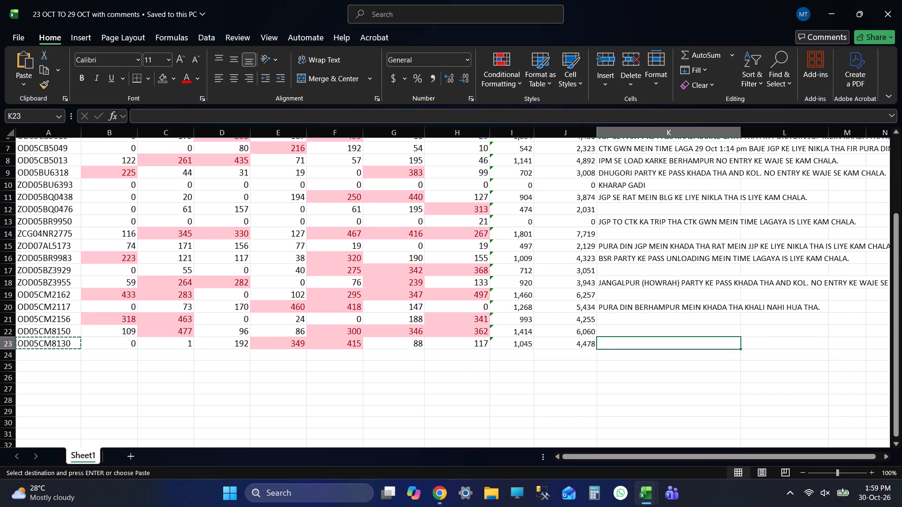
{"action": "type", "text": "TCR"}
{"action": "key", "text": "space"}
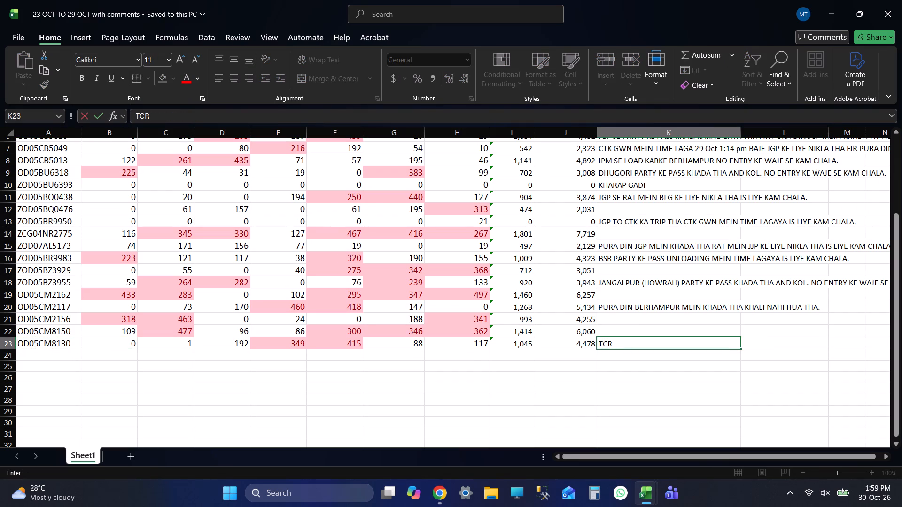
{"action": "type", "text": "JAM KE WAJE SE KAM CHALA"}
{"action": "key", "text": "Return"}
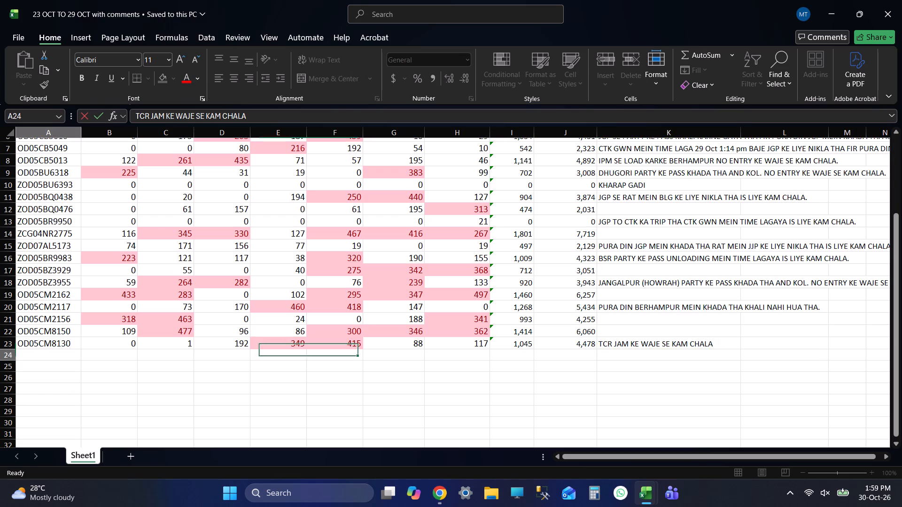
{"action": "key", "text": "ctrl+s"}
{"action": "key", "text": "ctrl+s"}
{"action": "left_click", "coordinate": [742, 338]}
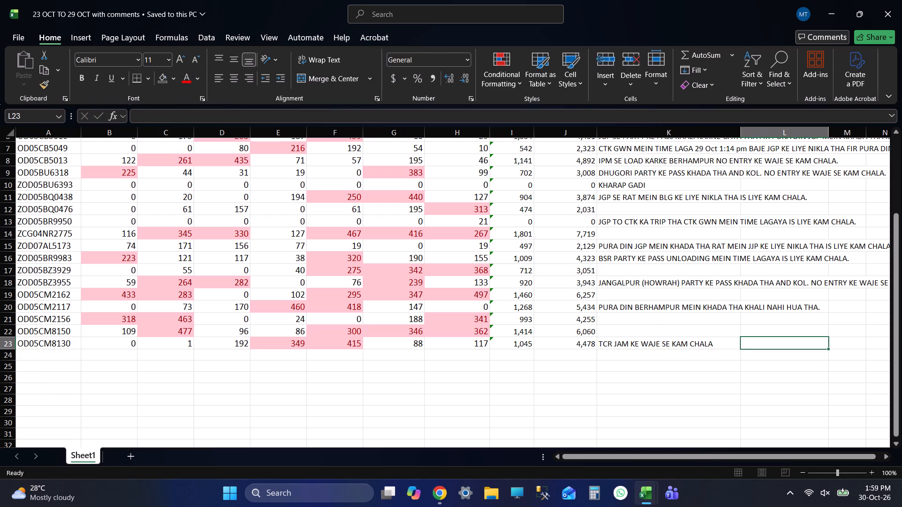
{"action": "key", "text": "ctrl+s"}
{"action": "key", "text": "ctrl+s"}
{"action": "key", "text": "ctrl+s"}
Look over the Distance Report's 29 October comments from the first vehicle row down, keeping the workbook saved.
{"action": "scroll", "coordinate": [754, 347], "scroll_direction": "up", "scroll_amount": 2}
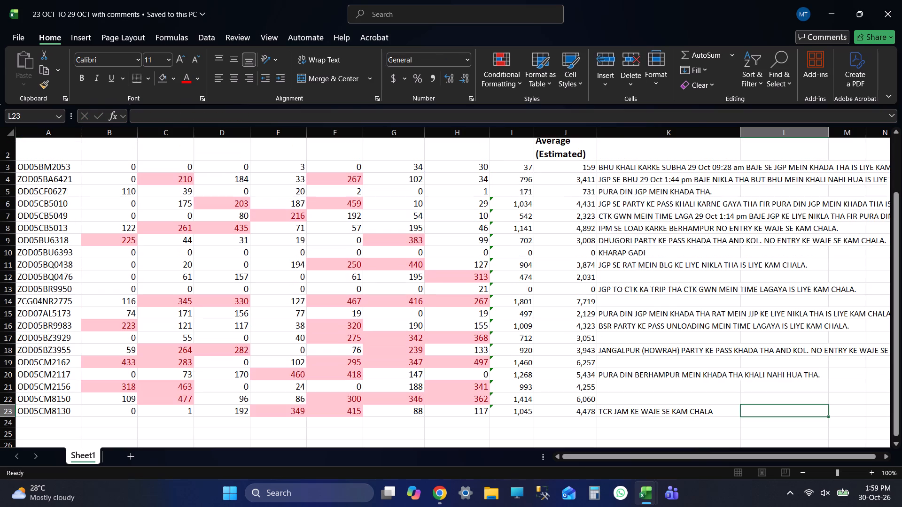
{"action": "scroll", "coordinate": [756, 315], "scroll_direction": "up", "scroll_amount": 2}
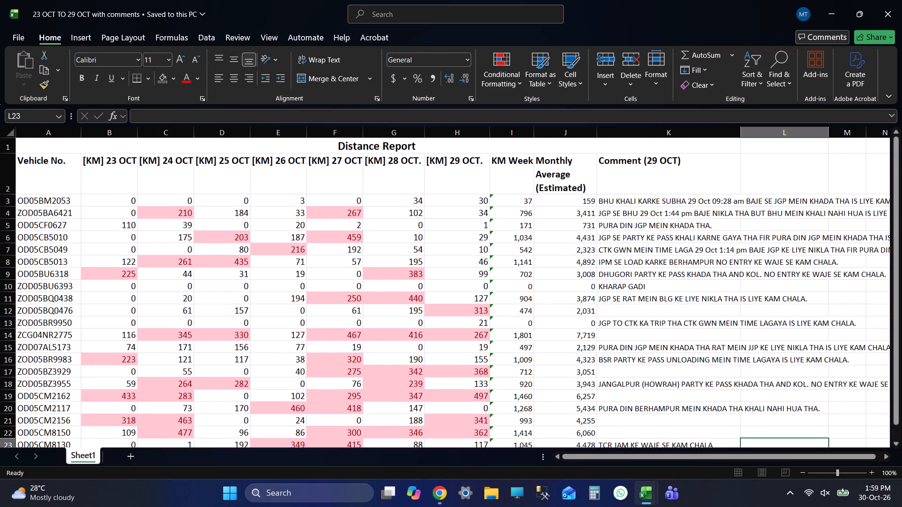
{"action": "left_click", "coordinate": [668, 285]}
{"action": "key", "text": "ctrl+s"}
{"action": "key", "text": "ctrl+s"}
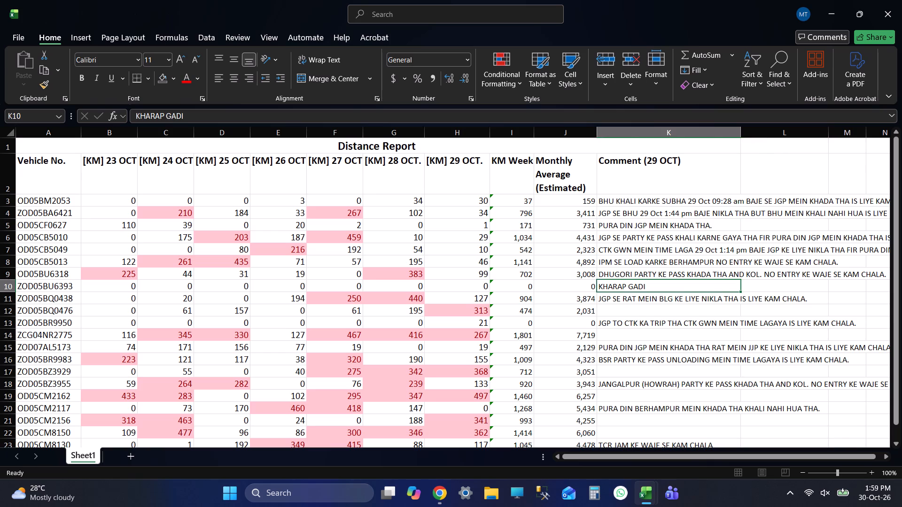
{"action": "scroll", "coordinate": [676, 296], "scroll_direction": "down", "scroll_amount": 2}
{"action": "scroll", "coordinate": [737, 277], "scroll_direction": "up", "scroll_amount": 7}
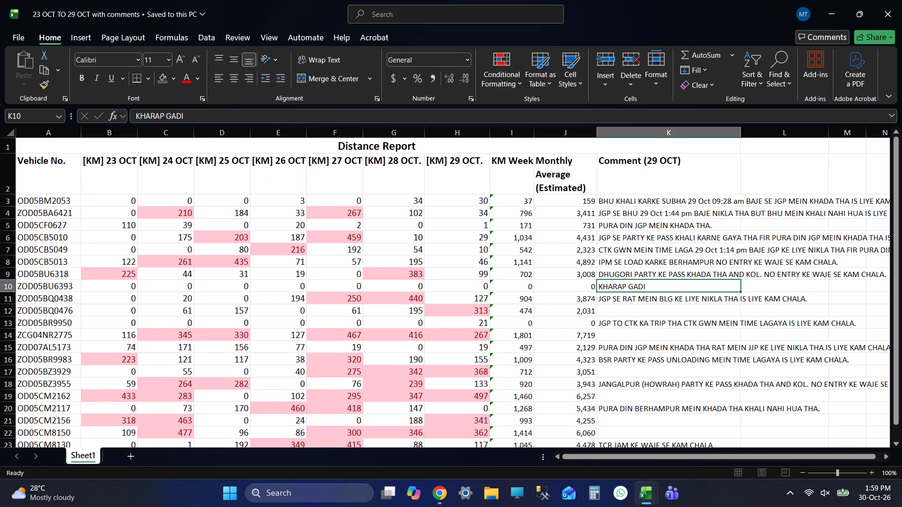
{"action": "key", "text": "ctrl+s"}
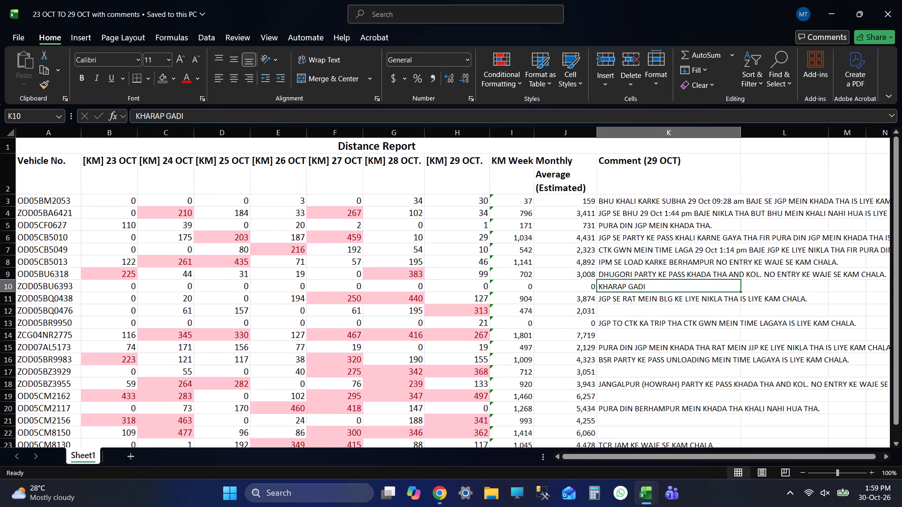
{"action": "left_click", "coordinate": [524, 204]}
{"action": "key", "text": "F2"}
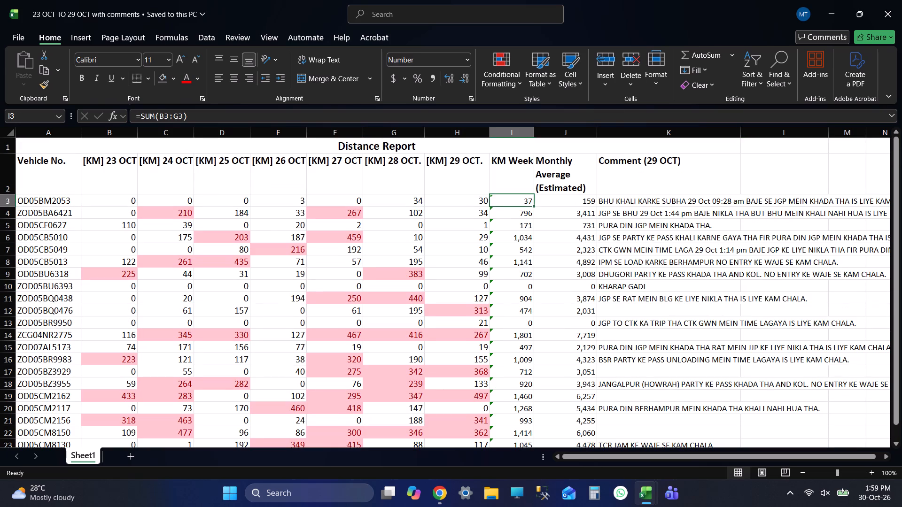
{"action": "key", "text": "Left"}
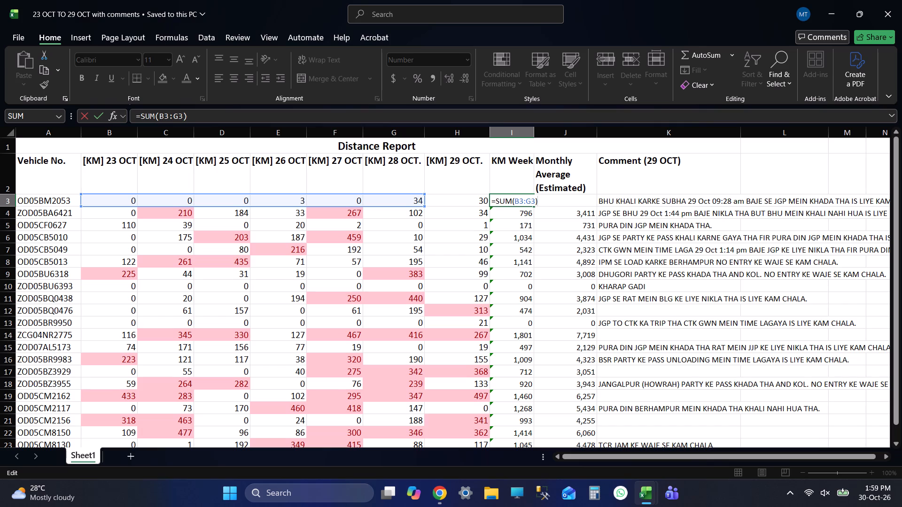
{"action": "key", "text": "BackSpace"}
{"action": "key", "text": "BackSpace"}
{"action": "key", "text": "BackSpace"}
{"action": "key", "text": "BackSpace"}
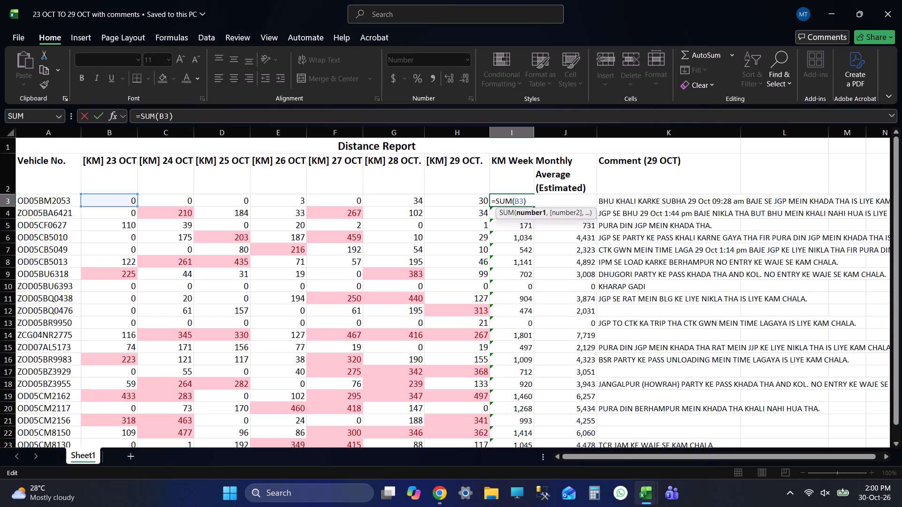
{"action": "key", "text": "BackSpace"}
{"action": "key", "text": "BackSpace"}
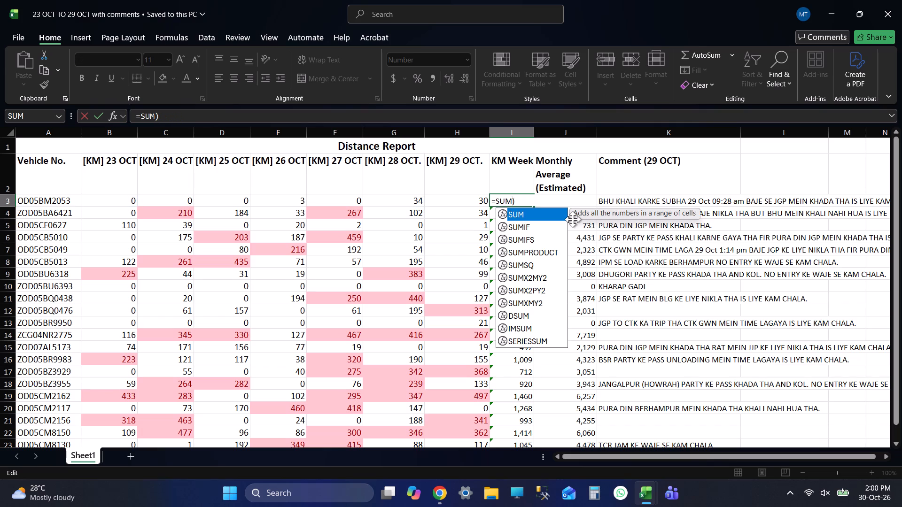
{"action": "key", "text": "shift+parenleft"}
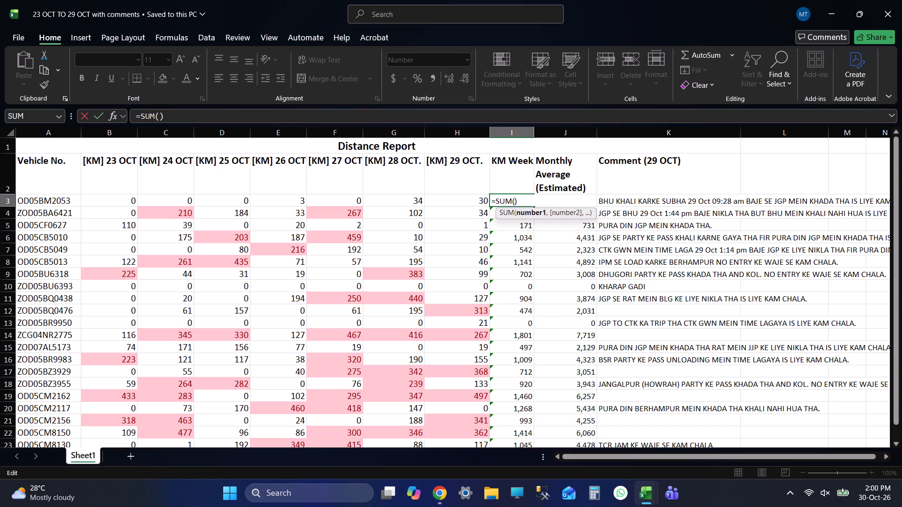
{"action": "left_click_drag", "start_coordinate": [114, 197], "coordinate": [463, 193]}
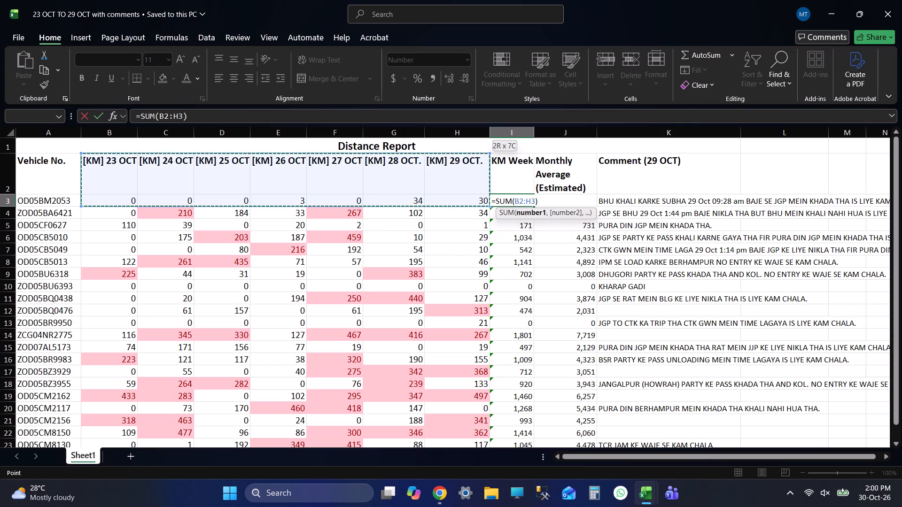
{"action": "left_click_drag", "start_coordinate": [463, 193], "coordinate": [463, 204]}
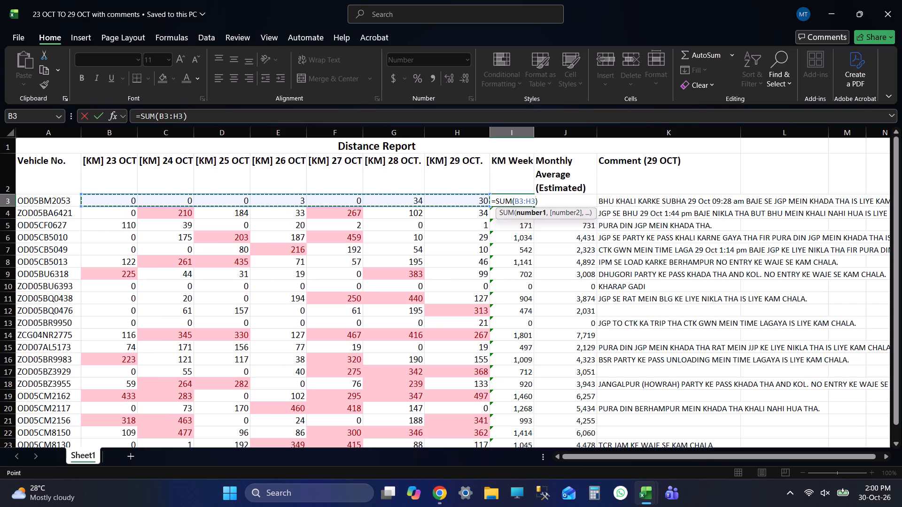
{"action": "key", "text": "Return"}
{"action": "left_click", "coordinate": [524, 200]}
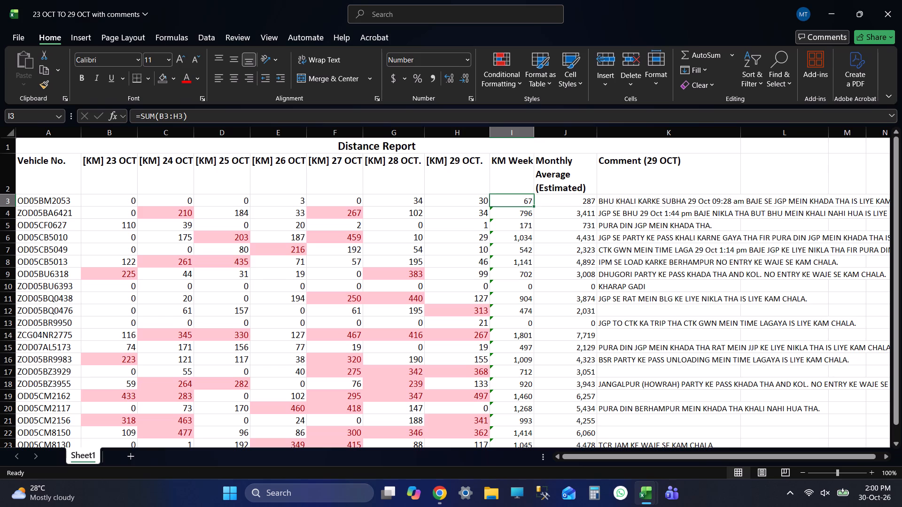
{"action": "double_click", "coordinate": [532, 207]}
{"action": "left_click", "coordinate": [498, 240]}
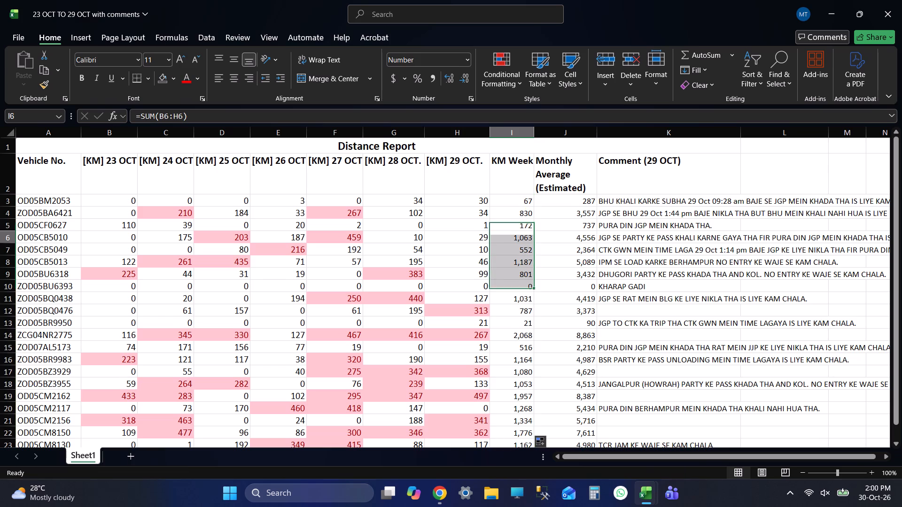
{"action": "scroll", "coordinate": [537, 381], "scroll_direction": "down", "scroll_amount": 5}
{"action": "left_click", "coordinate": [513, 255]}
{"action": "key", "text": "F2"}
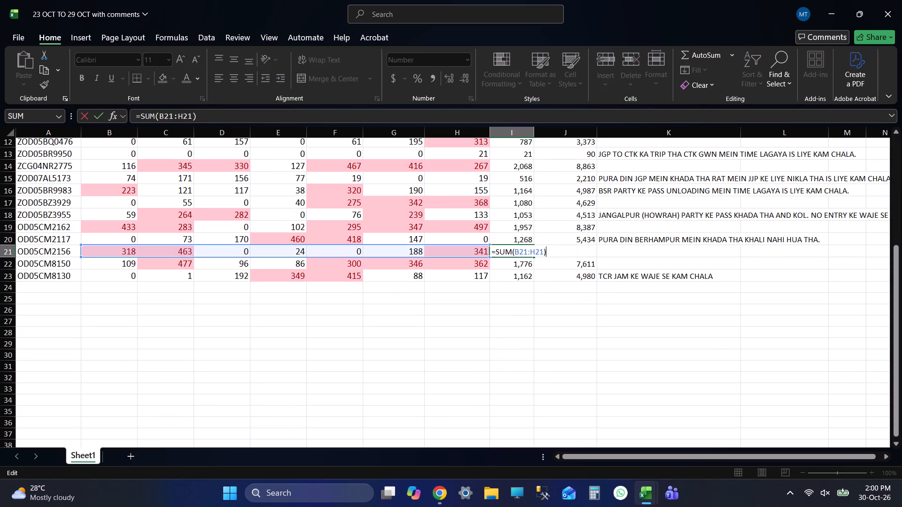
{"action": "scroll", "coordinate": [530, 323], "scroll_direction": "up", "scroll_amount": 2}
{"action": "left_click", "coordinate": [522, 264]}
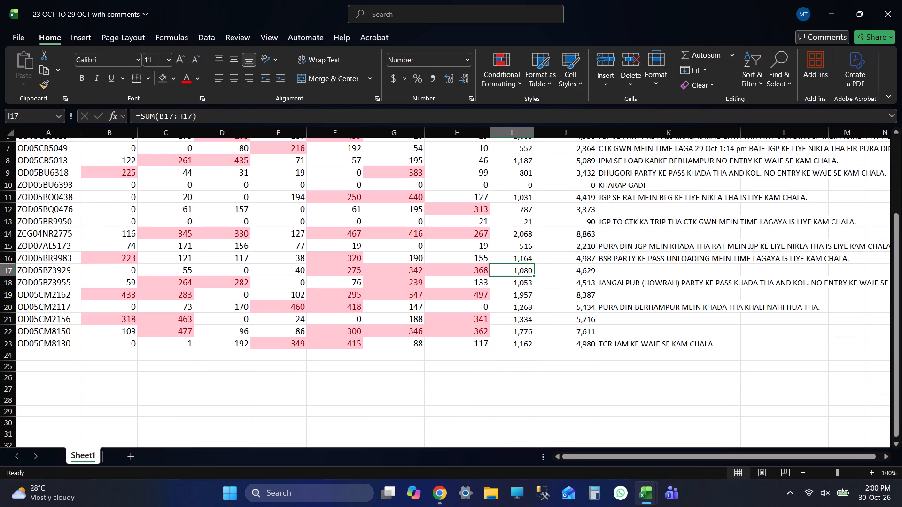
{"action": "key", "text": "F2"}
{"action": "scroll", "coordinate": [532, 320], "scroll_direction": "up", "scroll_amount": 1}
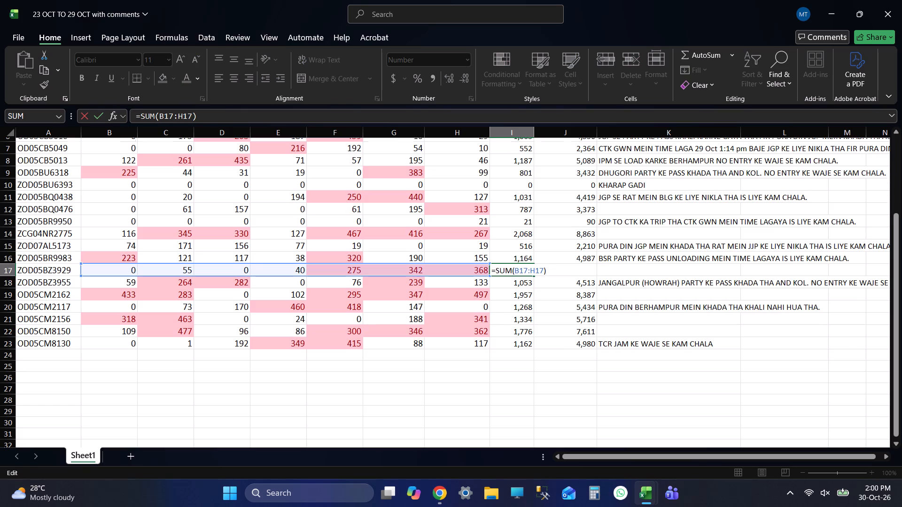
{"action": "scroll", "coordinate": [532, 320], "scroll_direction": "up", "scroll_amount": 2}
{"action": "left_click", "coordinate": [521, 278]}
{"action": "key", "text": "F2"}
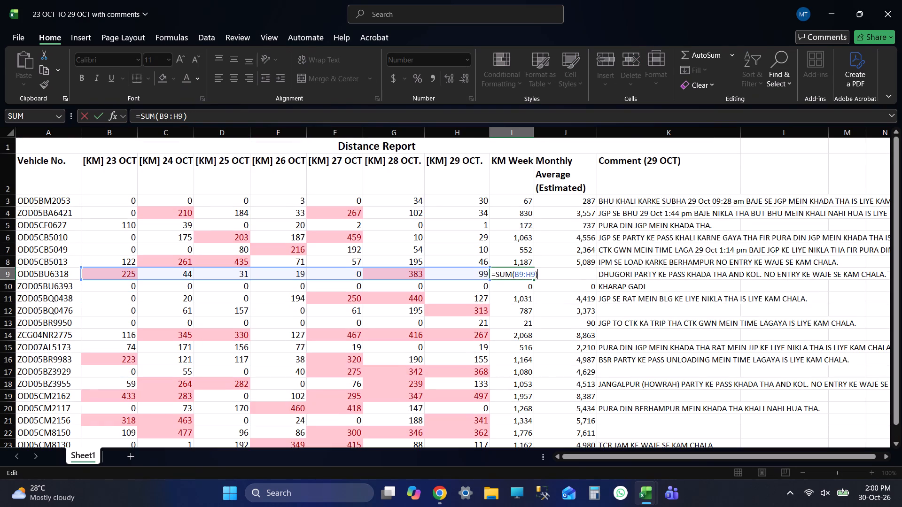
{"action": "left_click", "coordinate": [514, 246]}
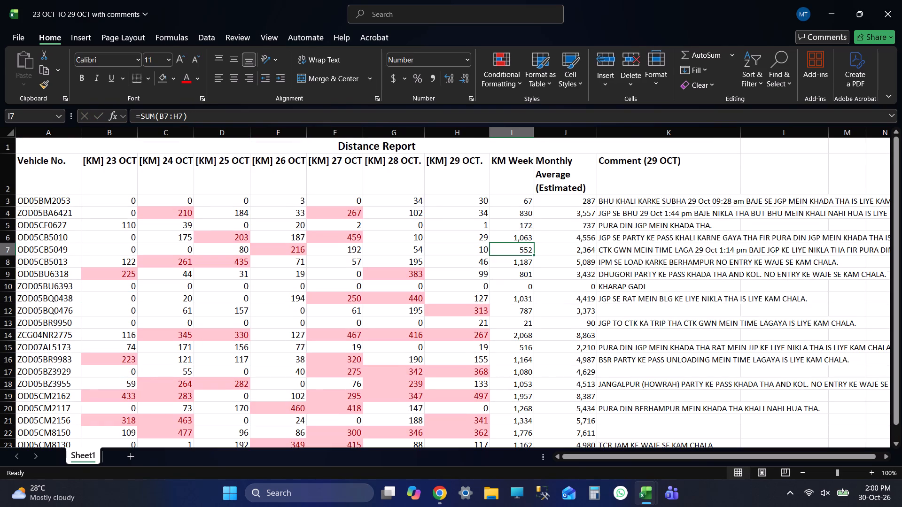
{"action": "key", "text": "F2"}
{"action": "scroll", "coordinate": [543, 273], "scroll_direction": "up", "scroll_amount": 3}
{"action": "left_click", "coordinate": [518, 202]}
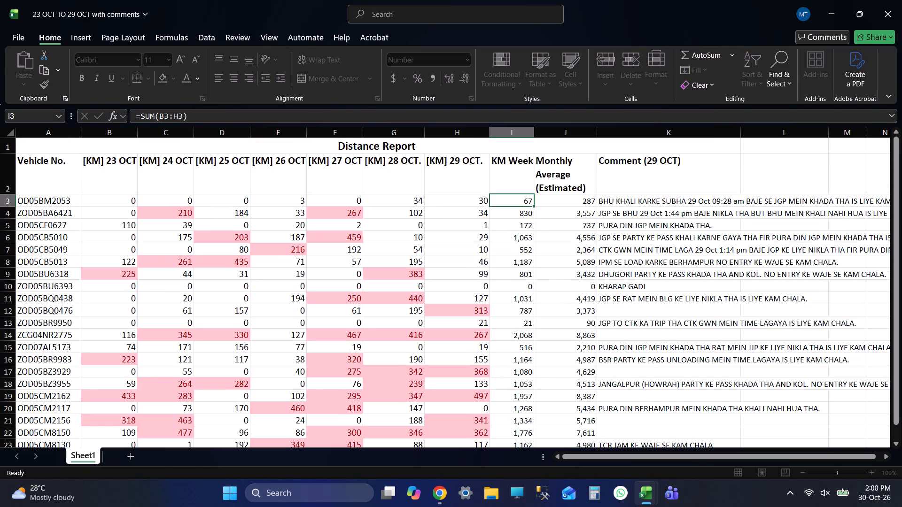
{"action": "key", "text": "F2"}
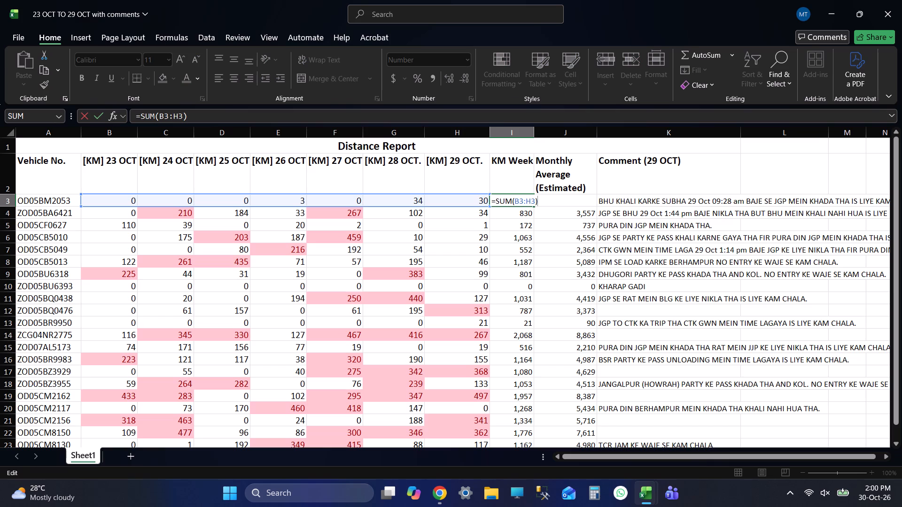
{"action": "left_click", "coordinate": [566, 266]}
{"action": "left_click", "coordinate": [564, 199]}
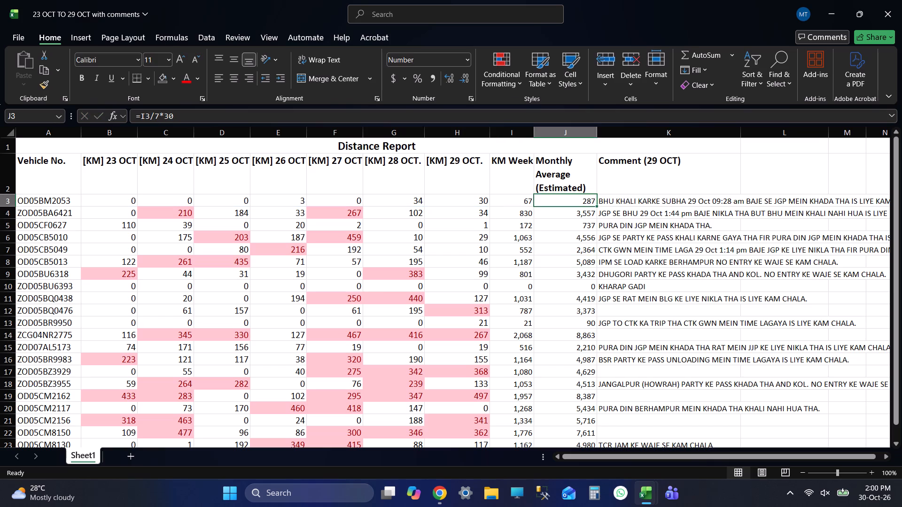
Save the workbook with the updated KM Week formulas.
{"action": "key", "text": "ctrl+s"}
{"action": "key", "text": "ctrl+s"}
{"action": "key", "text": "ctrl+s"}
{"action": "key", "text": "ctrl+s"}
{"action": "key", "text": "ctrl+s"}
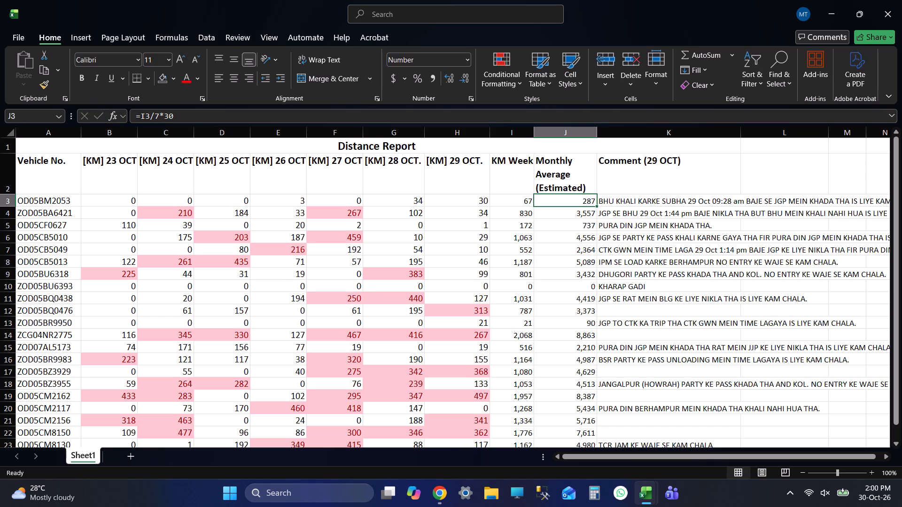
Check the summed ranges in the KM Week formulas of OD05CB5010 and OD05CB5049.
{"action": "left_click", "coordinate": [533, 242]}
{"action": "key", "text": "F2"}
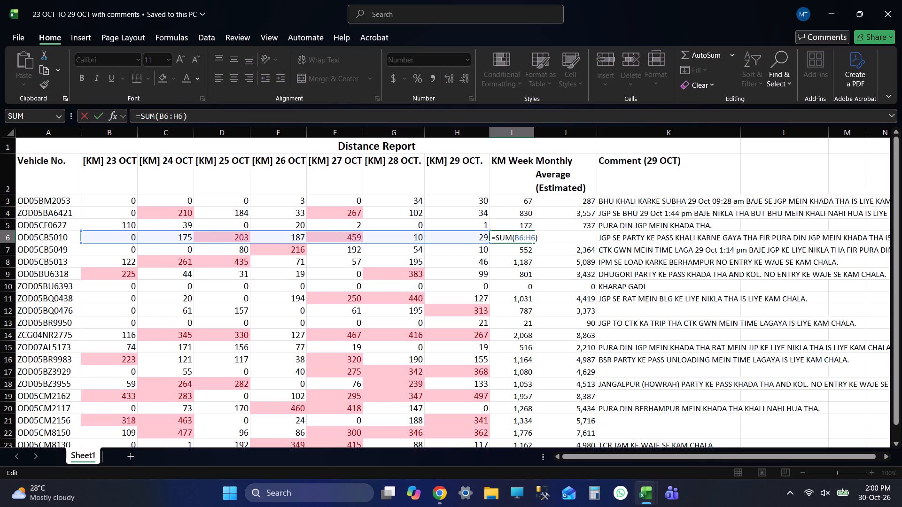
{"action": "key", "text": "Return"}
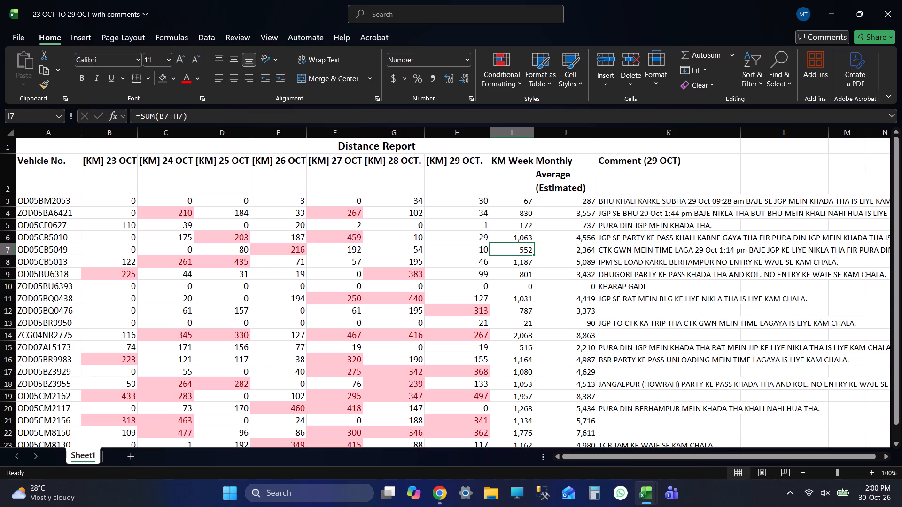
{"action": "key", "text": "ctrl+s"}
{"action": "key", "text": "F2"}
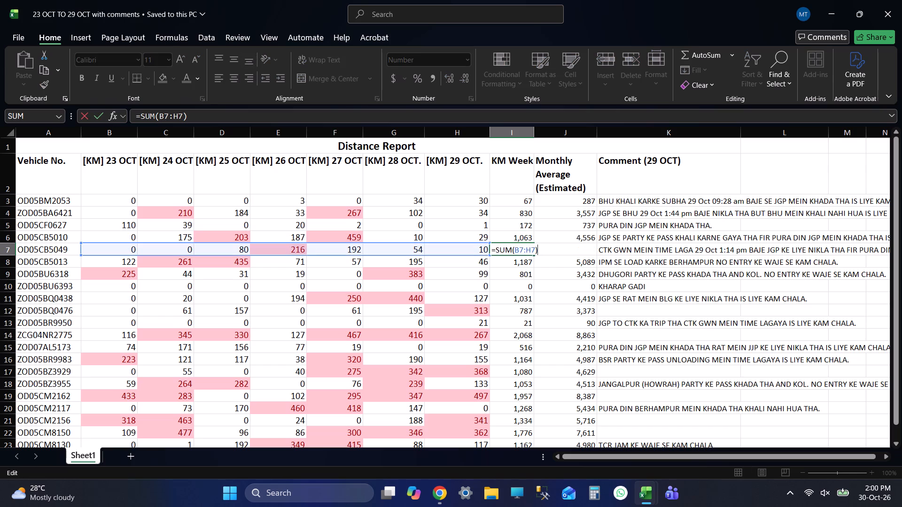
{"action": "key", "text": "Return"}
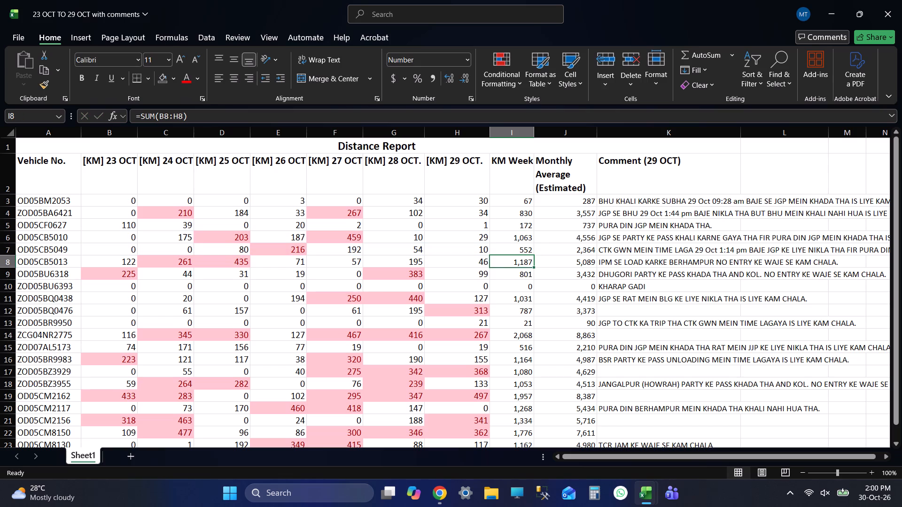
Save the Distance Report workbook and close it.
{"action": "key", "text": "ctrl+s"}
{"action": "key", "text": "ctrl+s"}
{"action": "left_click", "coordinate": [901, 0]}
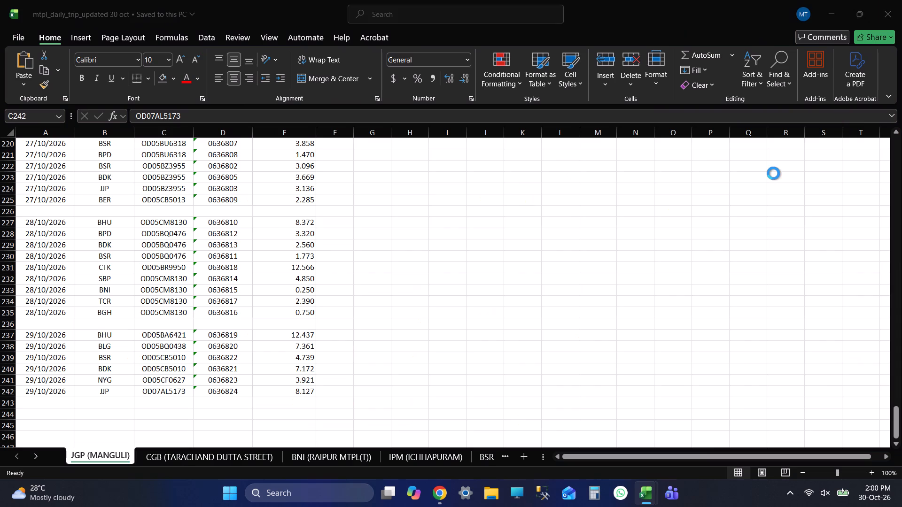
Reopen the workbook "23 OCT TO 29 OCT with comments" from the desktop folder TRUCK BY PRADIP, DAILY DISTACE REPORT, 23 OCT TO 29 OCT.
{"action": "key", "text": "alt+Tab"}
{"action": "key", "text": "alt+Tab"}
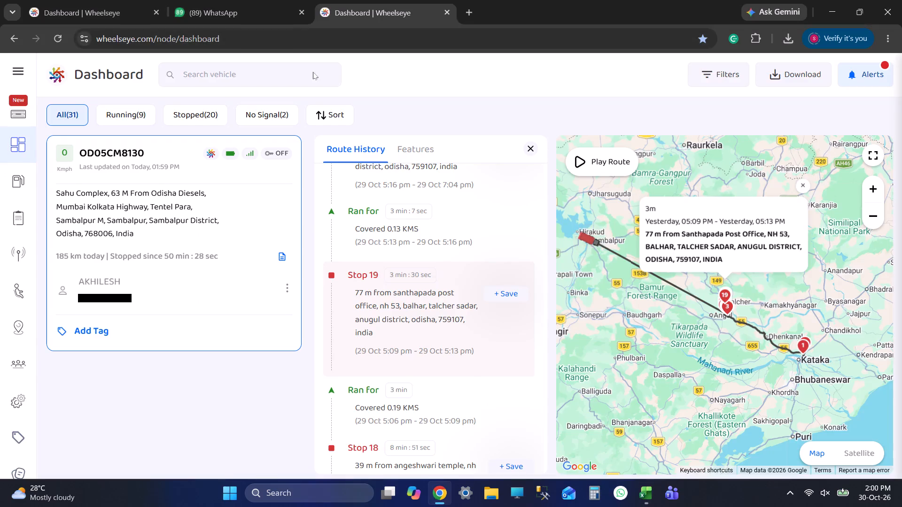
{"action": "left_click", "coordinate": [816, 15]}
{"action": "triple_click", "coordinate": [827, 18]}
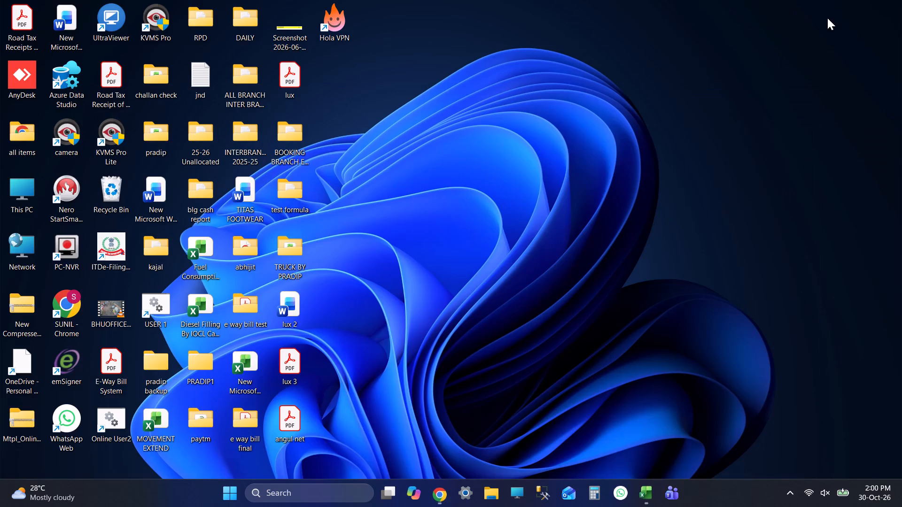
{"action": "double_click", "coordinate": [288, 241]}
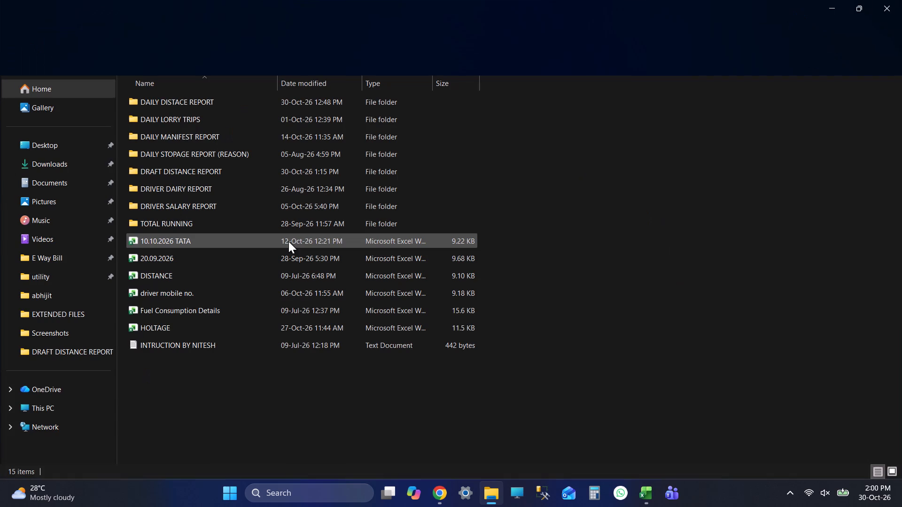
{"action": "double_click", "coordinate": [221, 107]}
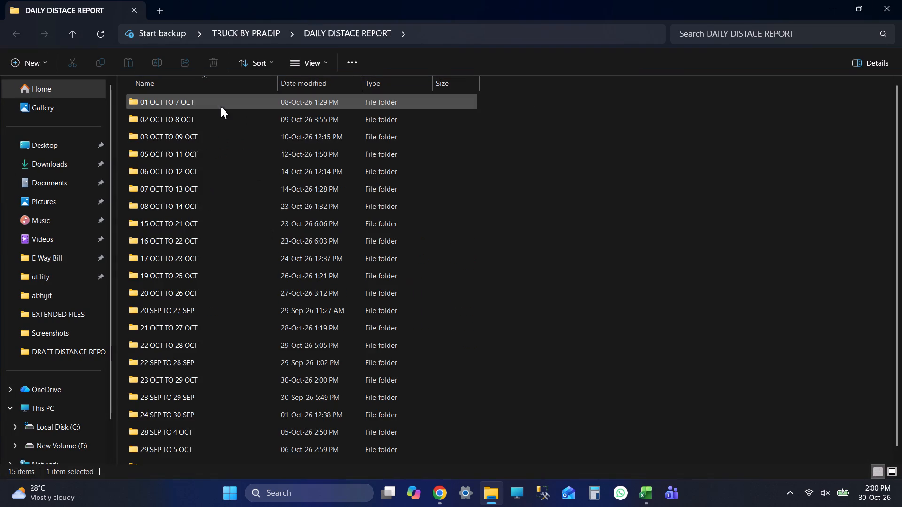
{"action": "scroll", "coordinate": [259, 365], "scroll_direction": "down", "scroll_amount": 8}
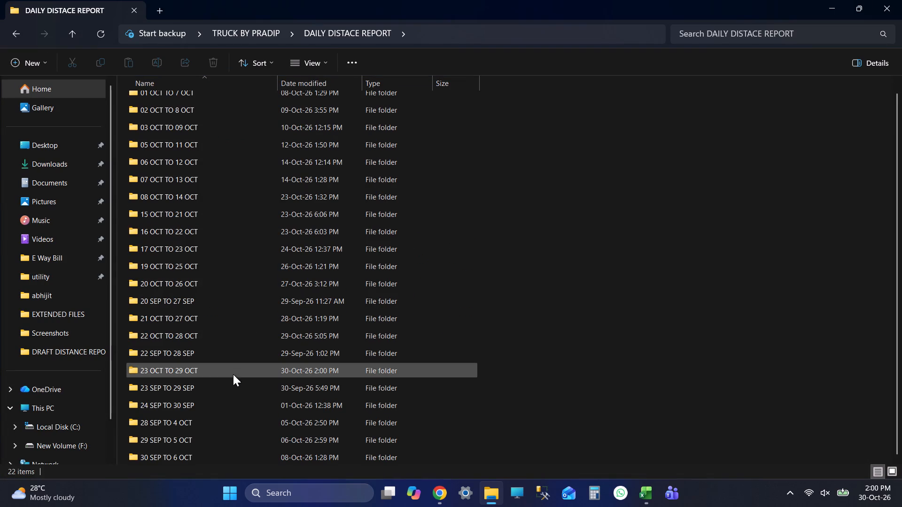
{"action": "double_click", "coordinate": [230, 370]}
{"action": "left_click", "coordinate": [250, 101]}
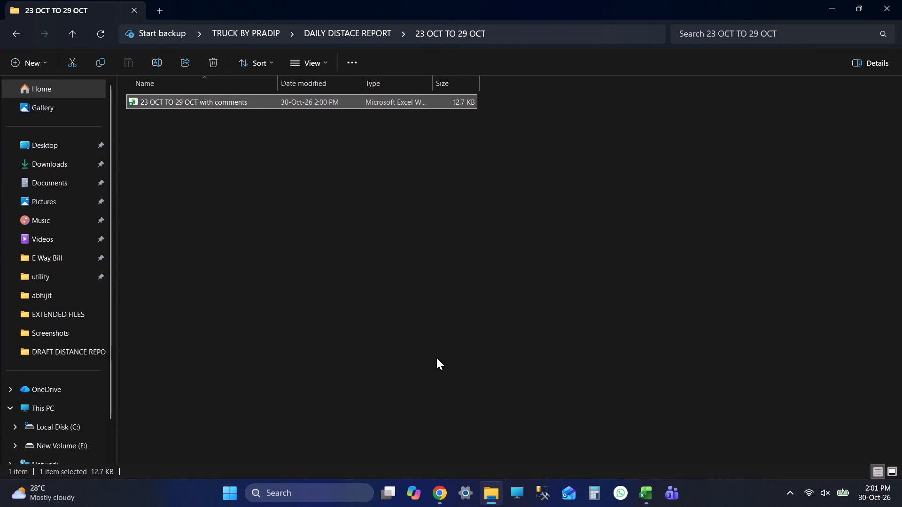
{"action": "double_click", "coordinate": [239, 100]}
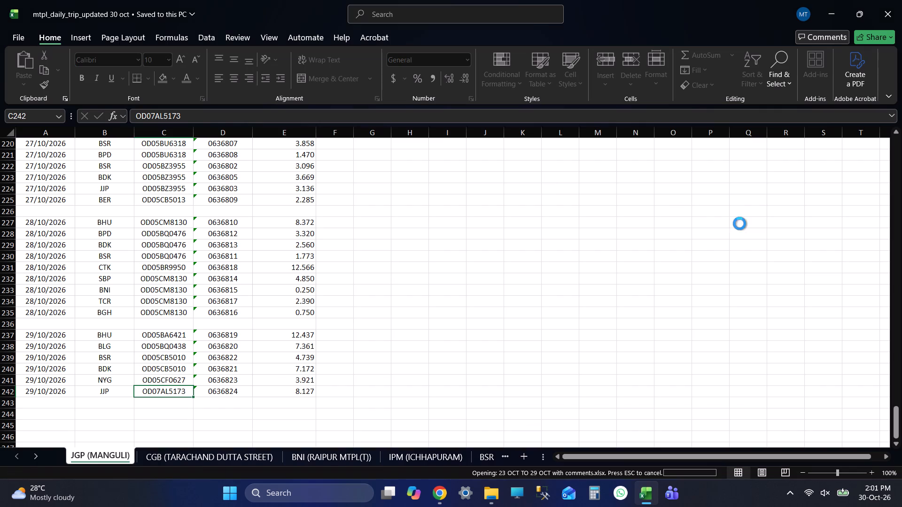
Close the reopened workbook "23 OCT TO 29 OCT with comments" and switch back to its folder in File Explorer.
{"action": "scroll", "coordinate": [589, 265], "scroll_direction": "down", "scroll_amount": 4}
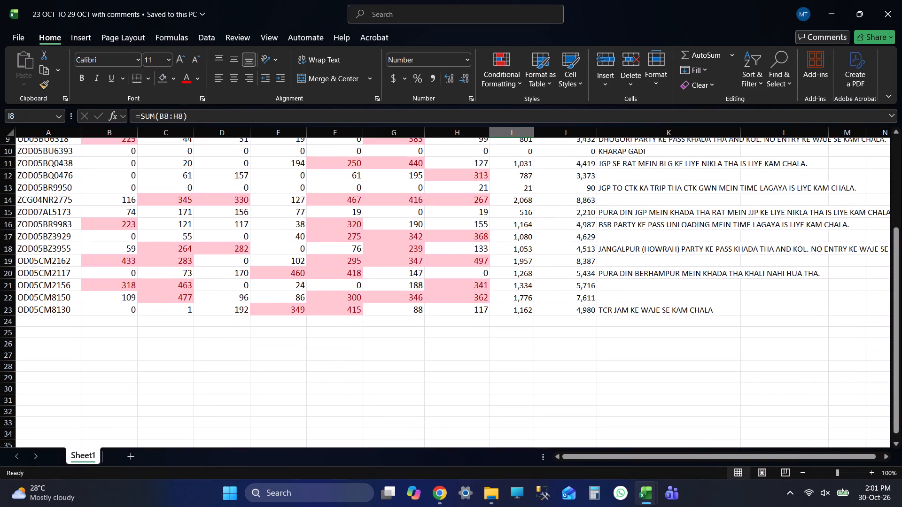
{"action": "left_click", "coordinate": [901, 0]}
{"action": "key", "text": "alt+Tab"}
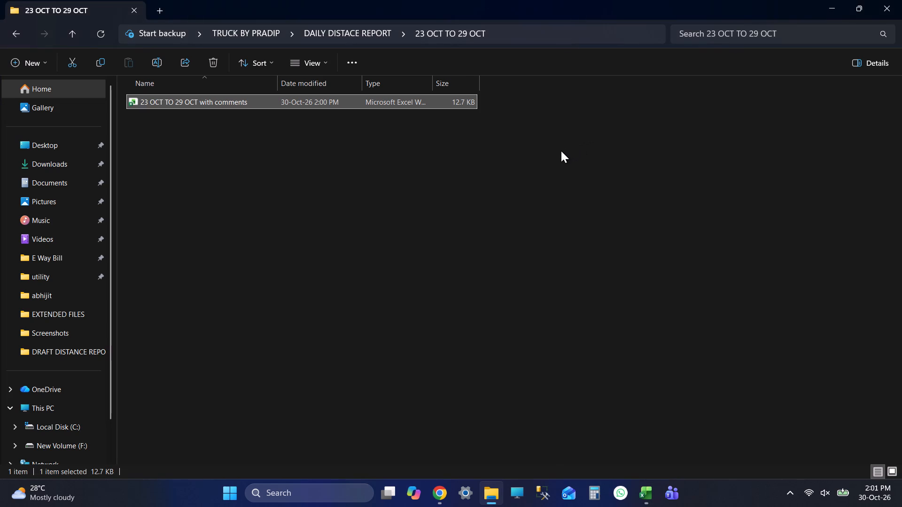
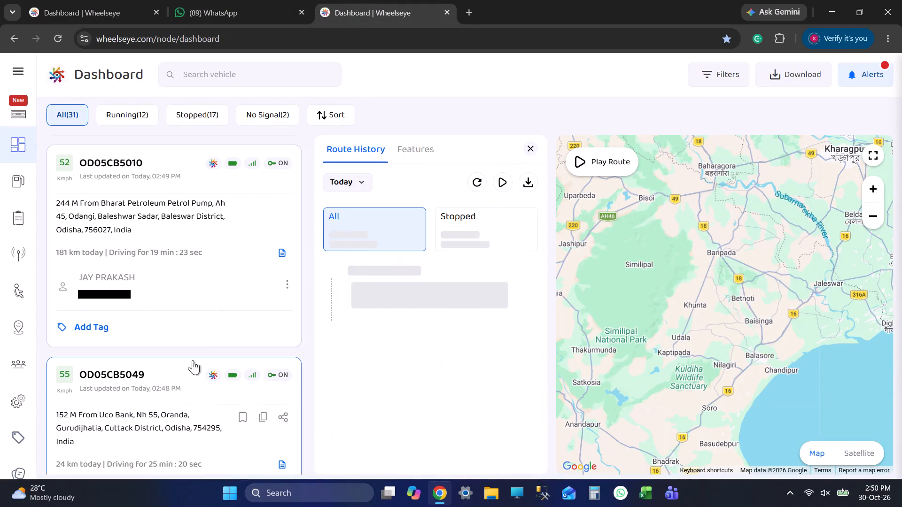
{"action": "left_click_drag", "start_coordinate": [695, 290], "coordinate": [724, 326]}
{"action": "scroll", "coordinate": [622, 269], "scroll_direction": "down", "scroll_amount": 3}
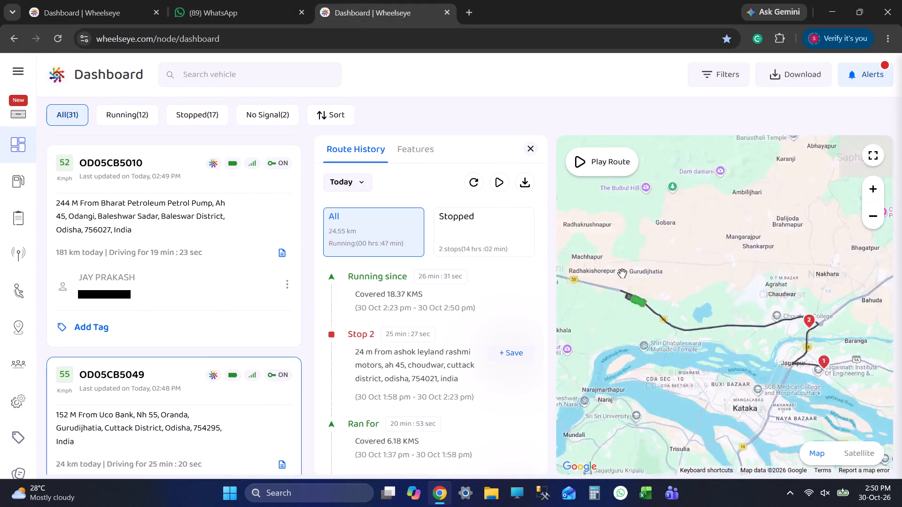
{"action": "left_click_drag", "start_coordinate": [665, 283], "coordinate": [703, 300]}
{"action": "scroll", "coordinate": [685, 287], "scroll_direction": "down", "scroll_amount": 1}
{"action": "scroll", "coordinate": [399, 330], "scroll_direction": "down", "scroll_amount": 1}
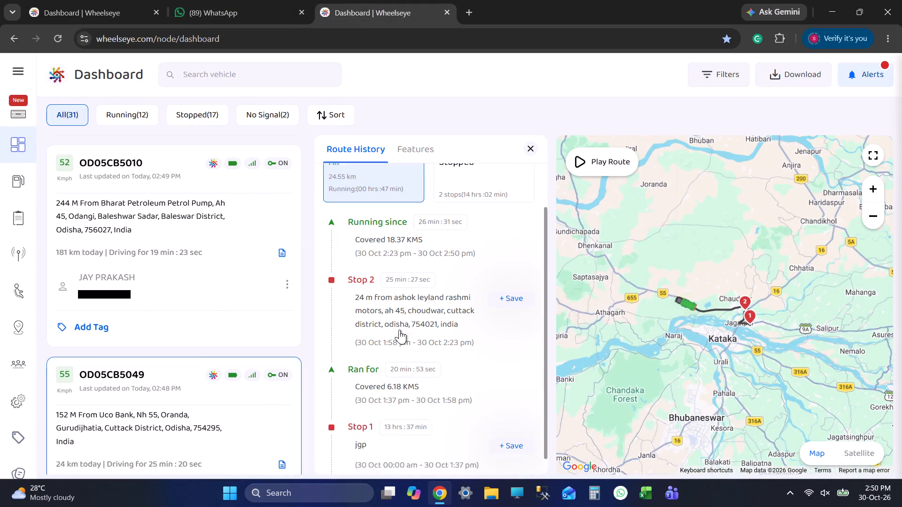
{"action": "scroll", "coordinate": [430, 390], "scroll_direction": "down", "scroll_amount": 3}
{"action": "left_click", "coordinate": [396, 428]}
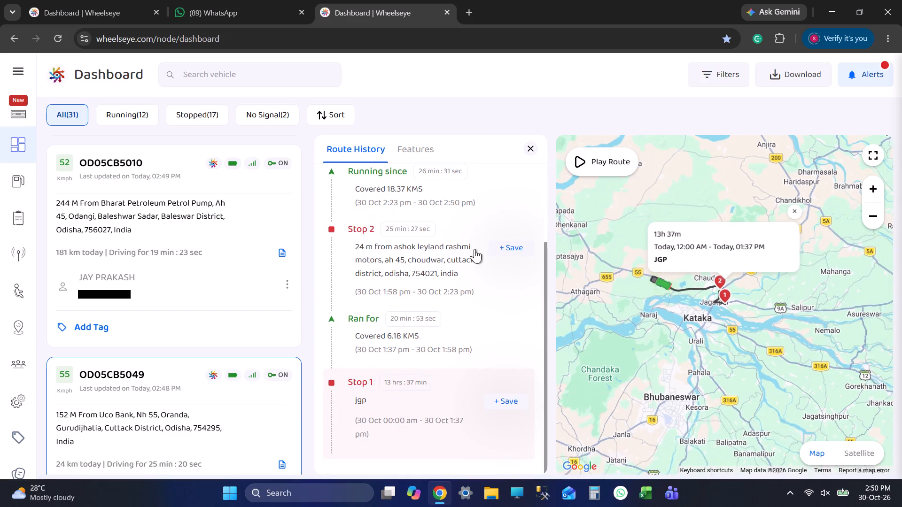
{"action": "left_click", "coordinate": [474, 249]}
{"action": "scroll", "coordinate": [787, 284], "scroll_direction": "up", "scroll_amount": 1}
{"action": "left_click_drag", "start_coordinate": [653, 307], "coordinate": [659, 307]}
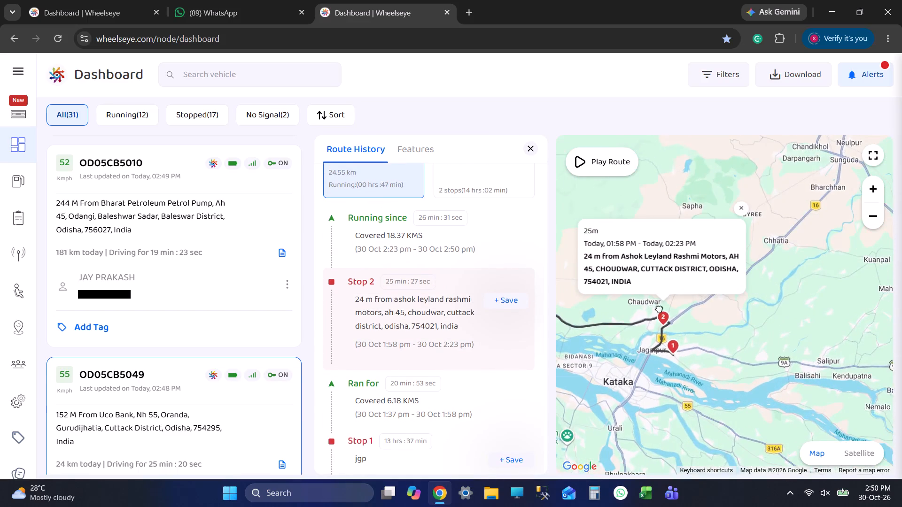
{"action": "left_click_drag", "start_coordinate": [659, 307], "coordinate": [817, 346]}
{"action": "scroll", "coordinate": [480, 283], "scroll_direction": "up", "scroll_amount": 3}
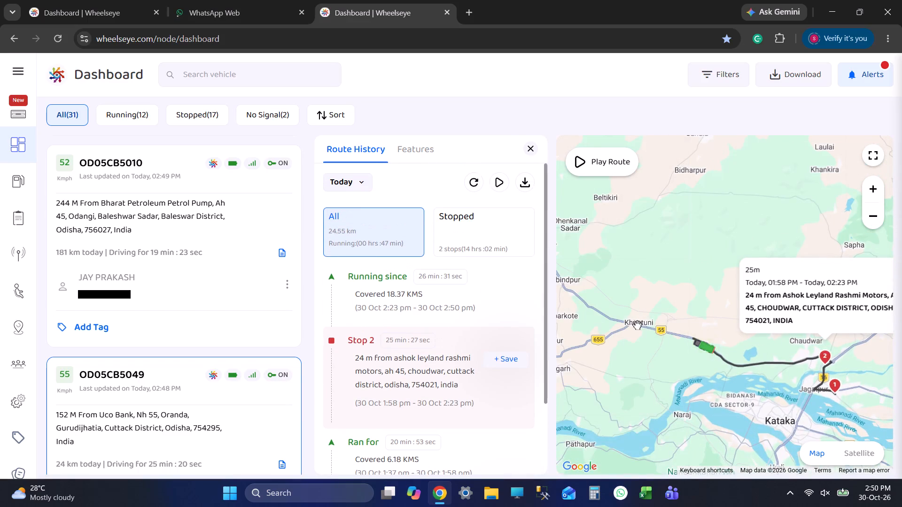
{"action": "scroll", "coordinate": [708, 306], "scroll_direction": "up", "scroll_amount": 2}
{"action": "scroll", "coordinate": [709, 309], "scroll_direction": "down", "scroll_amount": 8}
{"action": "left_click_drag", "start_coordinate": [687, 291], "coordinate": [754, 336]}
{"action": "left_click", "coordinate": [614, 258]}
{"action": "double_click", "coordinate": [653, 275]}
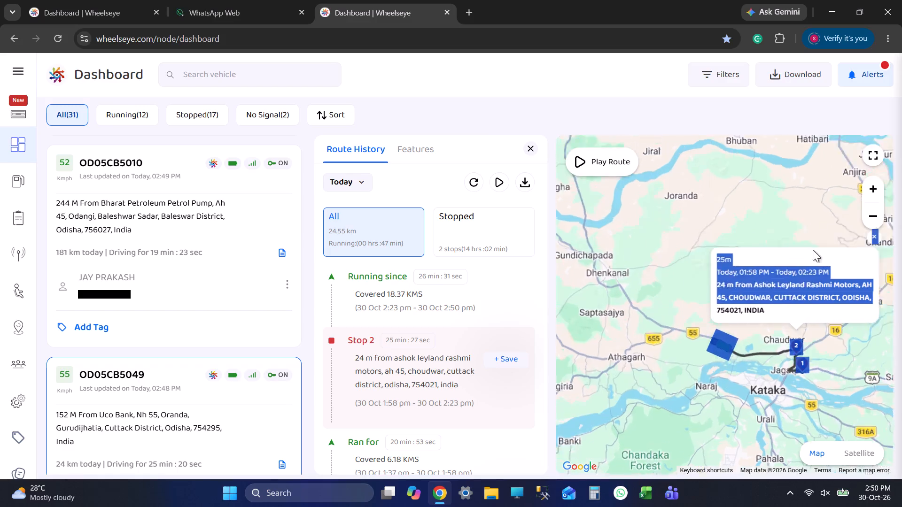
{"action": "left_click_drag", "start_coordinate": [836, 259], "coordinate": [685, 254]}
{"action": "scroll", "coordinate": [668, 244], "scroll_direction": "down", "scroll_amount": 3}
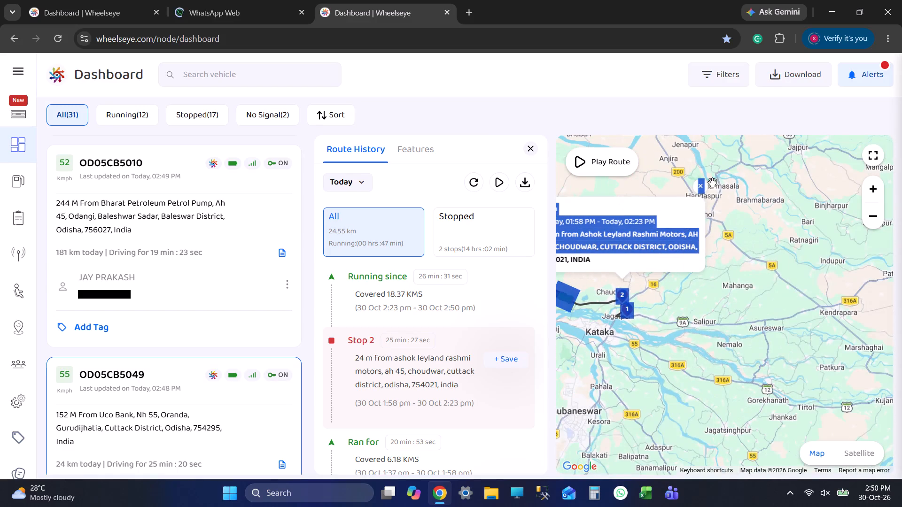
{"action": "left_click", "coordinate": [700, 185]}
{"action": "left_click_drag", "start_coordinate": [616, 224], "coordinate": [765, 277]}
{"action": "double_click", "coordinate": [738, 311]}
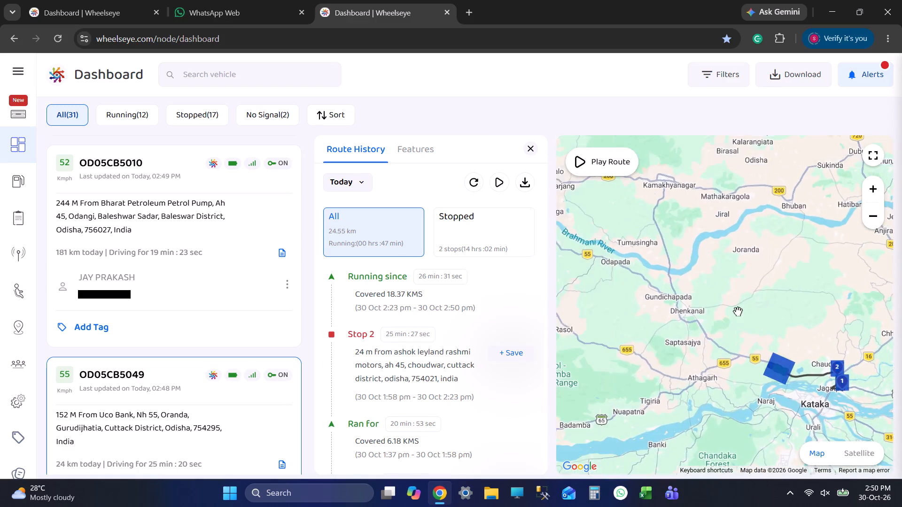
{"action": "scroll", "coordinate": [732, 321], "scroll_direction": "down", "scroll_amount": 5}
{"action": "left_click", "coordinate": [436, 353]}
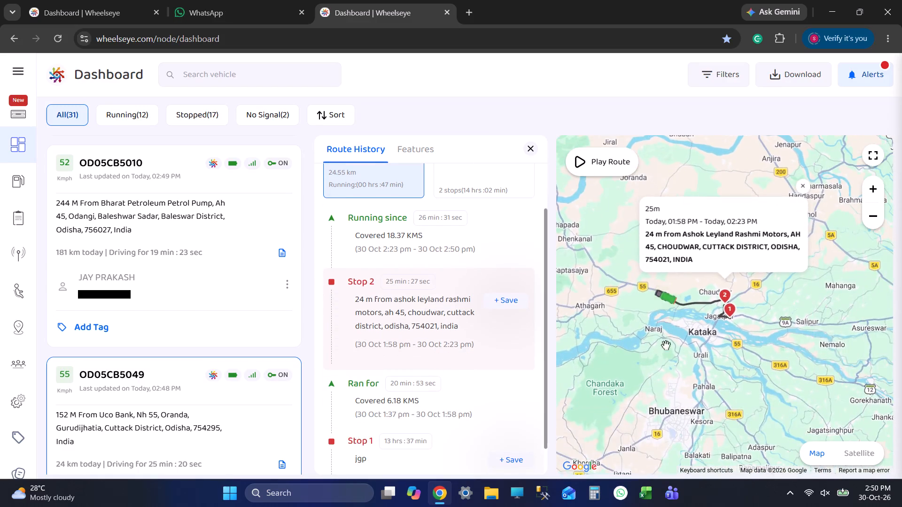
{"action": "left_click_drag", "start_coordinate": [688, 346], "coordinate": [718, 374]}
{"action": "scroll", "coordinate": [718, 374], "scroll_direction": "down", "scroll_amount": 3}
{"action": "scroll", "coordinate": [718, 374], "scroll_direction": "up", "scroll_amount": 1}
{"action": "scroll", "coordinate": [718, 374], "scroll_direction": "down", "scroll_amount": 5}
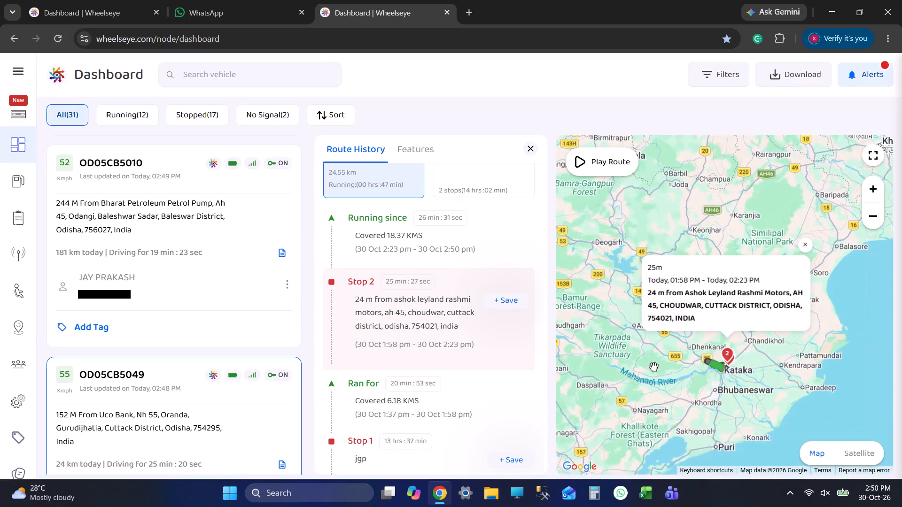
{"action": "scroll", "coordinate": [175, 318], "scroll_direction": "down", "scroll_amount": 1}
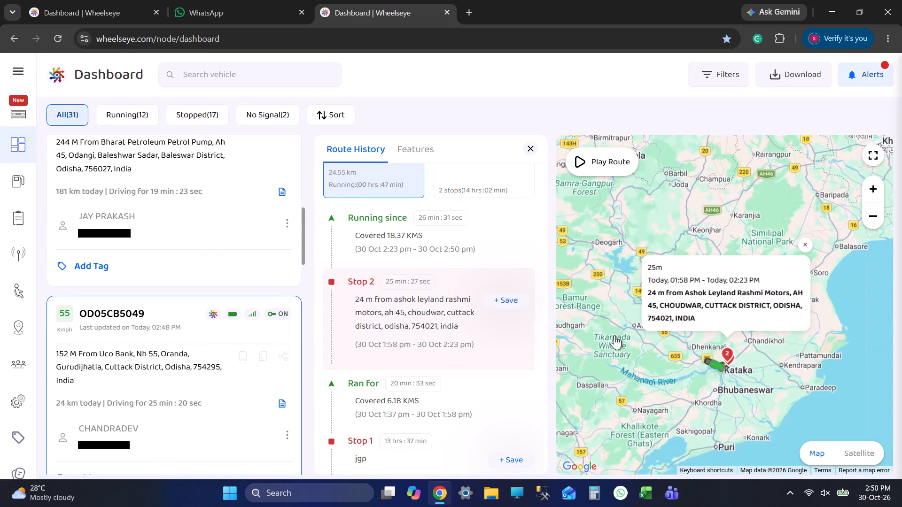
{"action": "scroll", "coordinate": [702, 350], "scroll_direction": "up", "scroll_amount": 2}
{"action": "scroll", "coordinate": [758, 392], "scroll_direction": "up", "scroll_amount": 3}
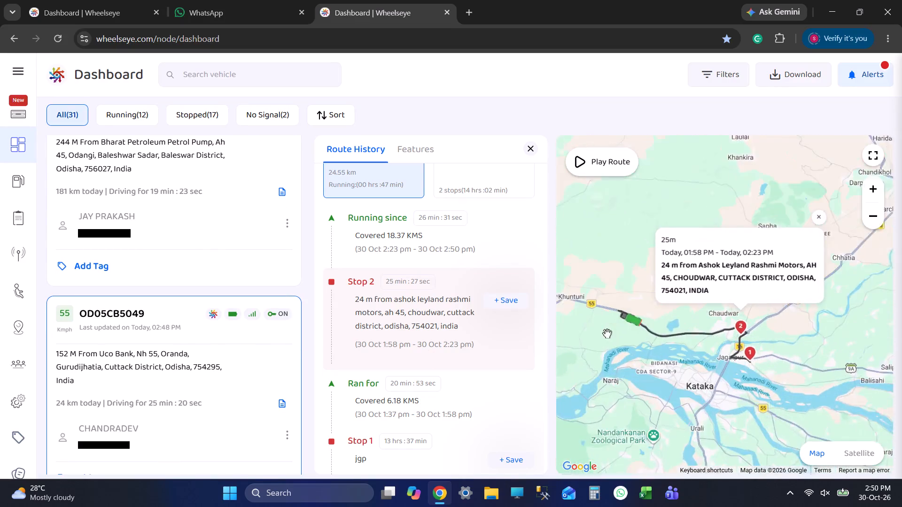
{"action": "left_click_drag", "start_coordinate": [607, 333], "coordinate": [727, 379]}
{"action": "scroll", "coordinate": [703, 322], "scroll_direction": "down", "scroll_amount": 2}
{"action": "left_click_drag", "start_coordinate": [684, 304], "coordinate": [708, 326]}
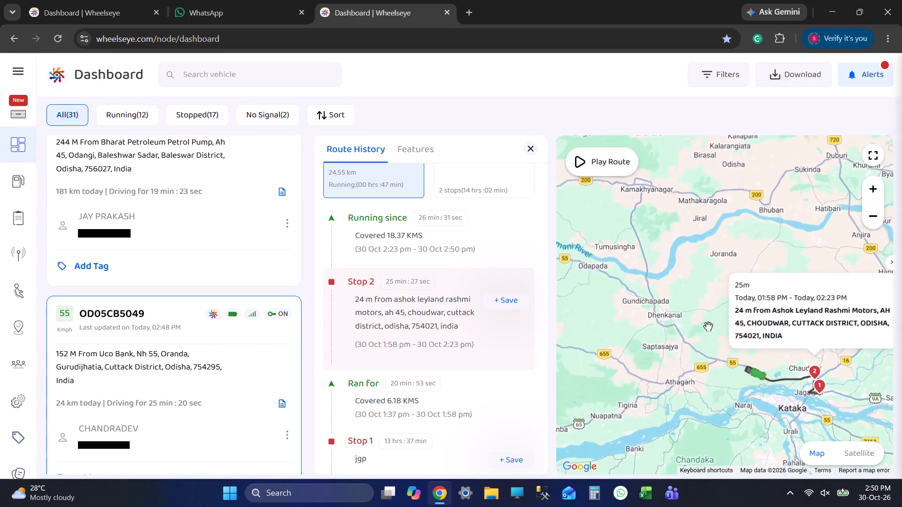
{"action": "scroll", "coordinate": [708, 326], "scroll_direction": "down", "scroll_amount": 7}
{"action": "left_click_drag", "start_coordinate": [693, 372], "coordinate": [725, 387]}
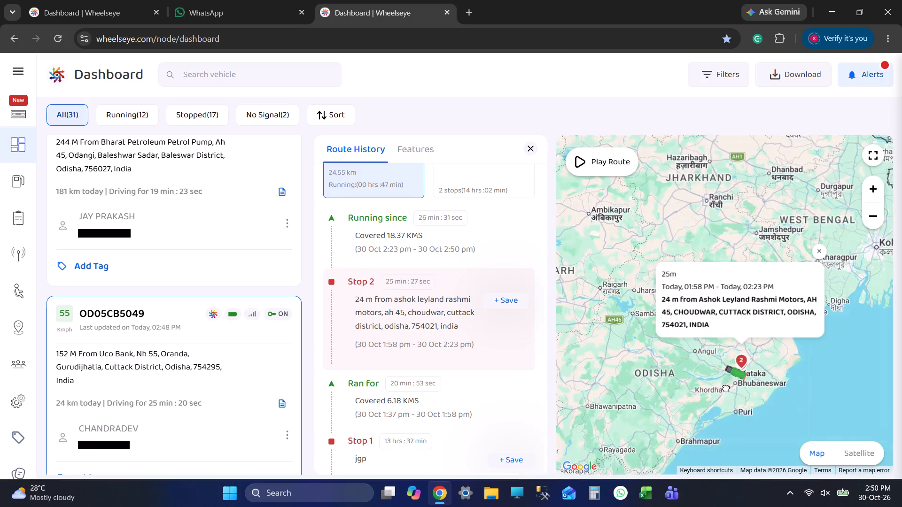
{"action": "scroll", "coordinate": [223, 324], "scroll_direction": "down", "scroll_amount": 4}
{"action": "left_click", "coordinate": [126, 306]}
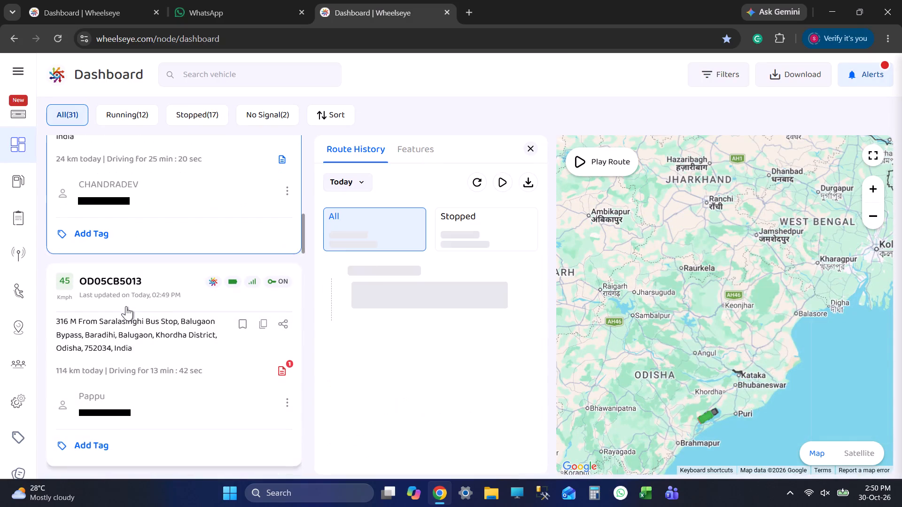
{"action": "left_click_drag", "start_coordinate": [747, 258], "coordinate": [719, 315]}
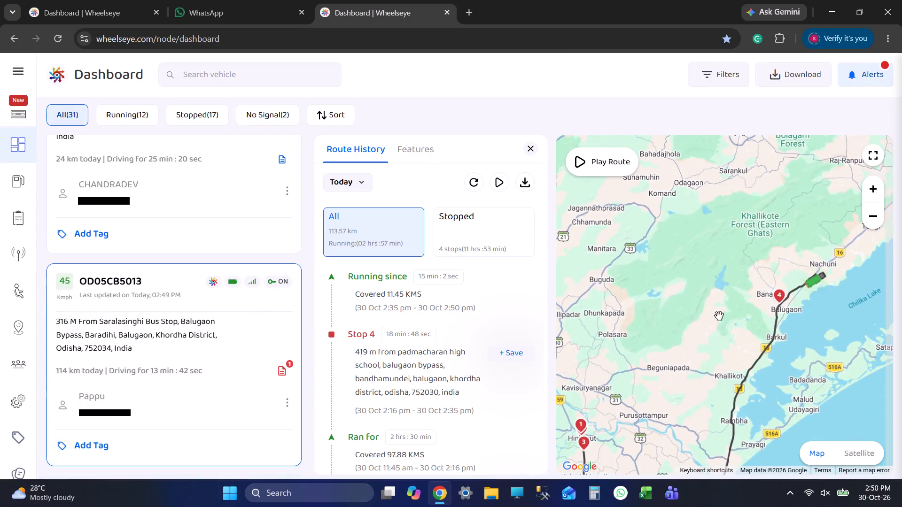
{"action": "scroll", "coordinate": [792, 286], "scroll_direction": "up", "scroll_amount": 1}
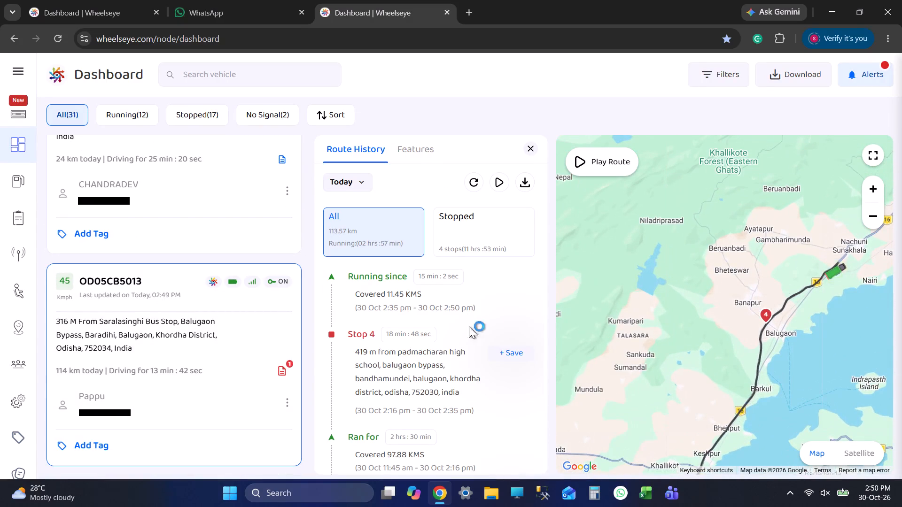
{"action": "left_click", "coordinate": [423, 347]}
{"action": "scroll", "coordinate": [443, 336], "scroll_direction": "down", "scroll_amount": 3}
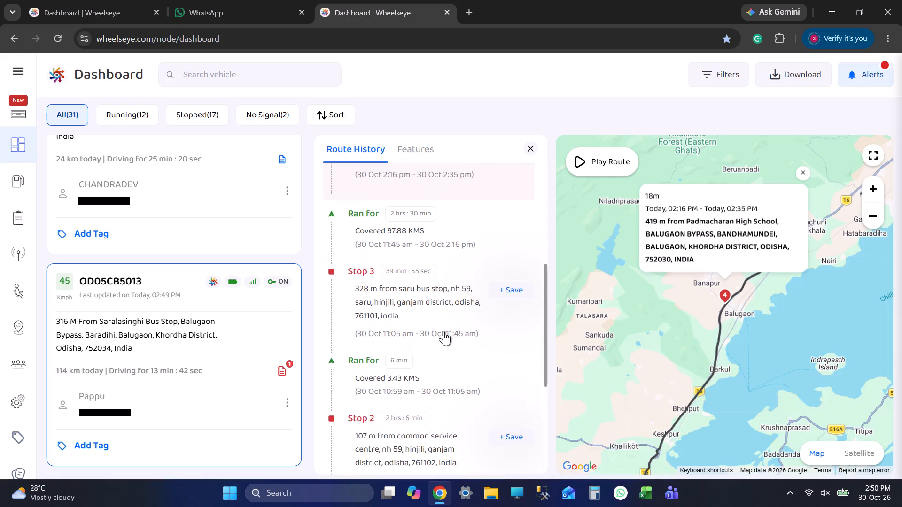
{"action": "left_click", "coordinate": [444, 319]}
{"action": "scroll", "coordinate": [444, 319], "scroll_direction": "up", "scroll_amount": 3}
{"action": "left_click", "coordinate": [454, 312]}
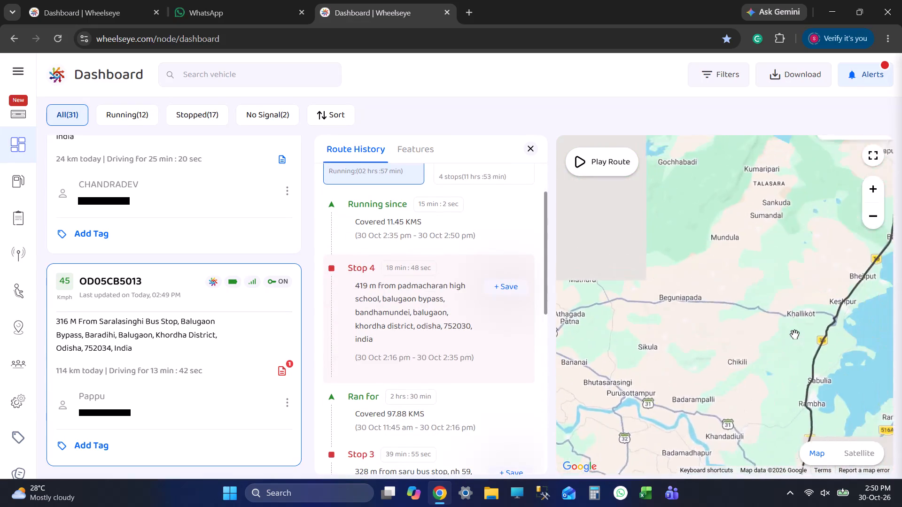
{"action": "scroll", "coordinate": [794, 334], "scroll_direction": "down", "scroll_amount": 4}
{"action": "left_click_drag", "start_coordinate": [800, 317], "coordinate": [713, 383]}
{"action": "scroll", "coordinate": [740, 345], "scroll_direction": "down", "scroll_amount": 2}
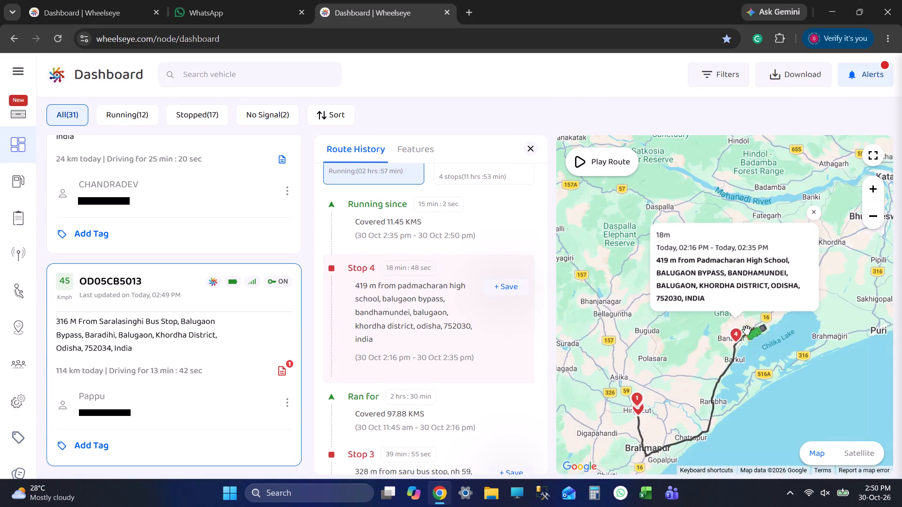
{"action": "scroll", "coordinate": [752, 330], "scroll_direction": "up", "scroll_amount": 5}
{"action": "scroll", "coordinate": [687, 411], "scroll_direction": "up", "scroll_amount": 3}
{"action": "left_click_drag", "start_coordinate": [678, 416], "coordinate": [684, 339]}
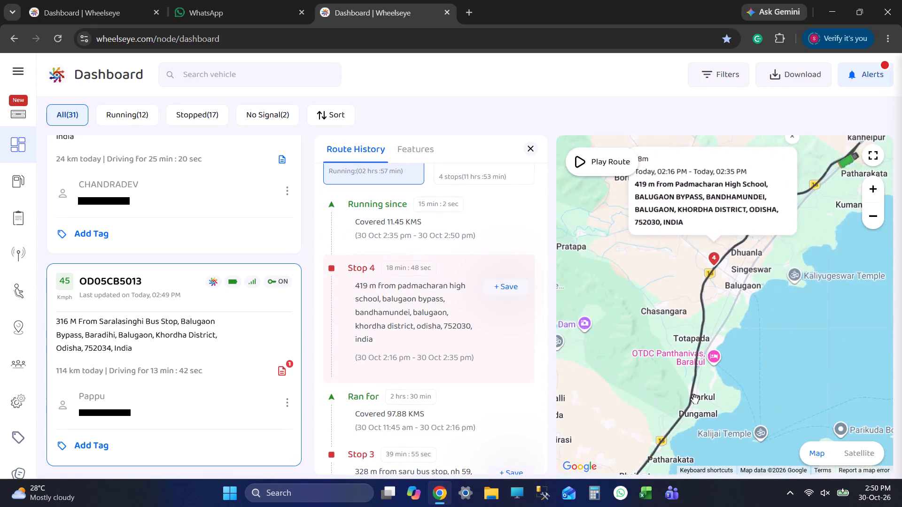
{"action": "scroll", "coordinate": [697, 401], "scroll_direction": "up", "scroll_amount": 8}
{"action": "left_click_drag", "start_coordinate": [747, 330], "coordinate": [715, 469]}
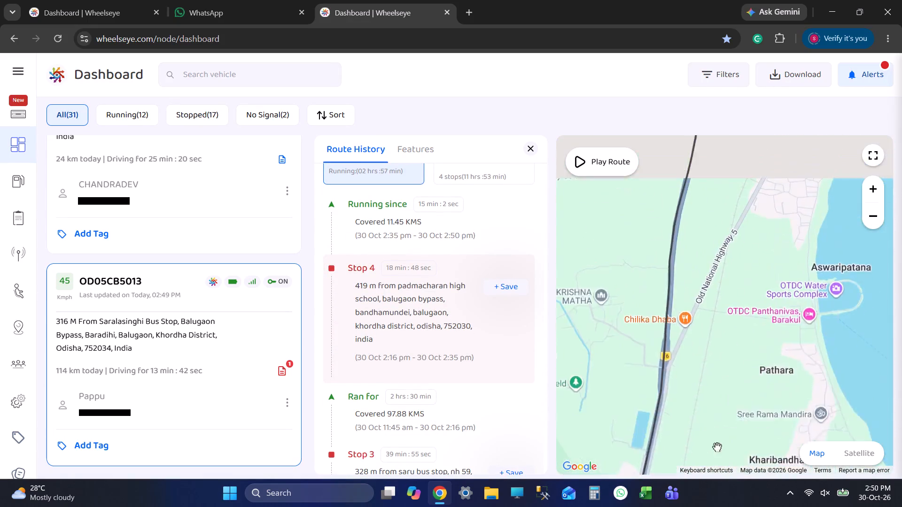
{"action": "scroll", "coordinate": [750, 350], "scroll_direction": "down", "scroll_amount": 9}
{"action": "left_click_drag", "start_coordinate": [785, 323], "coordinate": [737, 421]}
{"action": "scroll", "coordinate": [740, 347], "scroll_direction": "down", "scroll_amount": 5}
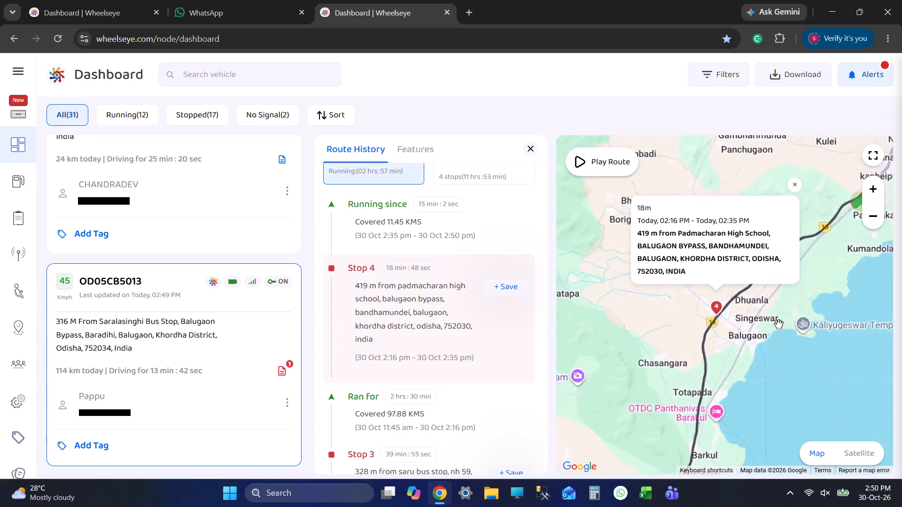
{"action": "left_click_drag", "start_coordinate": [781, 322], "coordinate": [716, 411]}
{"action": "scroll", "coordinate": [731, 359], "scroll_direction": "down", "scroll_amount": 10}
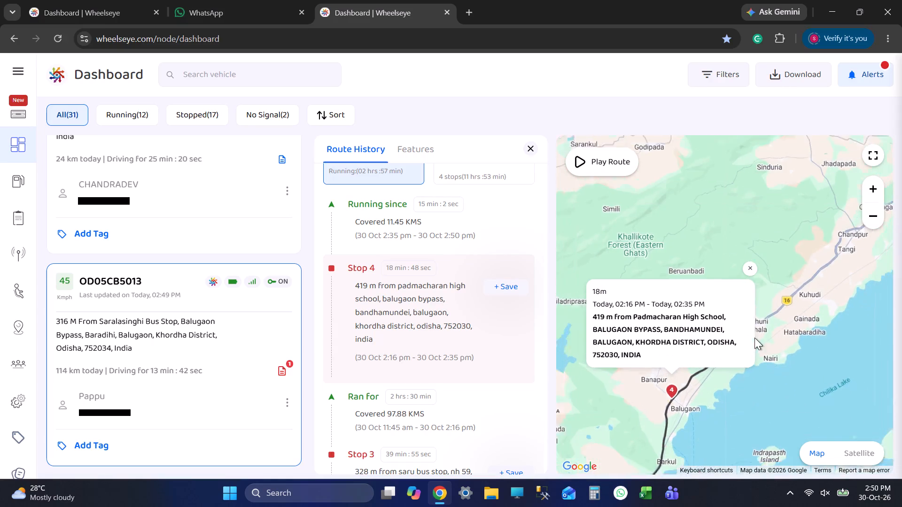
{"action": "scroll", "coordinate": [754, 338], "scroll_direction": "down", "scroll_amount": 1}
{"action": "left_click", "coordinate": [790, 242]}
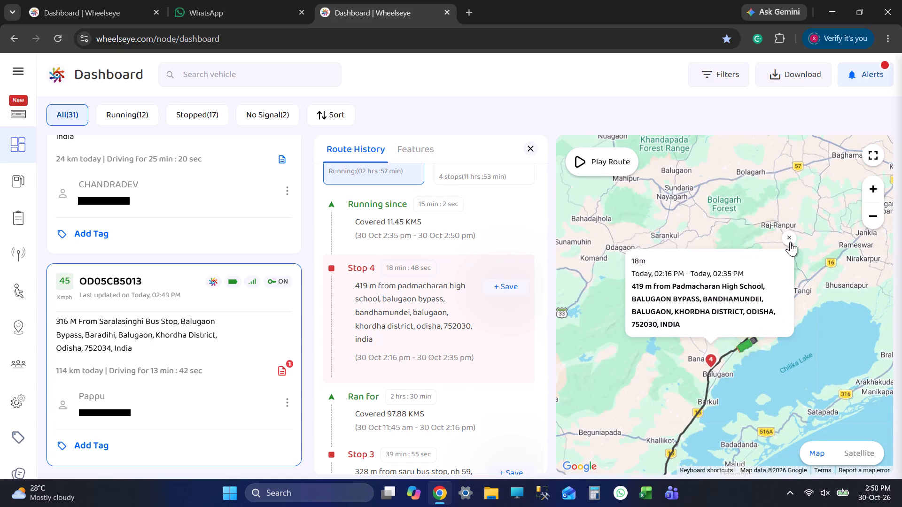
{"action": "scroll", "coordinate": [758, 371], "scroll_direction": "down", "scroll_amount": 4}
{"action": "left_click_drag", "start_coordinate": [761, 385], "coordinate": [774, 316]}
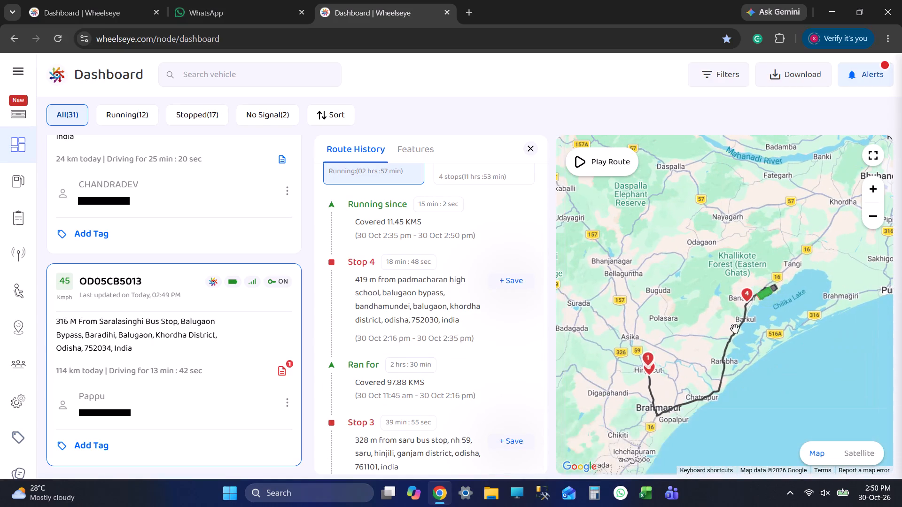
{"action": "scroll", "coordinate": [137, 352], "scroll_direction": "down", "scroll_amount": 4}
{"action": "left_click", "coordinate": [156, 272]}
{"action": "scroll", "coordinate": [189, 306], "scroll_direction": "down", "scroll_amount": 3}
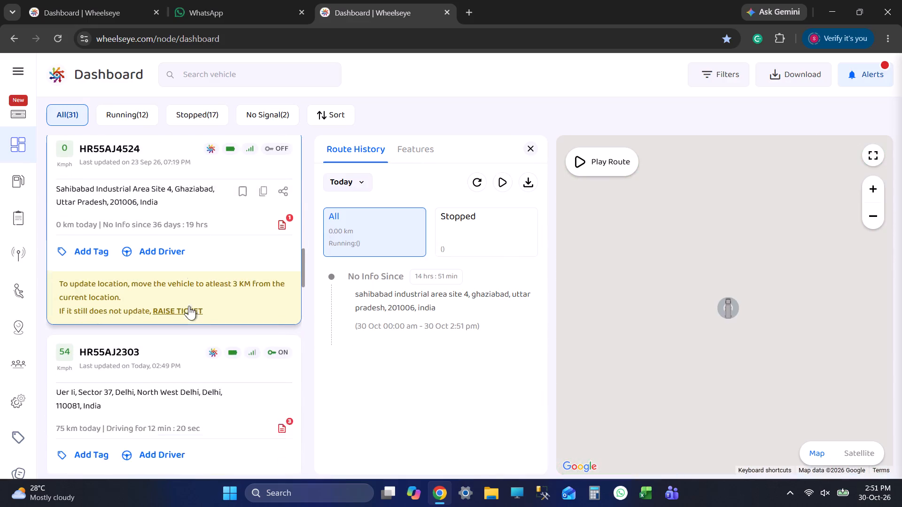
{"action": "left_click", "coordinate": [181, 294]}
{"action": "scroll", "coordinate": [201, 300], "scroll_direction": "down", "scroll_amount": 4}
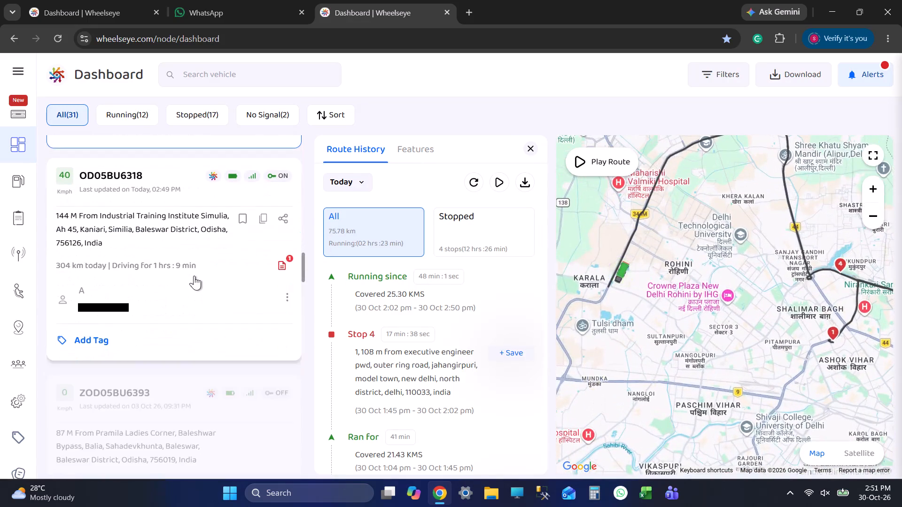
{"action": "left_click", "coordinate": [194, 276]}
{"action": "left_click_drag", "start_coordinate": [655, 369], "coordinate": [692, 322]}
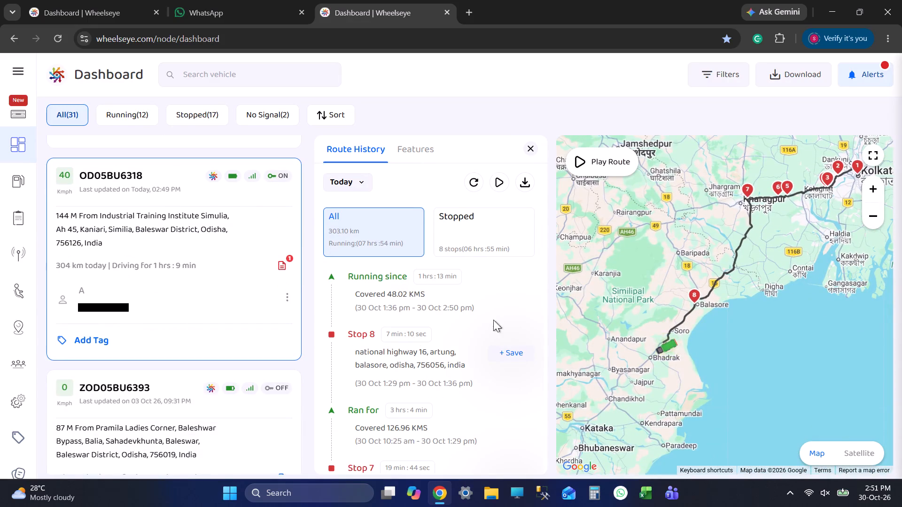
{"action": "scroll", "coordinate": [401, 371], "scroll_direction": "down", "scroll_amount": 3}
{"action": "scroll", "coordinate": [436, 326], "scroll_direction": "down", "scroll_amount": 3}
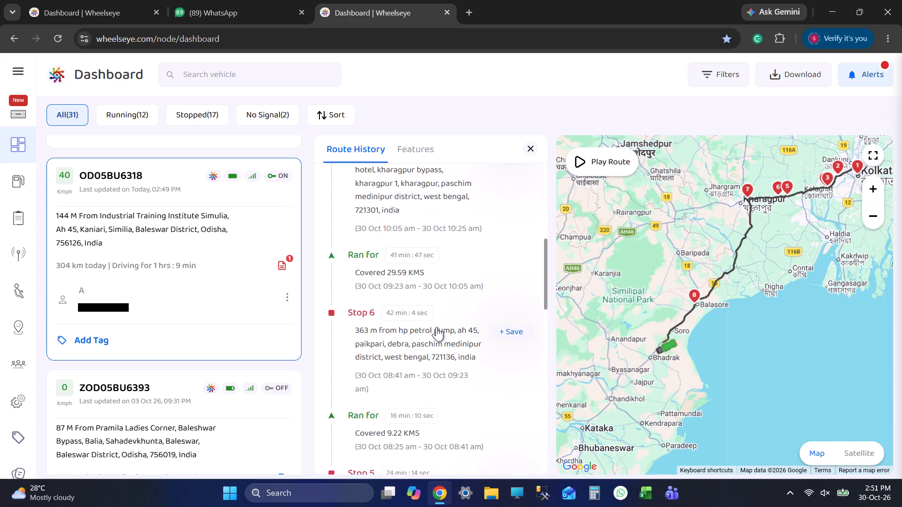
{"action": "scroll", "coordinate": [410, 325], "scroll_direction": "up", "scroll_amount": 7}
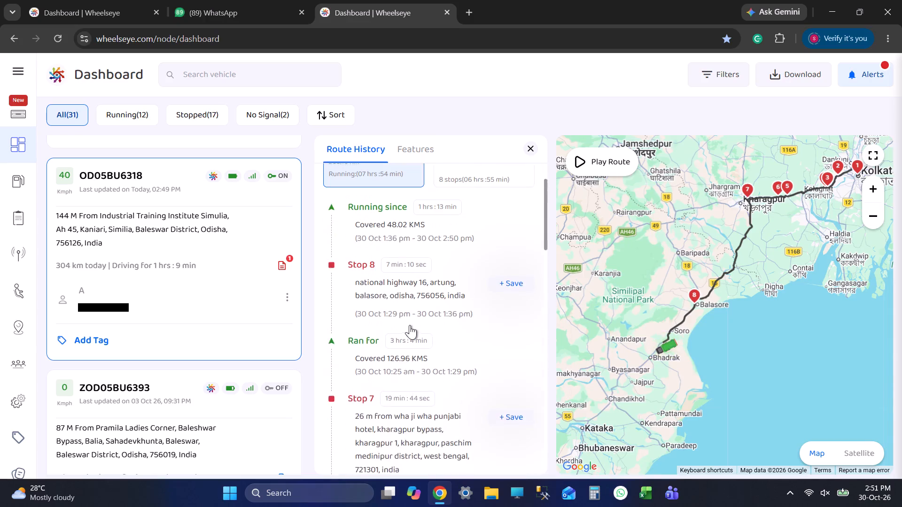
{"action": "scroll", "coordinate": [414, 325], "scroll_direction": "up", "scroll_amount": 1}
{"action": "scroll", "coordinate": [691, 363], "scroll_direction": "up", "scroll_amount": 5}
{"action": "left_click_drag", "start_coordinate": [671, 347], "coordinate": [750, 376]}
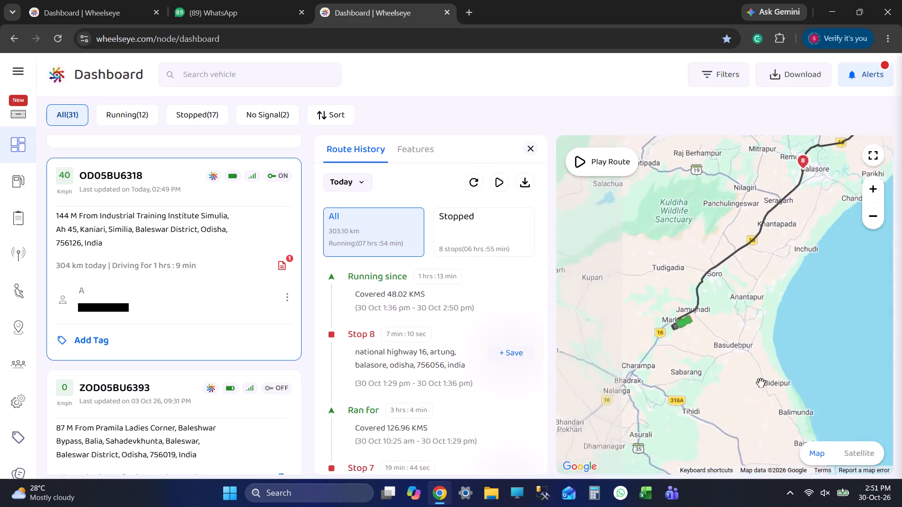
{"action": "scroll", "coordinate": [760, 375], "scroll_direction": "down", "scroll_amount": 5}
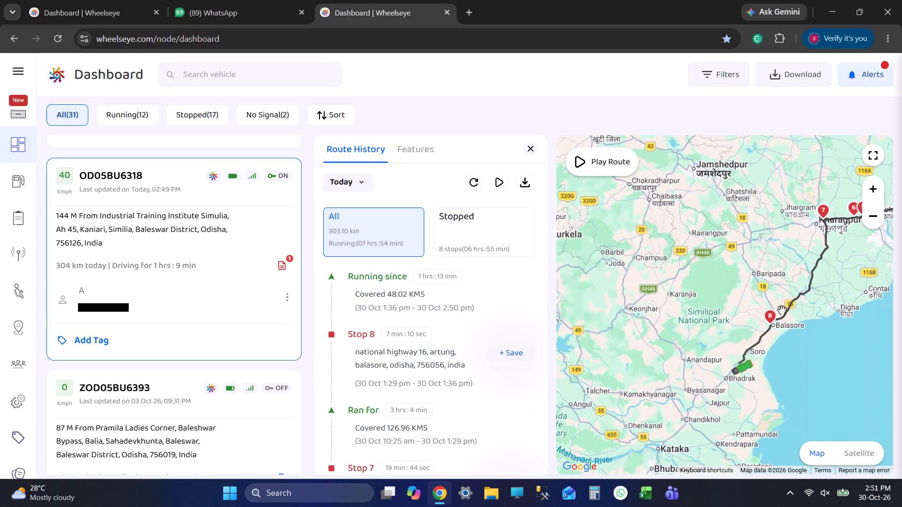
{"action": "left_click", "coordinate": [773, 312]}
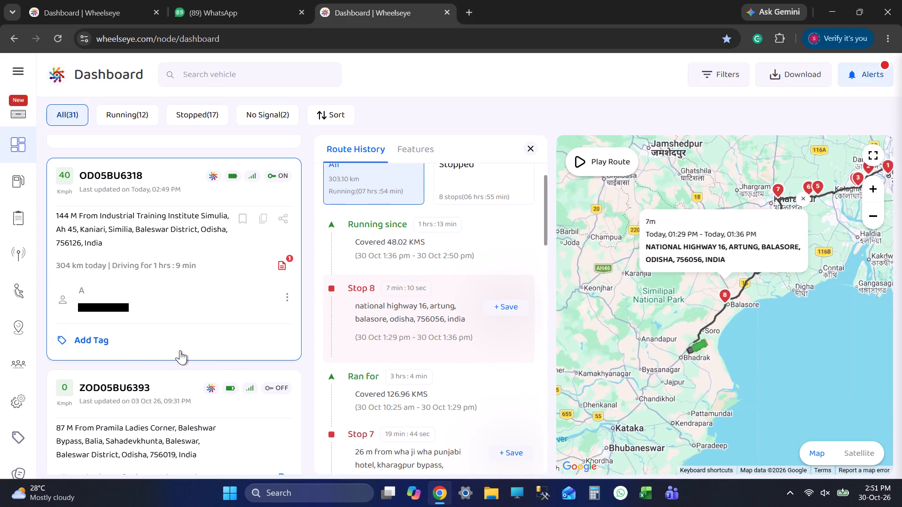
{"action": "scroll", "coordinate": [113, 353], "scroll_direction": "down", "scroll_amount": 2}
{"action": "left_click", "coordinate": [185, 311]}
{"action": "scroll", "coordinate": [232, 343], "scroll_direction": "down", "scroll_amount": 4}
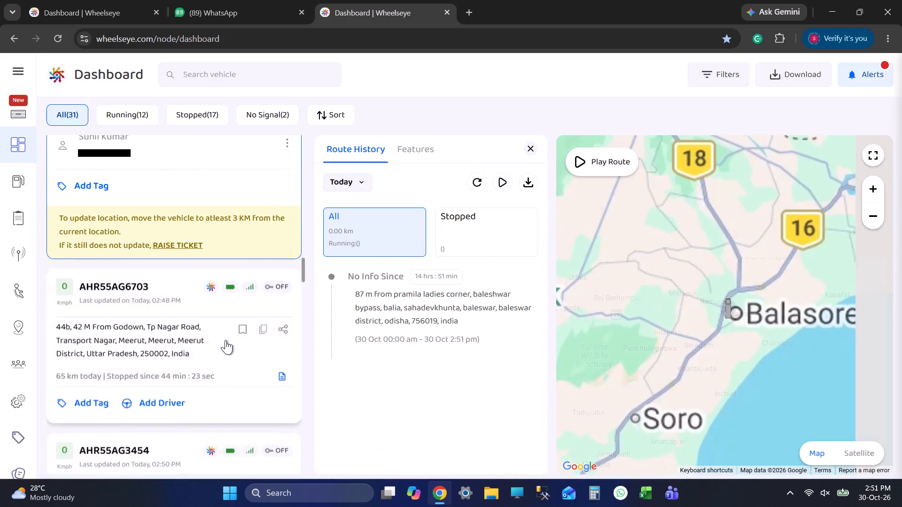
{"action": "scroll", "coordinate": [225, 341], "scroll_direction": "down", "scroll_amount": 3}
{"action": "scroll", "coordinate": [198, 310], "scroll_direction": "down", "scroll_amount": 7}
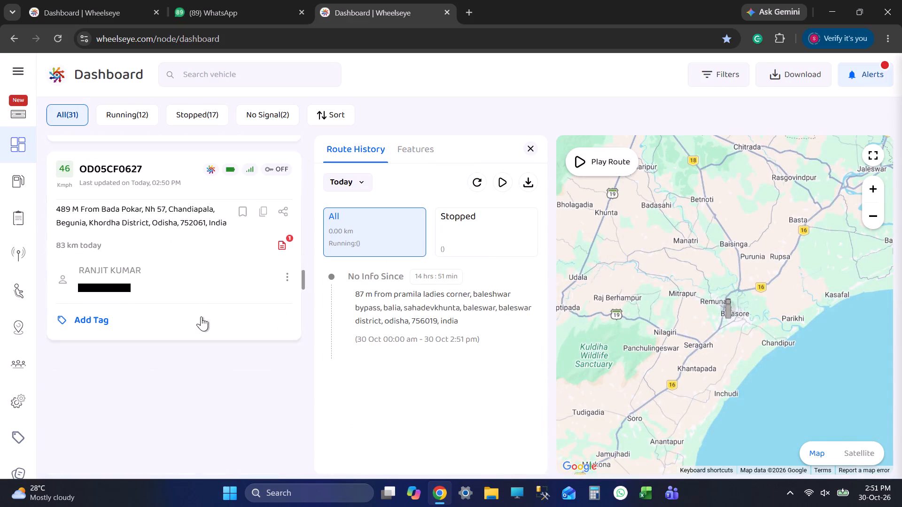
{"action": "left_click", "coordinate": [201, 267]}
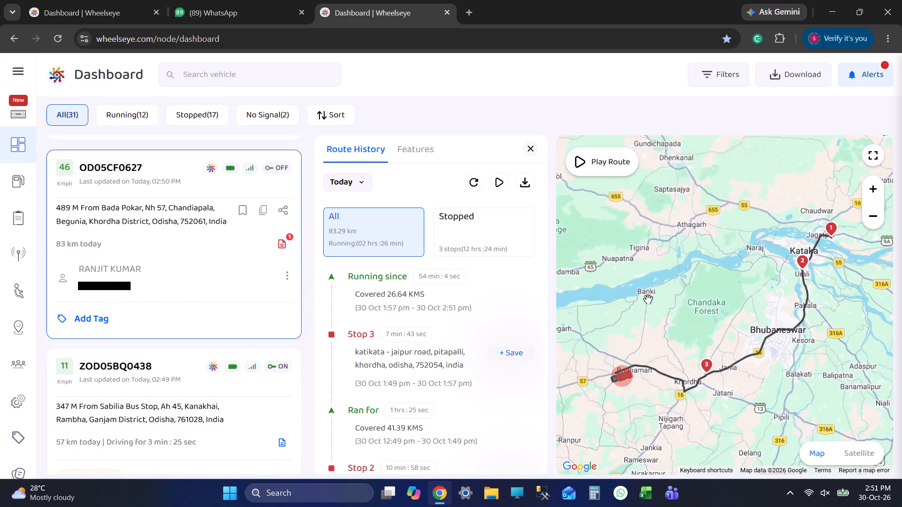
{"action": "left_click", "coordinate": [438, 344]}
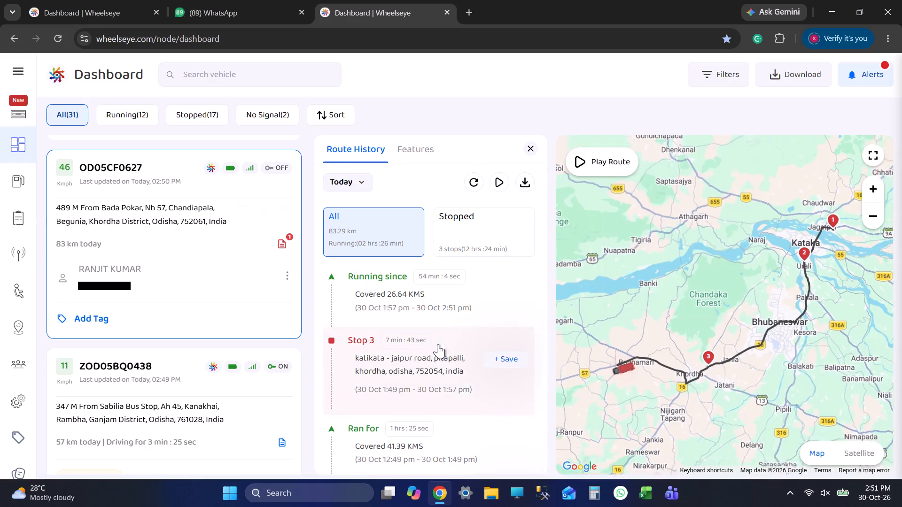
{"action": "scroll", "coordinate": [706, 314], "scroll_direction": "down", "scroll_amount": 4}
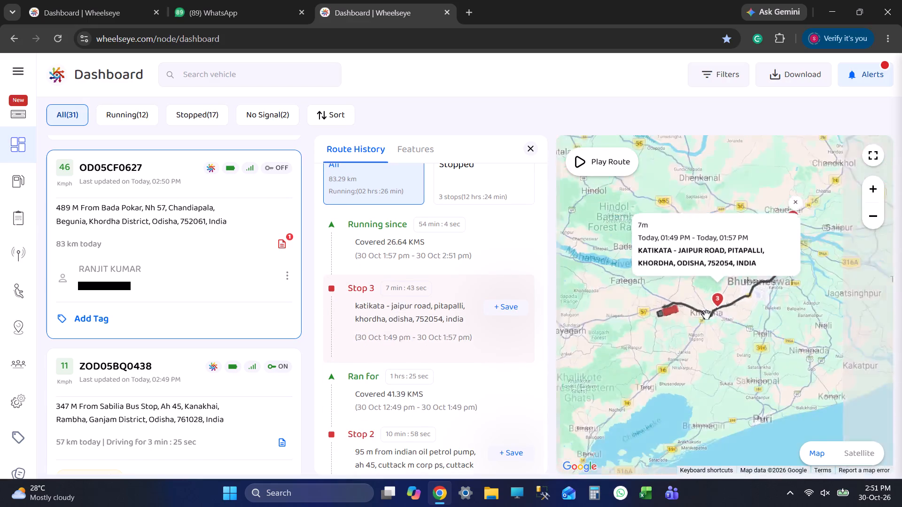
{"action": "scroll", "coordinate": [706, 315], "scroll_direction": "down", "scroll_amount": 2}
{"action": "scroll", "coordinate": [706, 315], "scroll_direction": "up", "scroll_amount": 2}
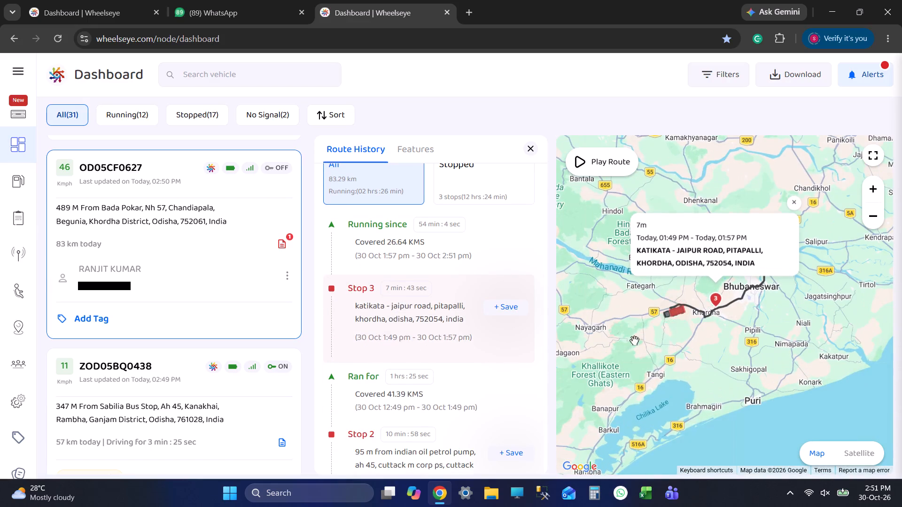
{"action": "scroll", "coordinate": [459, 373], "scroll_direction": "down", "scroll_amount": 5}
{"action": "left_click", "coordinate": [447, 403]}
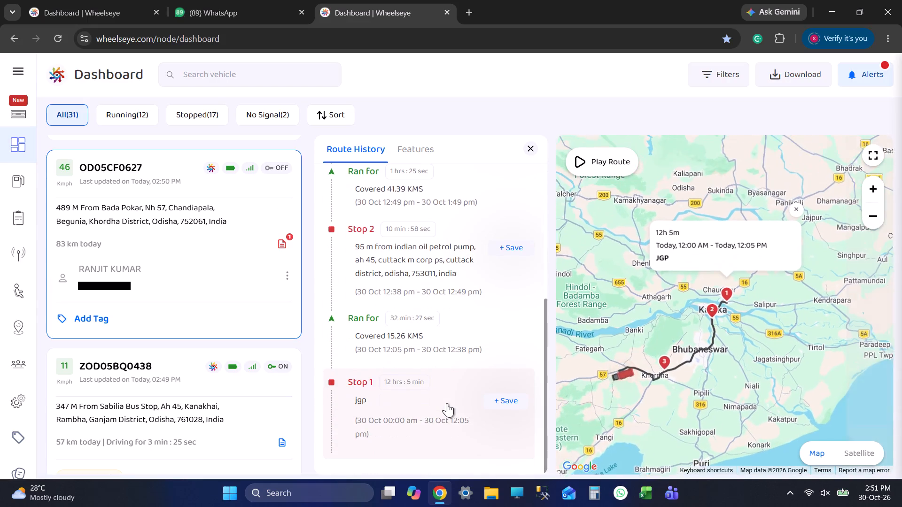
{"action": "scroll", "coordinate": [447, 403], "scroll_direction": "down", "scroll_amount": 9}
{"action": "scroll", "coordinate": [446, 386], "scroll_direction": "up", "scroll_amount": 1}
{"action": "scroll", "coordinate": [446, 386], "scroll_direction": "down", "scroll_amount": 3}
{"action": "left_click", "coordinate": [449, 239]}
{"action": "scroll", "coordinate": [455, 395], "scroll_direction": "up", "scroll_amount": 3}
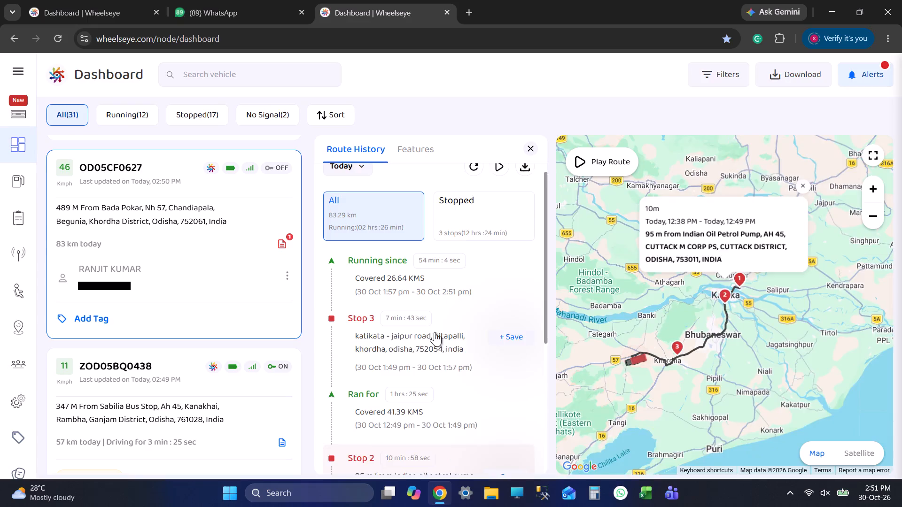
{"action": "left_click", "coordinate": [435, 332]}
{"action": "scroll", "coordinate": [742, 286], "scroll_direction": "up", "scroll_amount": 2}
{"action": "left_click_drag", "start_coordinate": [584, 340], "coordinate": [588, 340]}
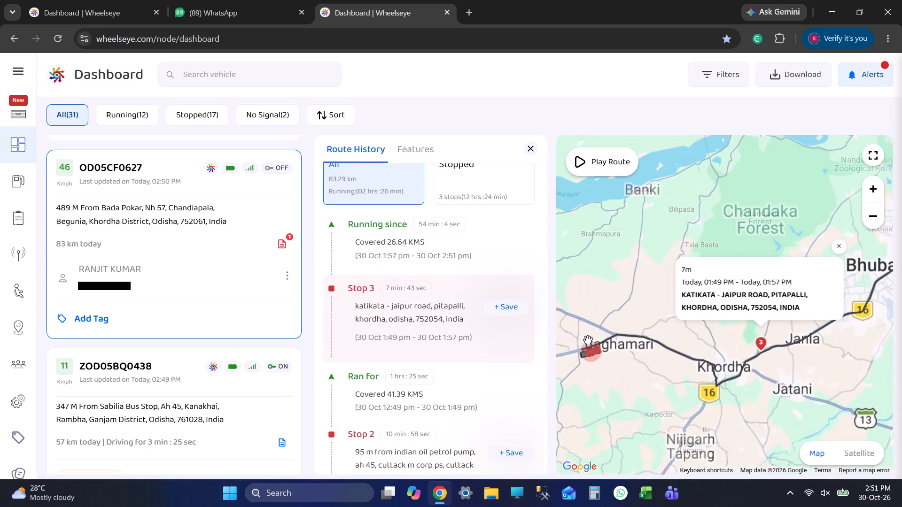
{"action": "left_click_drag", "start_coordinate": [588, 340], "coordinate": [695, 361]}
{"action": "scroll", "coordinate": [700, 391], "scroll_direction": "up", "scroll_amount": 6}
{"action": "left_click_drag", "start_coordinate": [700, 369], "coordinate": [793, 387]}
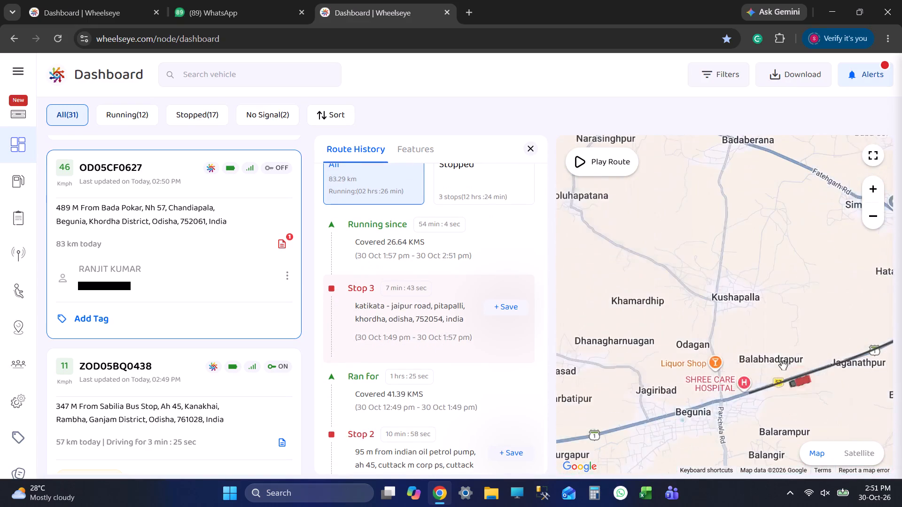
{"action": "scroll", "coordinate": [783, 365], "scroll_direction": "down", "scroll_amount": 18}
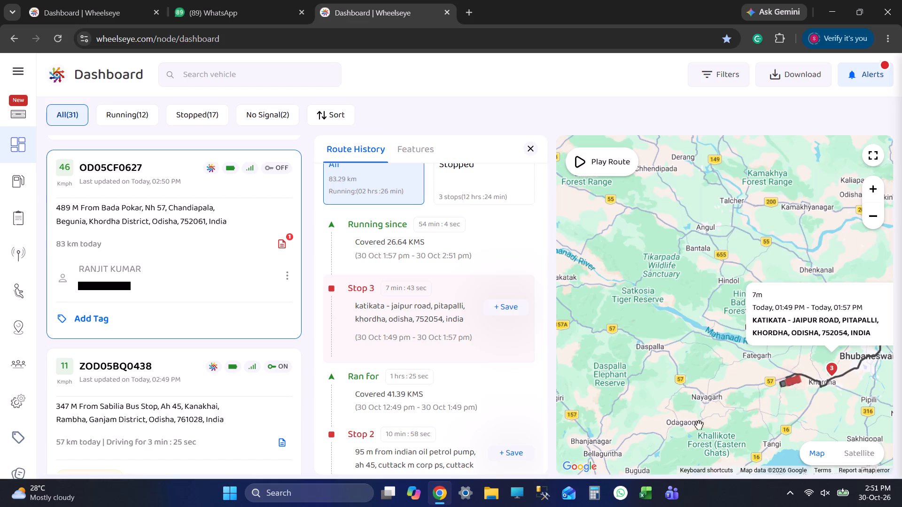
{"action": "scroll", "coordinate": [207, 348], "scroll_direction": "down", "scroll_amount": 2}
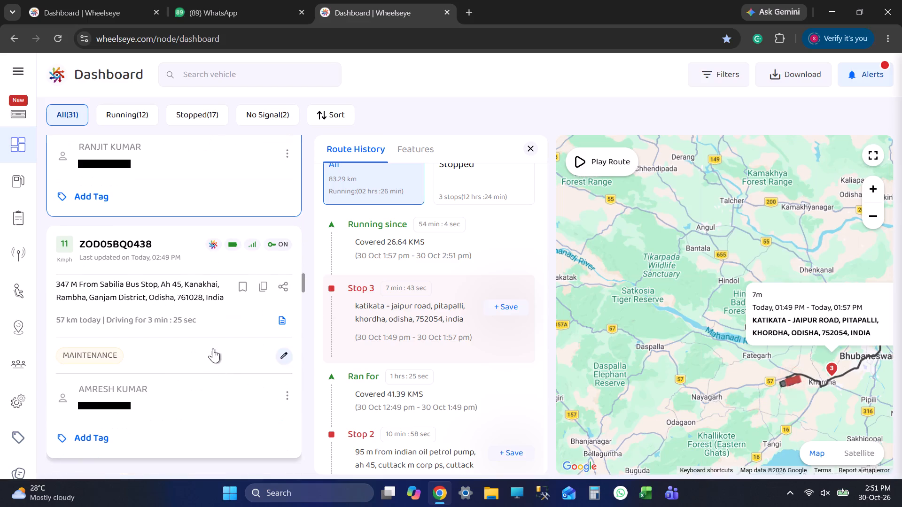
{"action": "scroll", "coordinate": [808, 352], "scroll_direction": "down", "scroll_amount": 4}
{"action": "scroll", "coordinate": [791, 358], "scroll_direction": "up", "scroll_amount": 1}
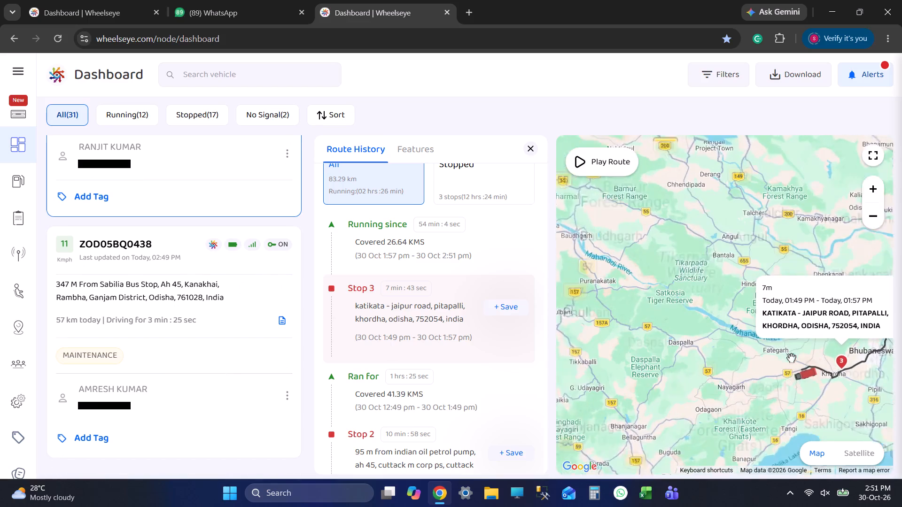
{"action": "left_click", "coordinate": [154, 286]}
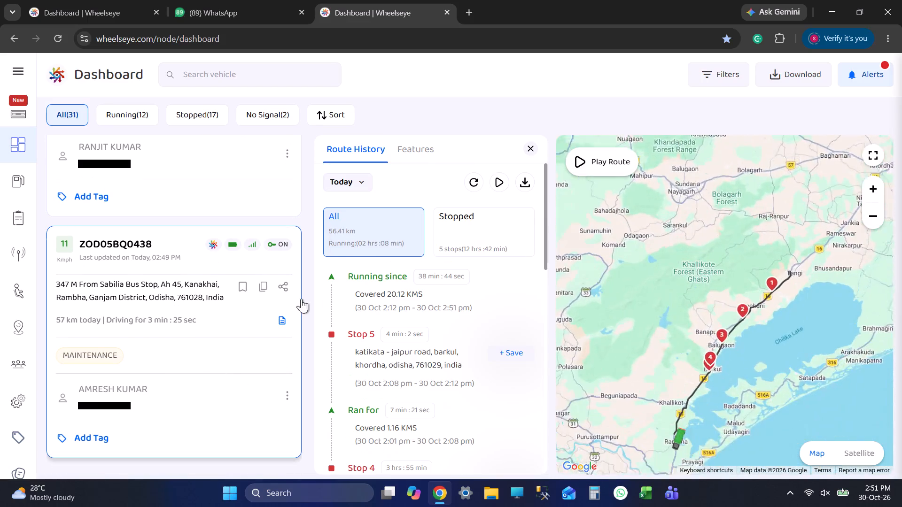
{"action": "left_click_drag", "start_coordinate": [644, 396], "coordinate": [637, 338]}
{"action": "scroll", "coordinate": [459, 346], "scroll_direction": "down", "scroll_amount": 1}
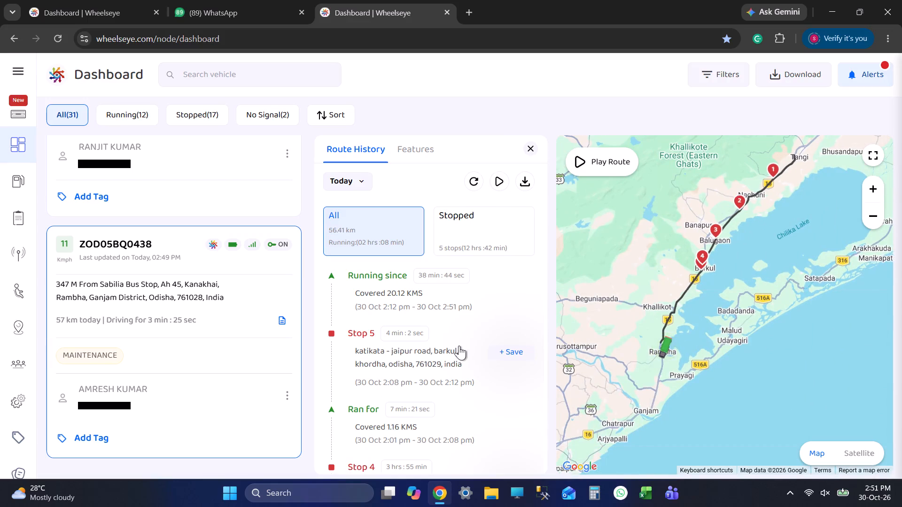
{"action": "left_click", "coordinate": [454, 311]}
{"action": "scroll", "coordinate": [452, 360], "scroll_direction": "down", "scroll_amount": 3}
{"action": "left_click", "coordinate": [455, 312]}
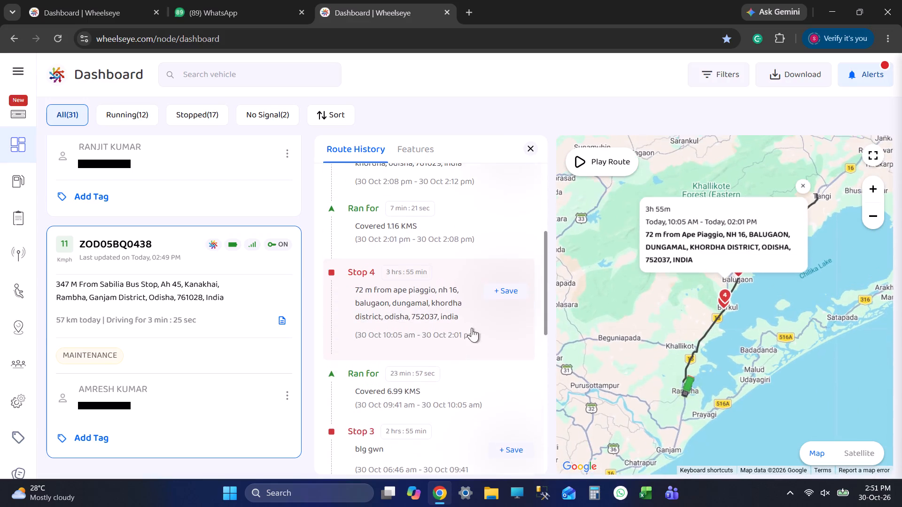
{"action": "scroll", "coordinate": [725, 311], "scroll_direction": "up", "scroll_amount": 5}
{"action": "scroll", "coordinate": [452, 358], "scroll_direction": "up", "scroll_amount": 5}
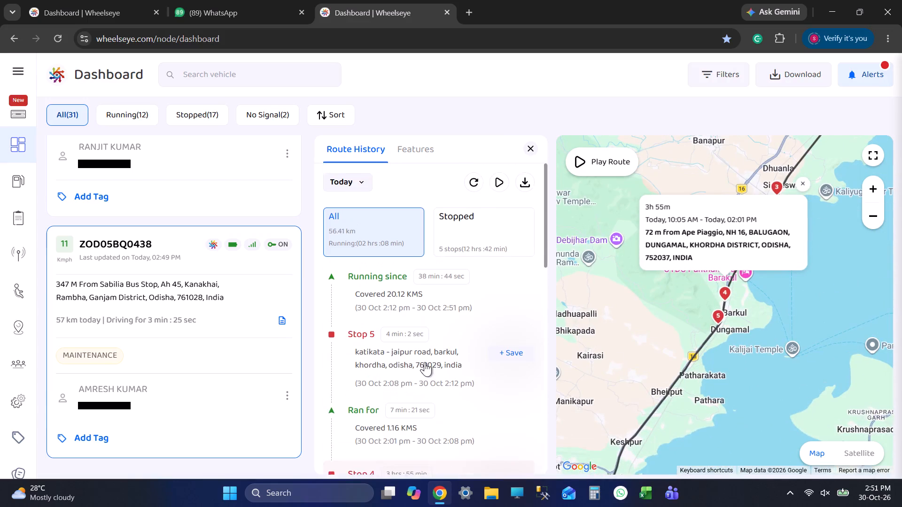
{"action": "left_click", "coordinate": [425, 362]}
{"action": "scroll", "coordinate": [729, 338], "scroll_direction": "down", "scroll_amount": 4}
{"action": "left_click_drag", "start_coordinate": [703, 372], "coordinate": [735, 240]}
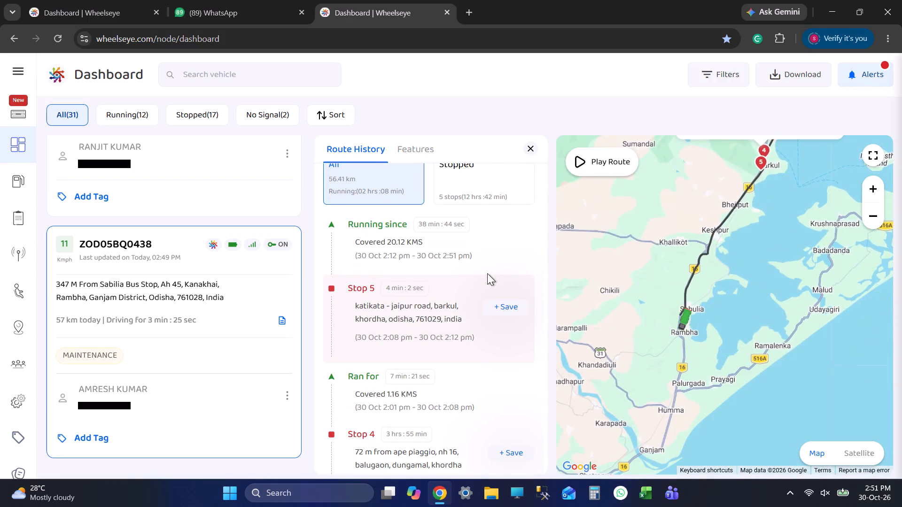
{"action": "scroll", "coordinate": [675, 290], "scroll_direction": "down", "scroll_amount": 3}
{"action": "scroll", "coordinate": [677, 303], "scroll_direction": "up", "scroll_amount": 4}
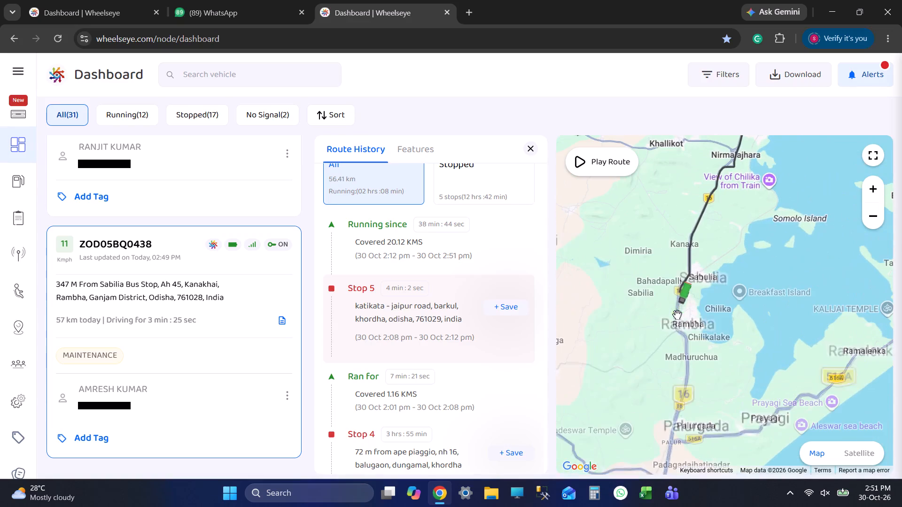
{"action": "scroll", "coordinate": [195, 348], "scroll_direction": "down", "scroll_amount": 3}
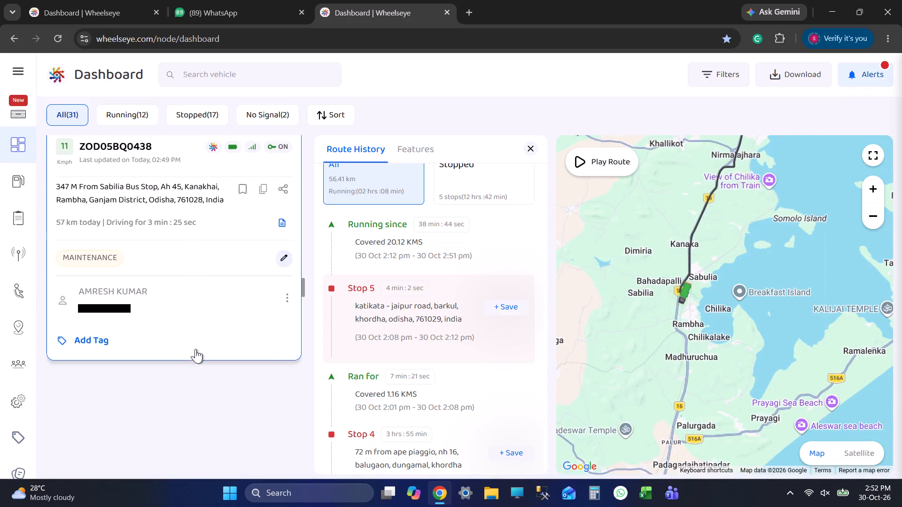
{"action": "left_click", "coordinate": [187, 348]}
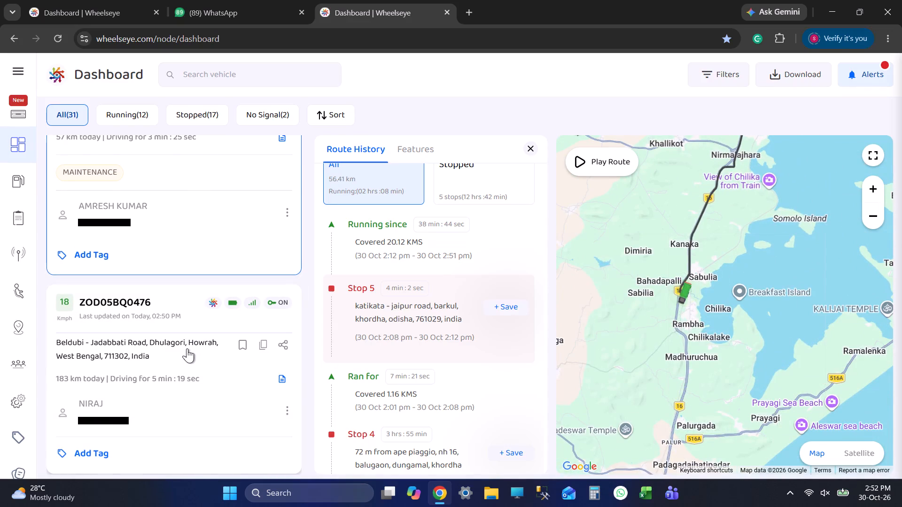
{"action": "left_click_drag", "start_coordinate": [749, 261], "coordinate": [684, 330]}
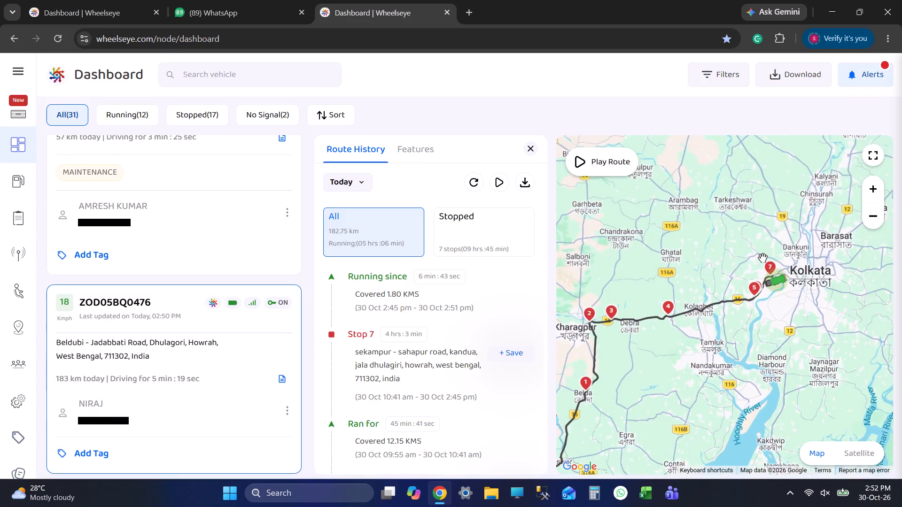
{"action": "scroll", "coordinate": [764, 258], "scroll_direction": "up", "scroll_amount": 4}
{"action": "scroll", "coordinate": [788, 296], "scroll_direction": "up", "scroll_amount": 2}
{"action": "scroll", "coordinate": [858, 307], "scroll_direction": "up", "scroll_amount": 3}
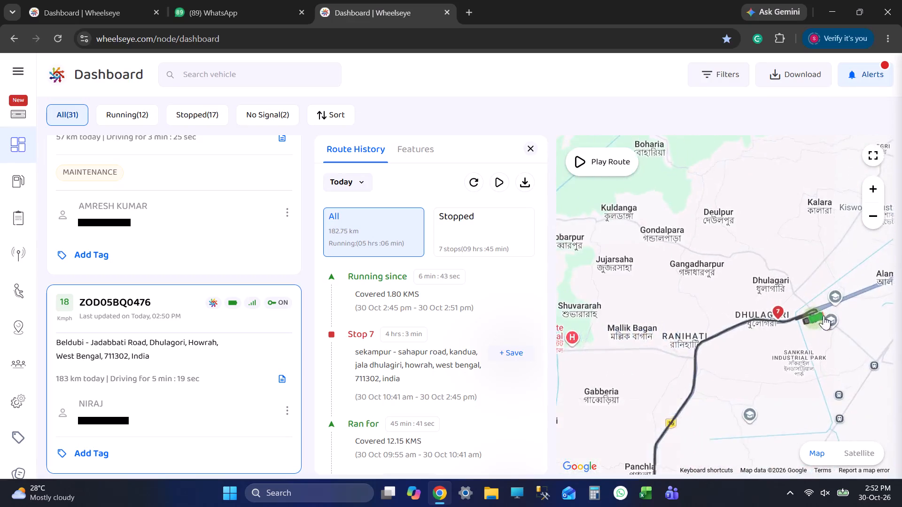
{"action": "scroll", "coordinate": [770, 314], "scroll_direction": "up", "scroll_amount": 2}
{"action": "scroll", "coordinate": [745, 330], "scroll_direction": "down", "scroll_amount": 6}
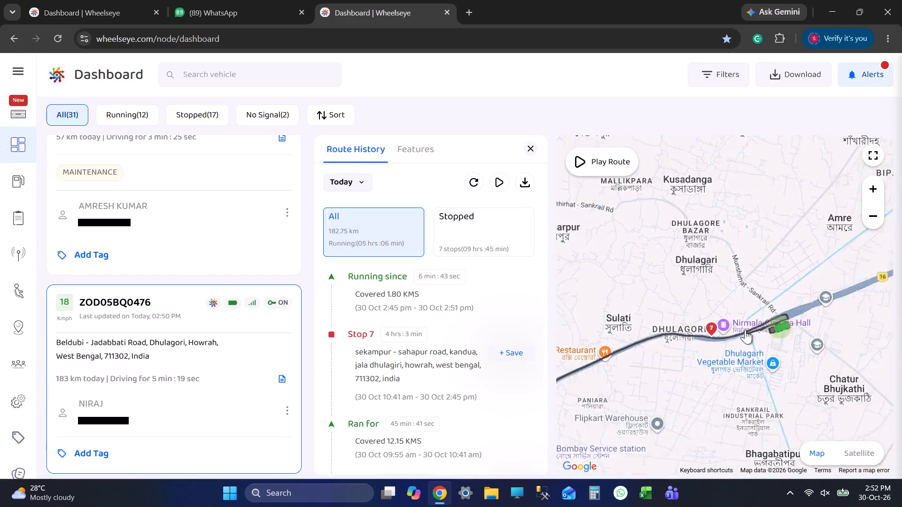
{"action": "scroll", "coordinate": [745, 330], "scroll_direction": "down", "scroll_amount": 7}
{"action": "scroll", "coordinate": [686, 330], "scroll_direction": "down", "scroll_amount": 7}
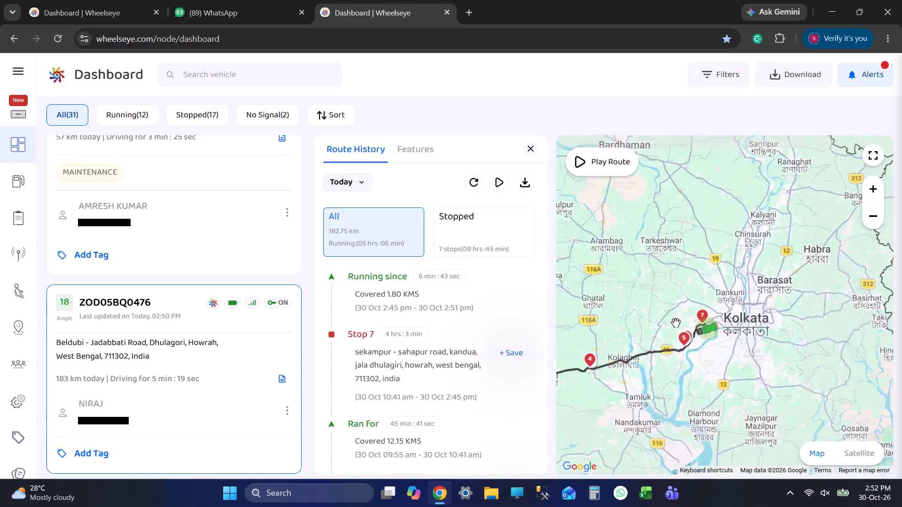
{"action": "scroll", "coordinate": [678, 327], "scroll_direction": "down", "scroll_amount": 3}
View the details of ZOD05BQ0476's Stop 7 and the route around it on the map.
{"action": "left_click", "coordinate": [452, 347]}
{"action": "scroll", "coordinate": [731, 312], "scroll_direction": "up", "scroll_amount": 2}
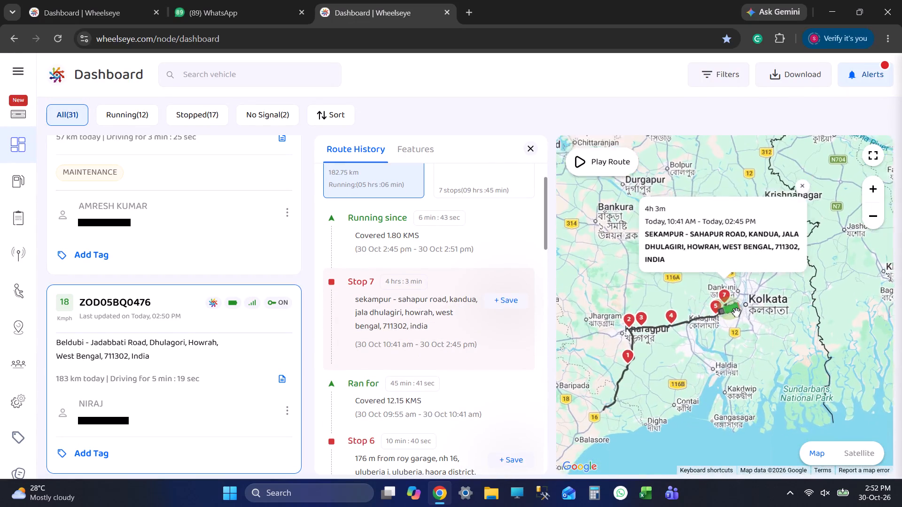
{"action": "scroll", "coordinate": [740, 284], "scroll_direction": "up", "scroll_amount": 3}
{"action": "scroll", "coordinate": [703, 323], "scroll_direction": "up", "scroll_amount": 3}
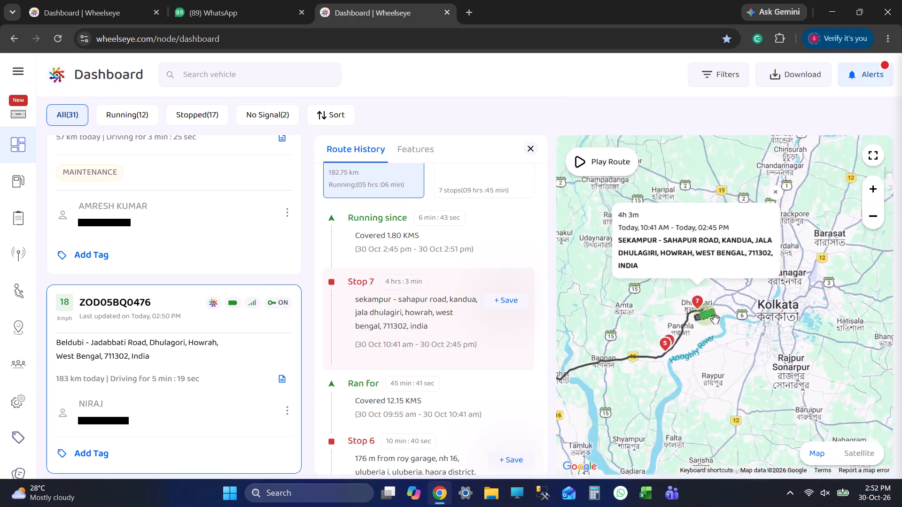
{"action": "scroll", "coordinate": [674, 305], "scroll_direction": "up", "scroll_amount": 1}
{"action": "scroll", "coordinate": [680, 315], "scroll_direction": "down", "scroll_amount": 8}
{"action": "scroll", "coordinate": [198, 393], "scroll_direction": "down", "scroll_amount": 5}
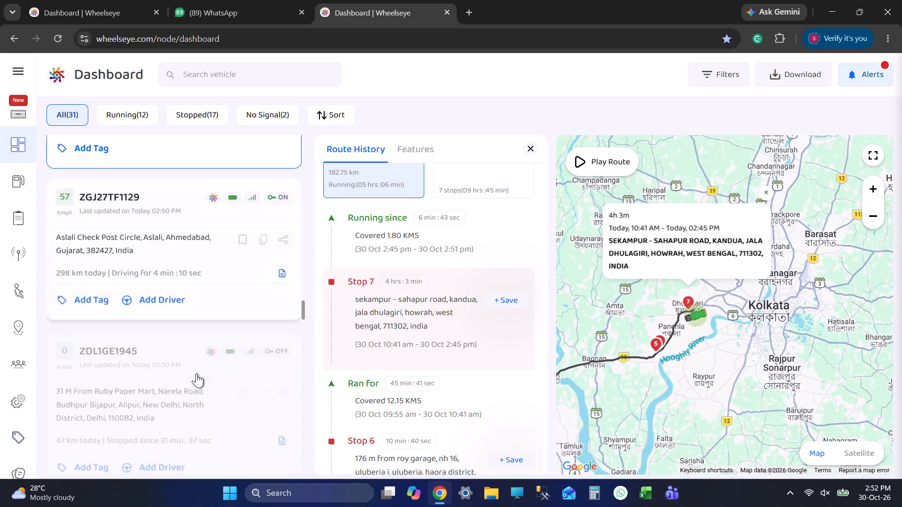
{"action": "scroll", "coordinate": [162, 379], "scroll_direction": "down", "scroll_amount": 2}
{"action": "scroll", "coordinate": [164, 307], "scroll_direction": "up", "scroll_amount": 1}
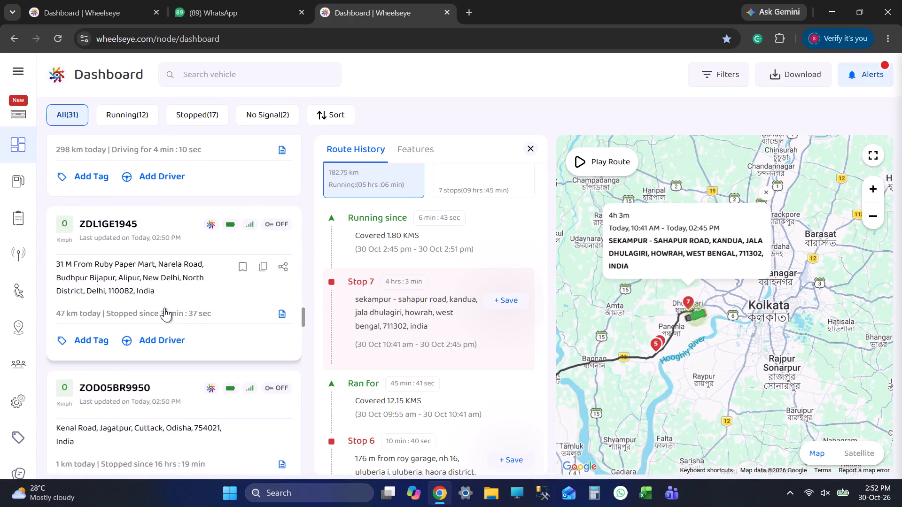
{"action": "scroll", "coordinate": [164, 307], "scroll_direction": "up", "scroll_amount": 2}
{"action": "scroll", "coordinate": [171, 315], "scroll_direction": "down", "scroll_amount": 5}
{"action": "left_click", "coordinate": [186, 308]}
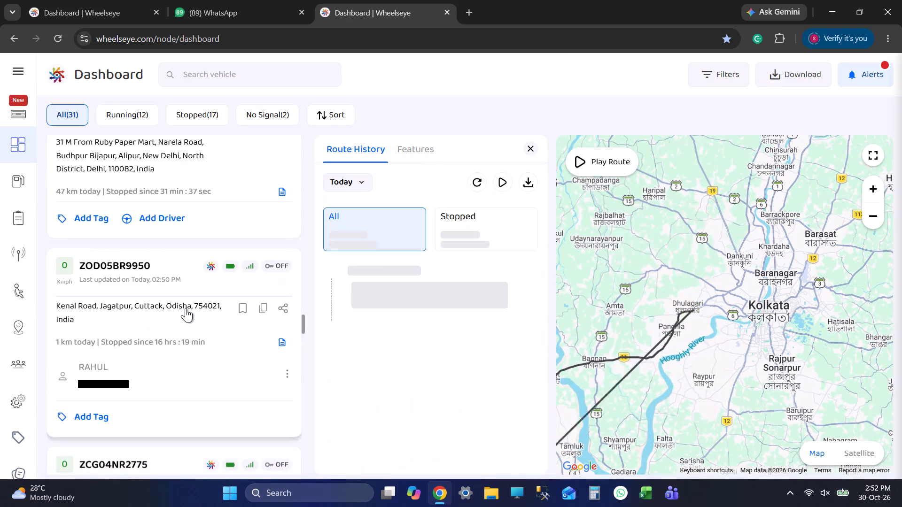
{"action": "scroll", "coordinate": [219, 328], "scroll_direction": "down", "scroll_amount": 3}
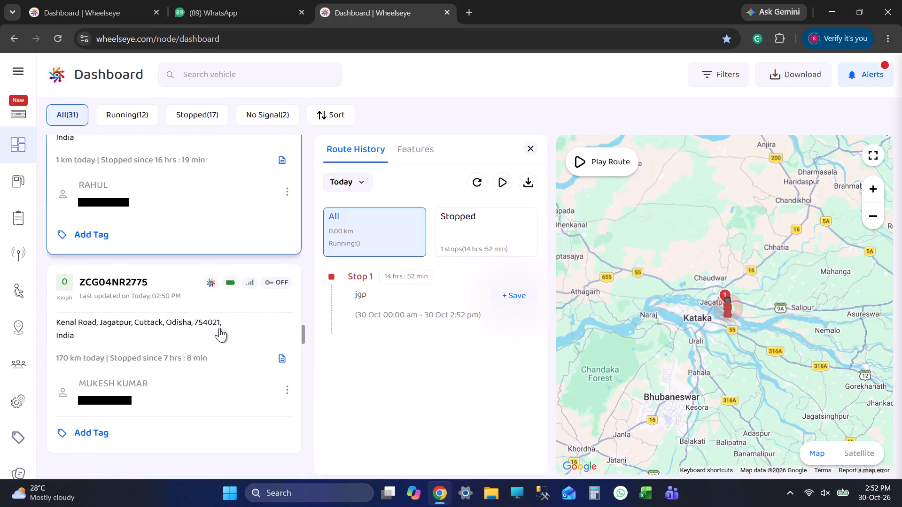
{"action": "left_click", "coordinate": [187, 311]}
{"action": "scroll", "coordinate": [118, 360], "scroll_direction": "down", "scroll_amount": 1}
{"action": "scroll", "coordinate": [118, 362], "scroll_direction": "up", "scroll_amount": 1}
{"action": "scroll", "coordinate": [118, 362], "scroll_direction": "down", "scroll_amount": 2}
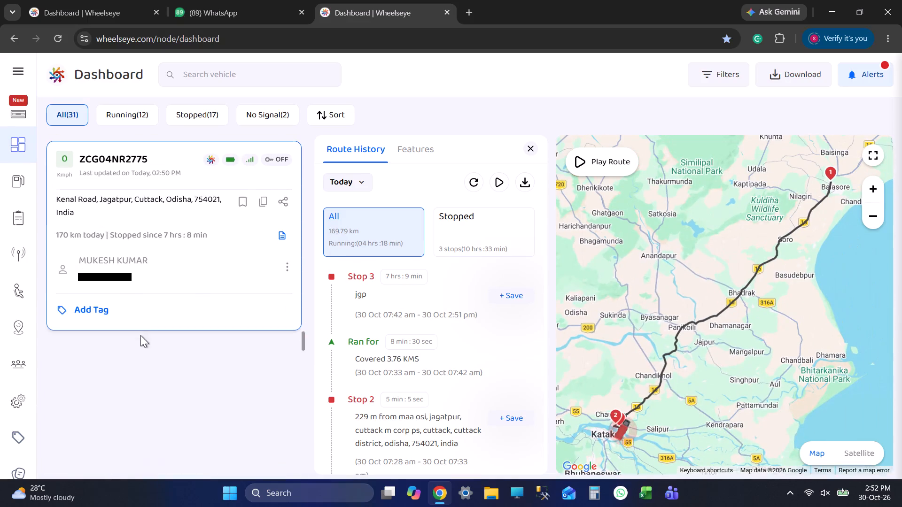
{"action": "scroll", "coordinate": [148, 325], "scroll_direction": "down", "scroll_amount": 3}
{"action": "left_click", "coordinate": [182, 258]}
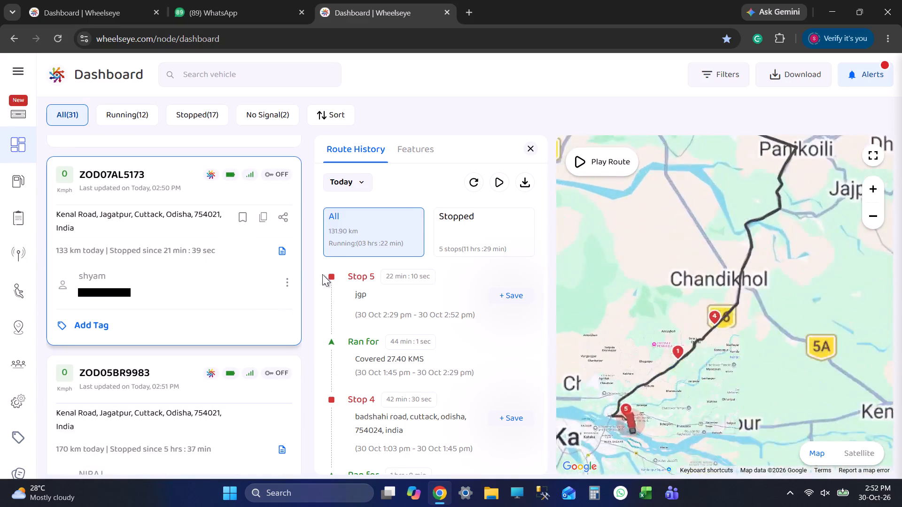
{"action": "scroll", "coordinate": [213, 272], "scroll_direction": "down", "scroll_amount": 3}
{"action": "left_click", "coordinate": [213, 277]}
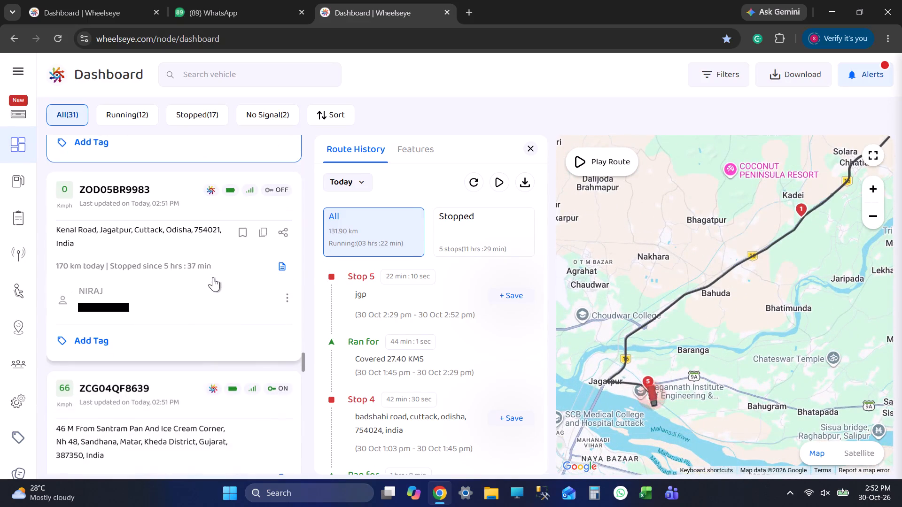
{"action": "scroll", "coordinate": [178, 296], "scroll_direction": "down", "scroll_amount": 2}
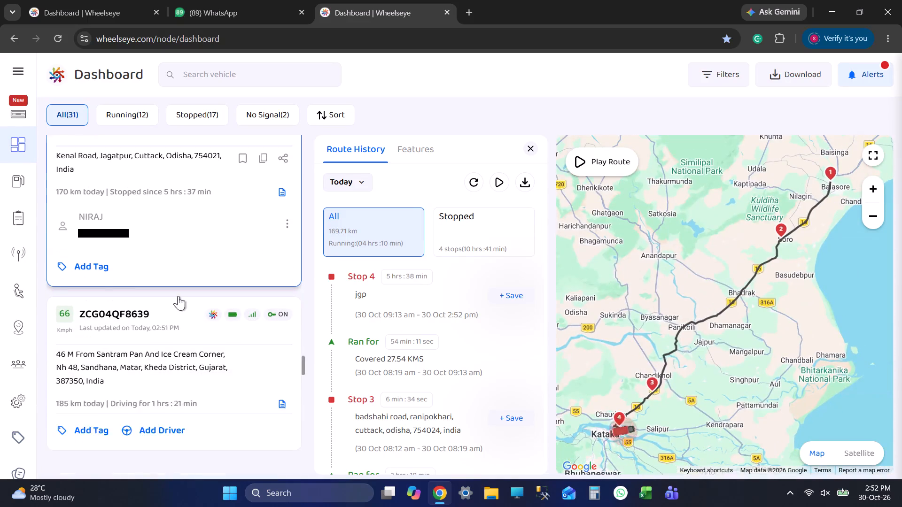
Check today's route histories of ZCG04QF8639 and ZCG04QF8638.
{"action": "scroll", "coordinate": [178, 296], "scroll_direction": "down", "scroll_amount": 1}
{"action": "left_click", "coordinate": [178, 252]}
{"action": "scroll", "coordinate": [194, 310], "scroll_direction": "down", "scroll_amount": 2}
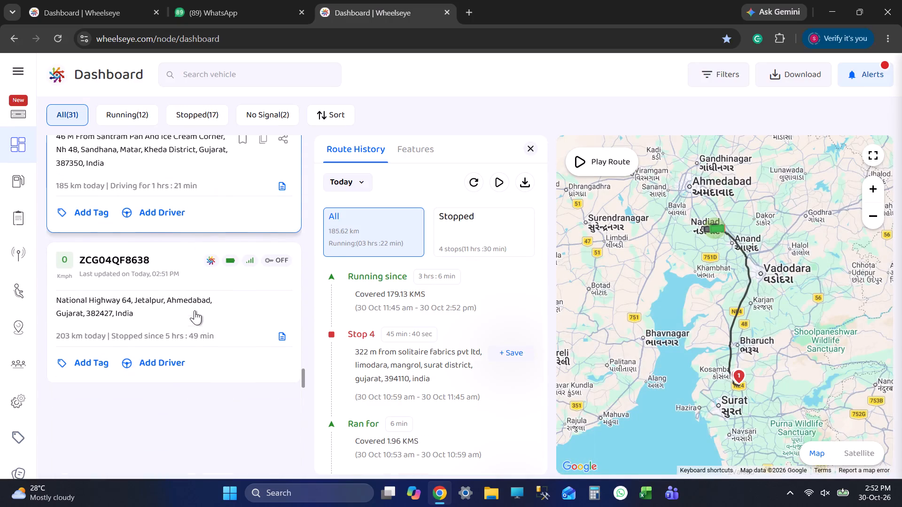
{"action": "left_click", "coordinate": [194, 310]}
{"action": "scroll", "coordinate": [194, 310], "scroll_direction": "down", "scroll_amount": 3}
{"action": "left_click", "coordinate": [196, 234]}
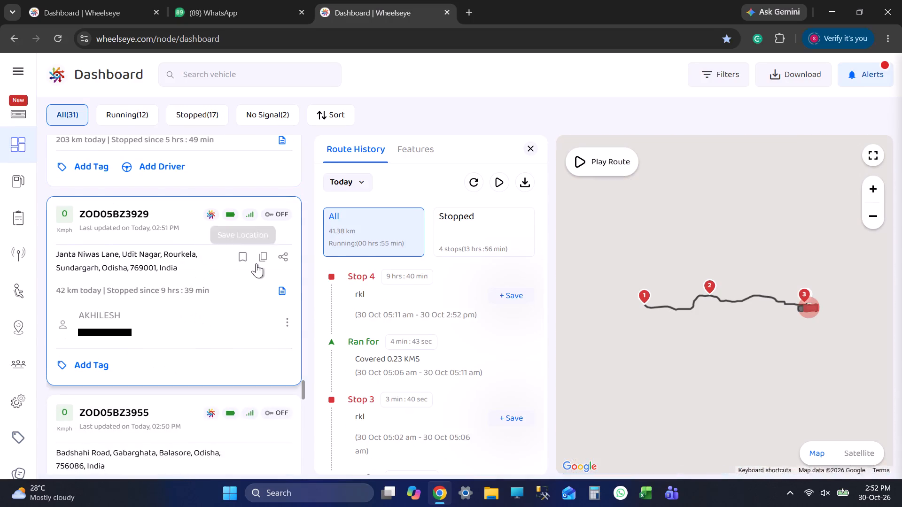
{"action": "scroll", "coordinate": [188, 350], "scroll_direction": "down", "scroll_amount": 2}
{"action": "left_click", "coordinate": [181, 328]}
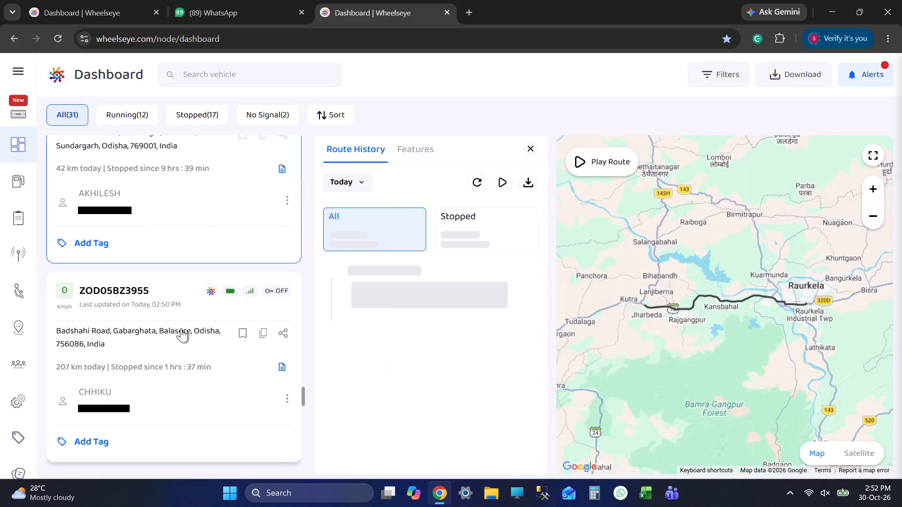
{"action": "scroll", "coordinate": [588, 392], "scroll_direction": "up", "scroll_amount": 2}
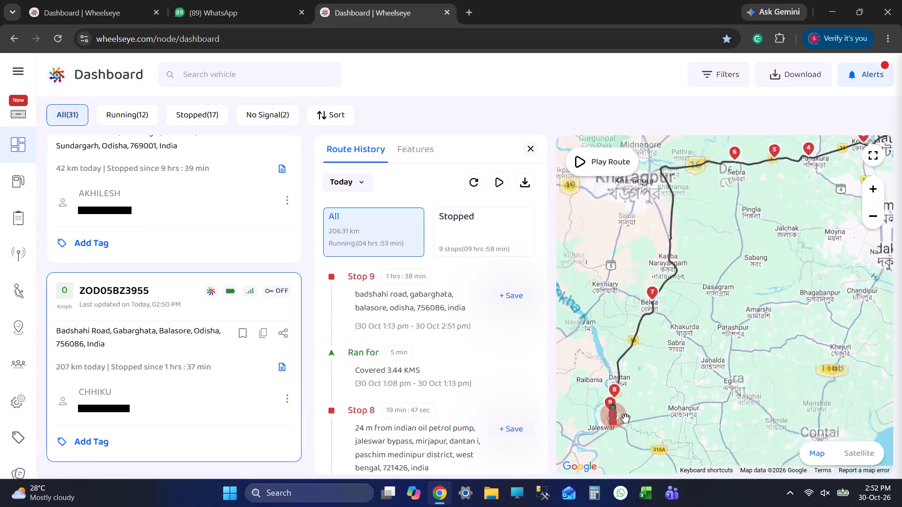
{"action": "scroll", "coordinate": [625, 418], "scroll_direction": "up", "scroll_amount": 2}
{"action": "left_click_drag", "start_coordinate": [622, 420], "coordinate": [672, 363]}
{"action": "scroll", "coordinate": [627, 347], "scroll_direction": "up", "scroll_amount": 3}
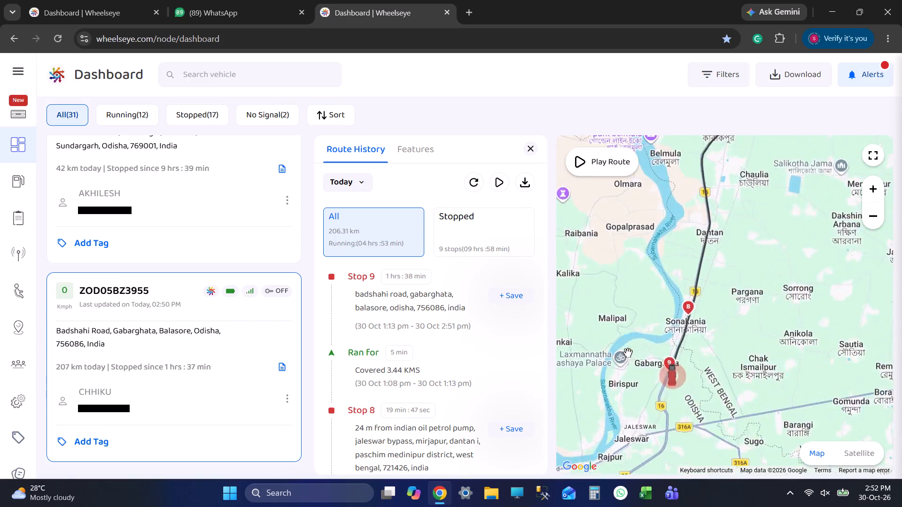
{"action": "left_click", "coordinate": [383, 277]}
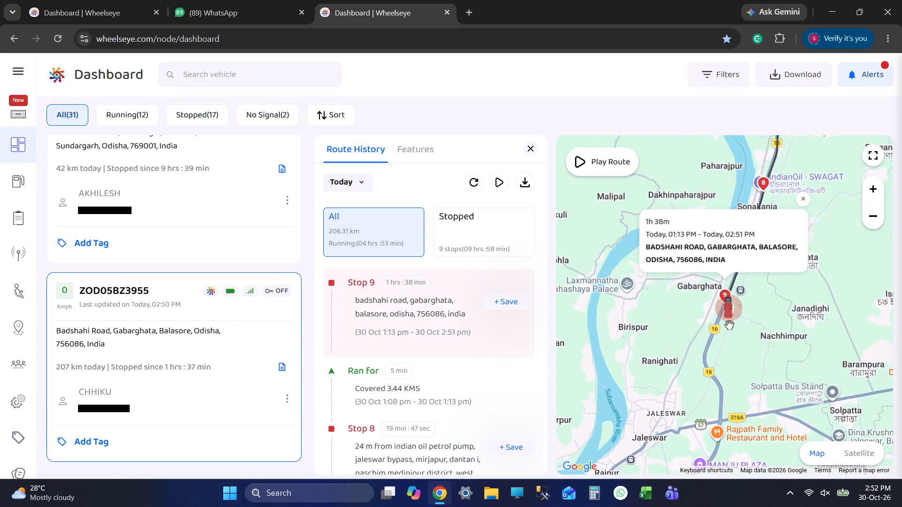
{"action": "scroll", "coordinate": [729, 325], "scroll_direction": "down", "scroll_amount": 5}
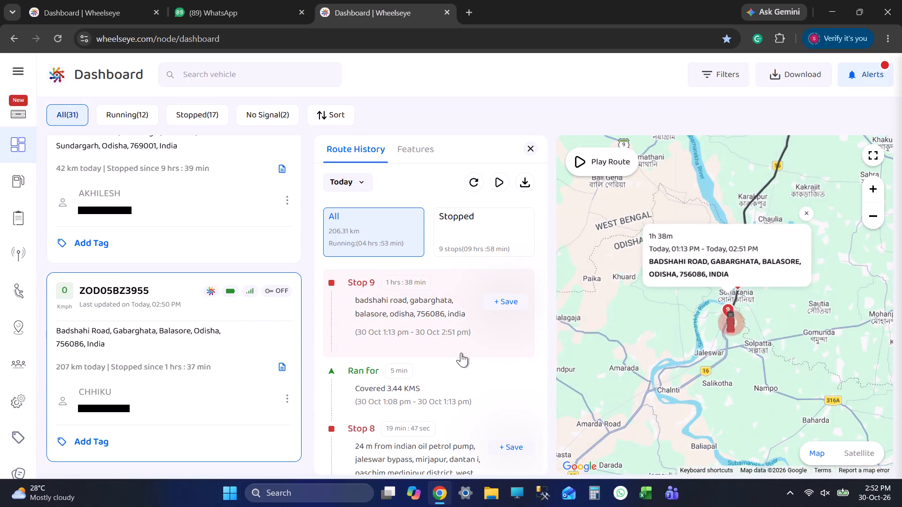
{"action": "scroll", "coordinate": [459, 351], "scroll_direction": "down", "scroll_amount": 3}
{"action": "left_click", "coordinate": [438, 289]}
{"action": "scroll", "coordinate": [438, 289], "scroll_direction": "down", "scroll_amount": 2}
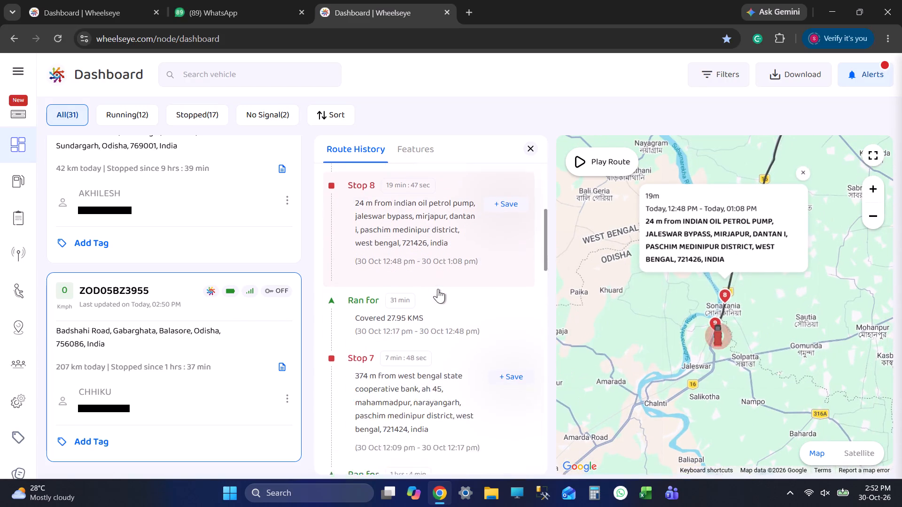
{"action": "left_click", "coordinate": [432, 344]}
{"action": "scroll", "coordinate": [432, 344], "scroll_direction": "down", "scroll_amount": 2}
{"action": "left_click", "coordinate": [432, 344]}
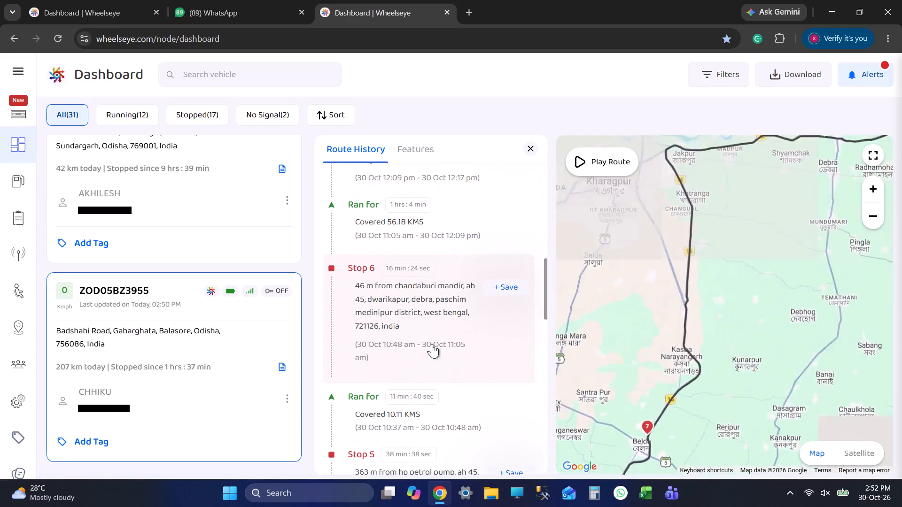
{"action": "scroll", "coordinate": [453, 332], "scroll_direction": "down", "scroll_amount": 3}
{"action": "left_click", "coordinate": [449, 319]}
{"action": "scroll", "coordinate": [456, 341], "scroll_direction": "down", "scroll_amount": 2}
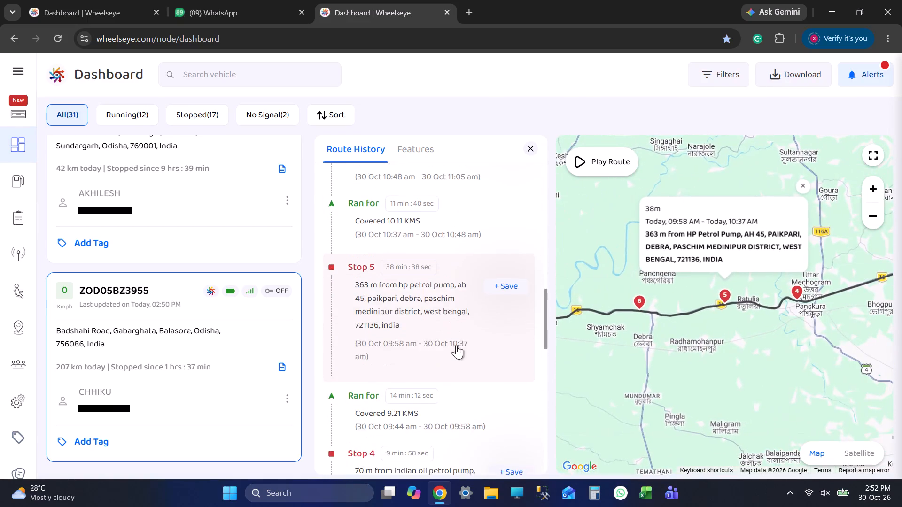
{"action": "scroll", "coordinate": [456, 345], "scroll_direction": "down", "scroll_amount": 1}
{"action": "left_click", "coordinate": [451, 310]}
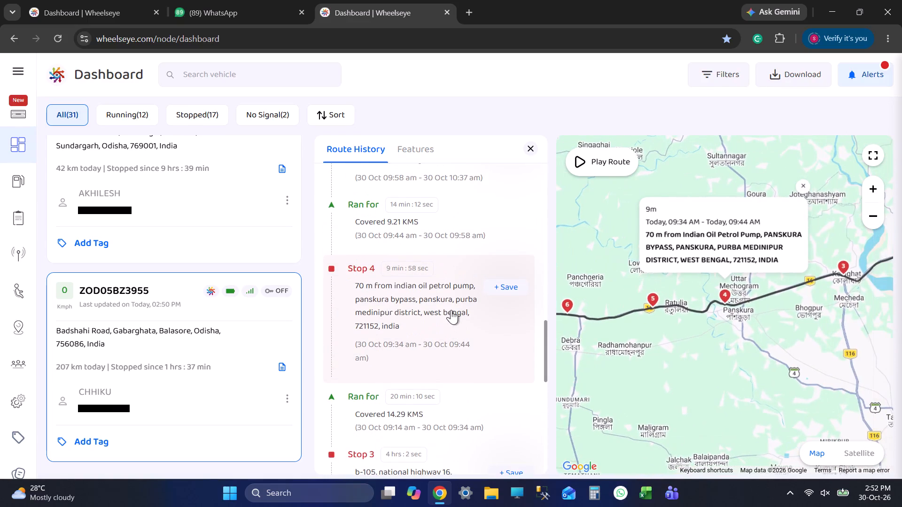
{"action": "scroll", "coordinate": [451, 310], "scroll_direction": "down", "scroll_amount": 3}
{"action": "left_click", "coordinate": [451, 310]}
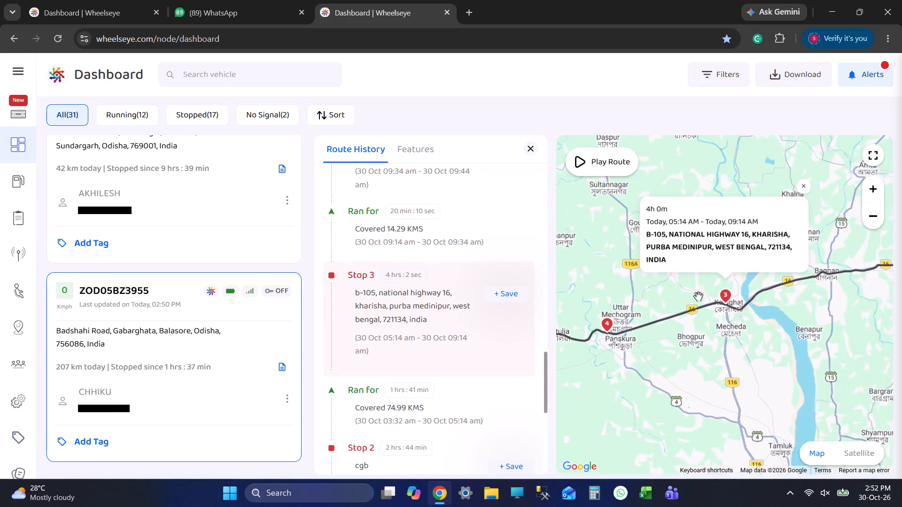
{"action": "scroll", "coordinate": [757, 316], "scroll_direction": "up", "scroll_amount": 2}
{"action": "scroll", "coordinate": [695, 316], "scroll_direction": "up", "scroll_amount": 5}
{"action": "left_click_drag", "start_coordinate": [694, 253], "coordinate": [670, 322]}
{"action": "scroll", "coordinate": [670, 322], "scroll_direction": "up", "scroll_amount": 3}
{"action": "scroll", "coordinate": [670, 322], "scroll_direction": "down", "scroll_amount": 4}
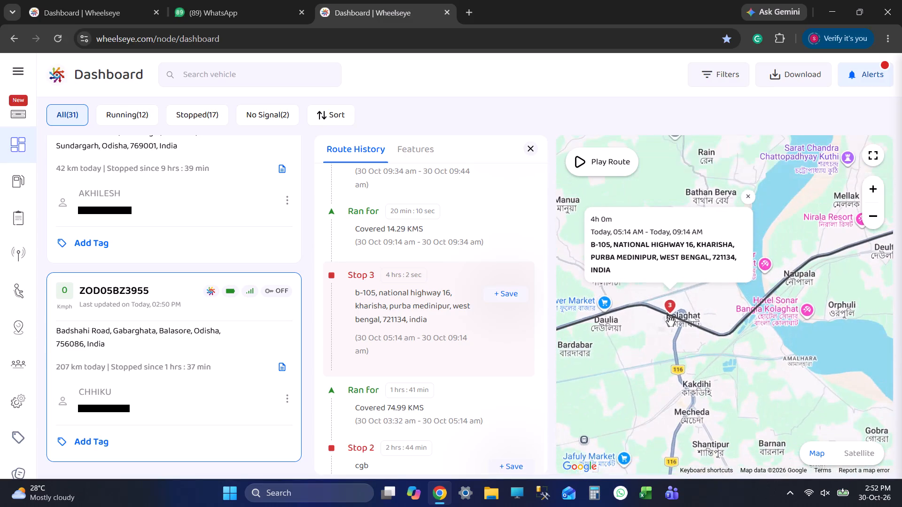
{"action": "scroll", "coordinate": [425, 310], "scroll_direction": "down", "scroll_amount": 3}
{"action": "left_click", "coordinate": [433, 264]}
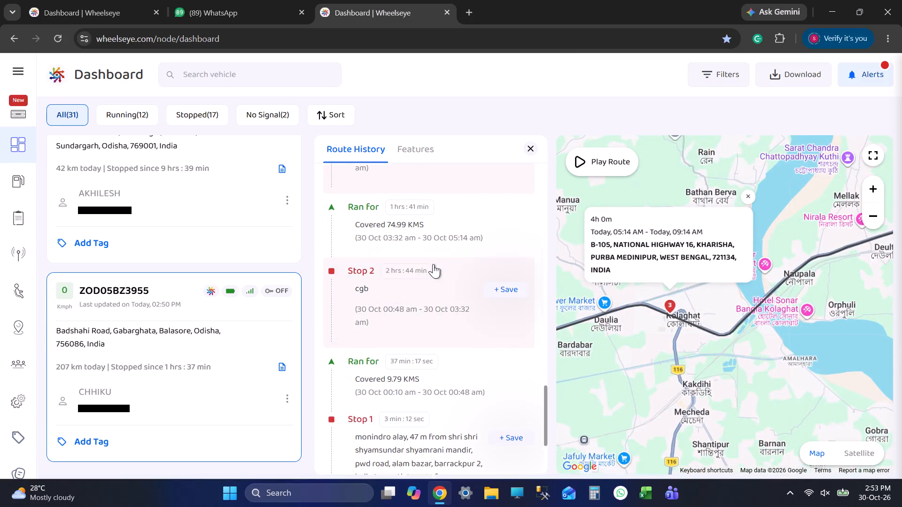
{"action": "scroll", "coordinate": [454, 281], "scroll_direction": "up", "scroll_amount": 10}
{"action": "scroll", "coordinate": [446, 284], "scroll_direction": "down", "scroll_amount": 1}
{"action": "scroll", "coordinate": [446, 284], "scroll_direction": "up", "scroll_amount": 1}
{"action": "scroll", "coordinate": [446, 284], "scroll_direction": "down", "scroll_amount": 1}
{"action": "scroll", "coordinate": [446, 284], "scroll_direction": "up", "scroll_amount": 5}
{"action": "scroll", "coordinate": [442, 321], "scroll_direction": "down", "scroll_amount": 2}
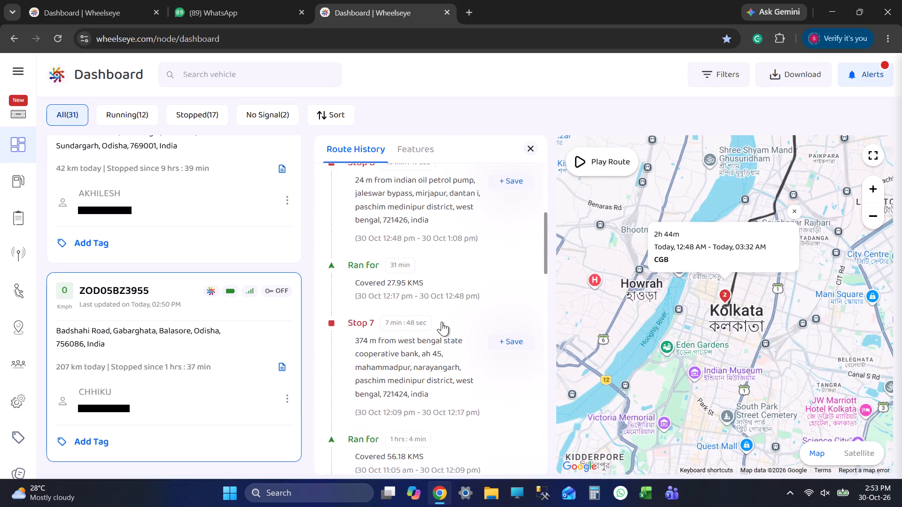
{"action": "scroll", "coordinate": [442, 322], "scroll_direction": "down", "scroll_amount": 1}
{"action": "left_click", "coordinate": [446, 373]}
{"action": "scroll", "coordinate": [446, 373], "scroll_direction": "up", "scroll_amount": 4}
{"action": "scroll", "coordinate": [391, 338], "scroll_direction": "up", "scroll_amount": 3}
{"action": "left_click", "coordinate": [391, 338]}
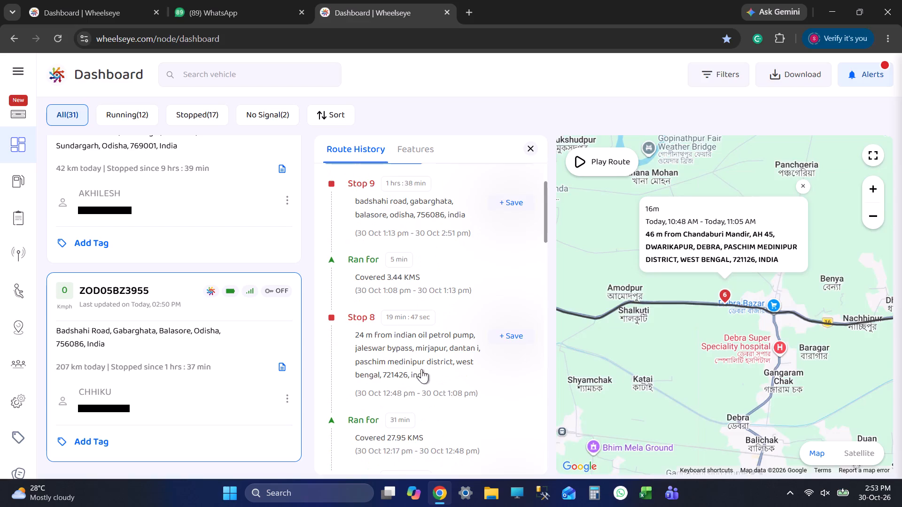
{"action": "left_click", "coordinate": [421, 370]}
{"action": "scroll", "coordinate": [457, 287], "scroll_direction": "up", "scroll_amount": 3}
{"action": "left_click", "coordinate": [443, 283]}
{"action": "scroll", "coordinate": [753, 312], "scroll_direction": "up", "scroll_amount": 2}
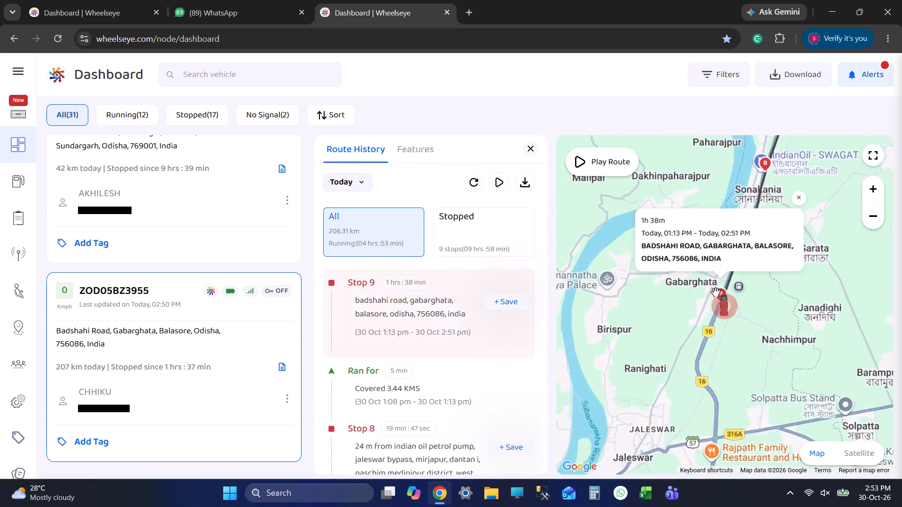
{"action": "scroll", "coordinate": [715, 292], "scroll_direction": "up", "scroll_amount": 10}
{"action": "left_click_drag", "start_coordinate": [756, 343], "coordinate": [741, 348]}
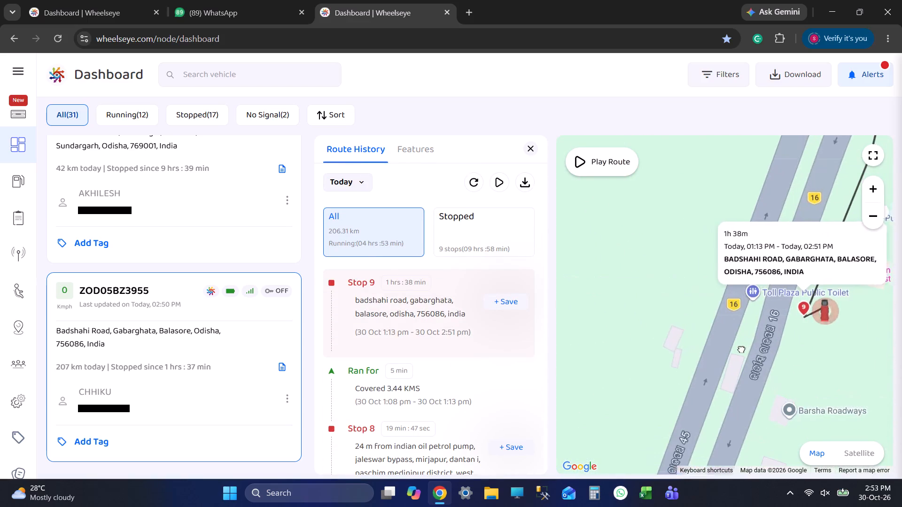
{"action": "left_click_drag", "start_coordinate": [741, 348], "coordinate": [667, 376]}
{"action": "left_click", "coordinate": [858, 445]}
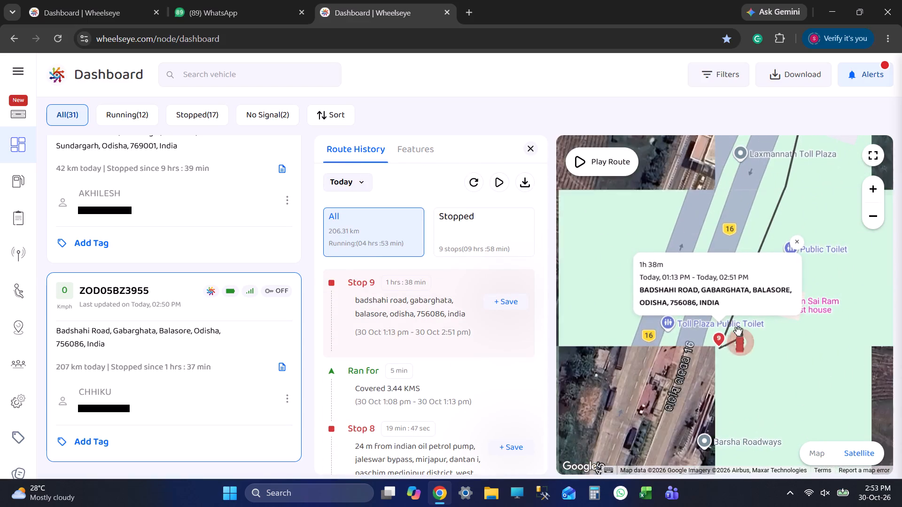
{"action": "scroll", "coordinate": [739, 333], "scroll_direction": "up", "scroll_amount": 2}
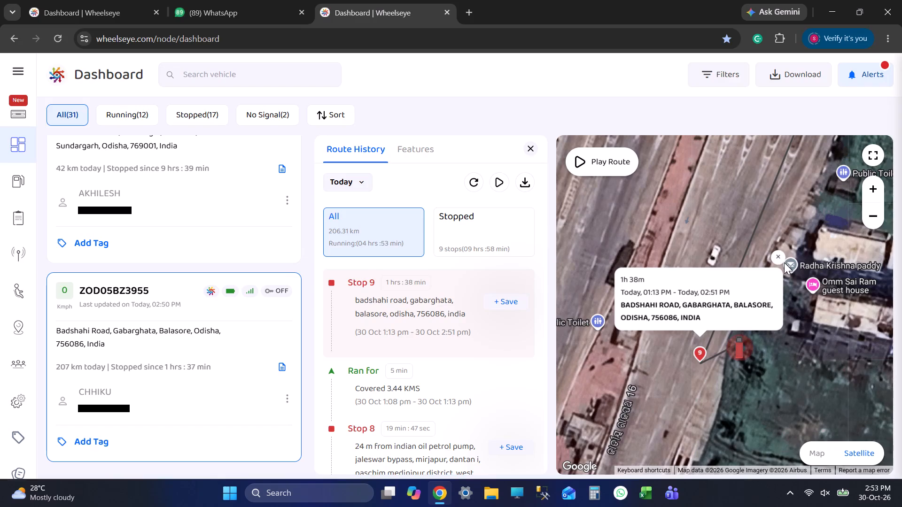
{"action": "left_click", "coordinate": [781, 253]}
{"action": "left_click_drag", "start_coordinate": [776, 304], "coordinate": [753, 313]}
{"action": "scroll", "coordinate": [753, 313], "scroll_direction": "down", "scroll_amount": 1}
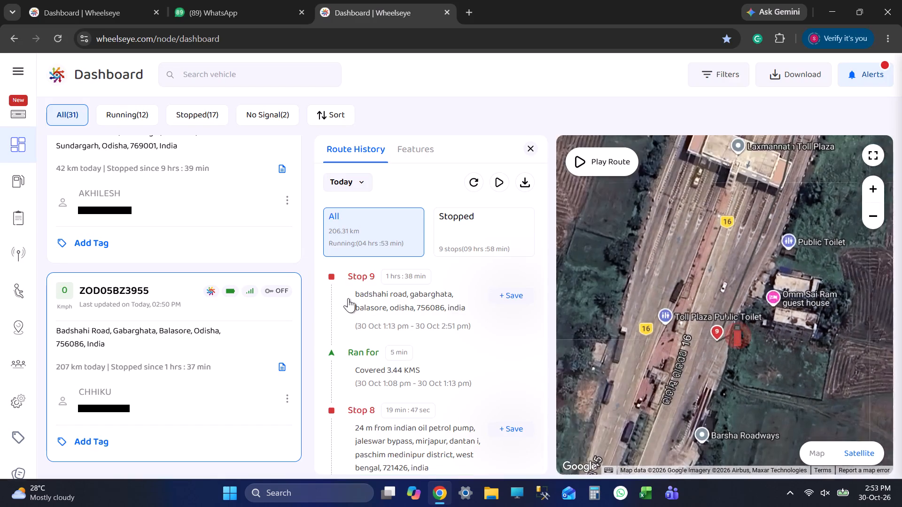
{"action": "left_click", "coordinate": [348, 298]}
{"action": "scroll", "coordinate": [641, 330], "scroll_direction": "down", "scroll_amount": 7}
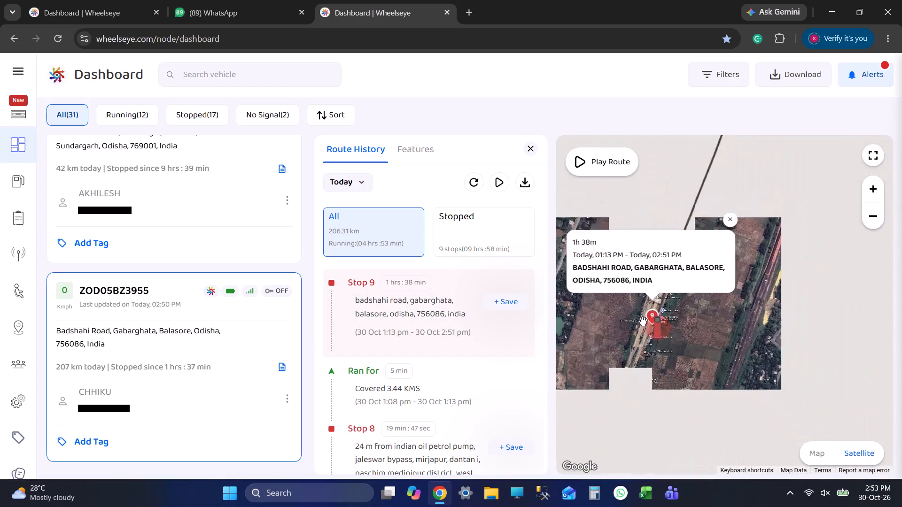
{"action": "scroll", "coordinate": [652, 321], "scroll_direction": "down", "scroll_amount": 2}
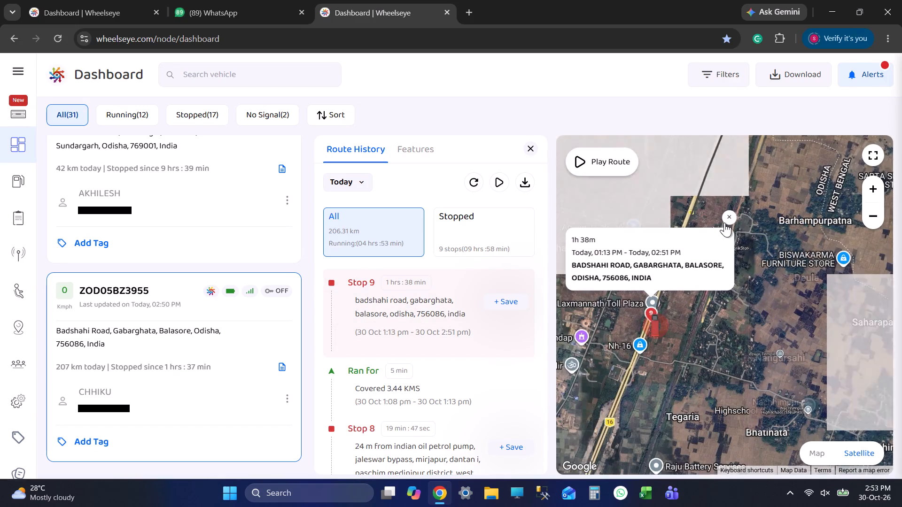
{"action": "left_click", "coordinate": [724, 223]}
{"action": "left_click_drag", "start_coordinate": [622, 333], "coordinate": [689, 331]}
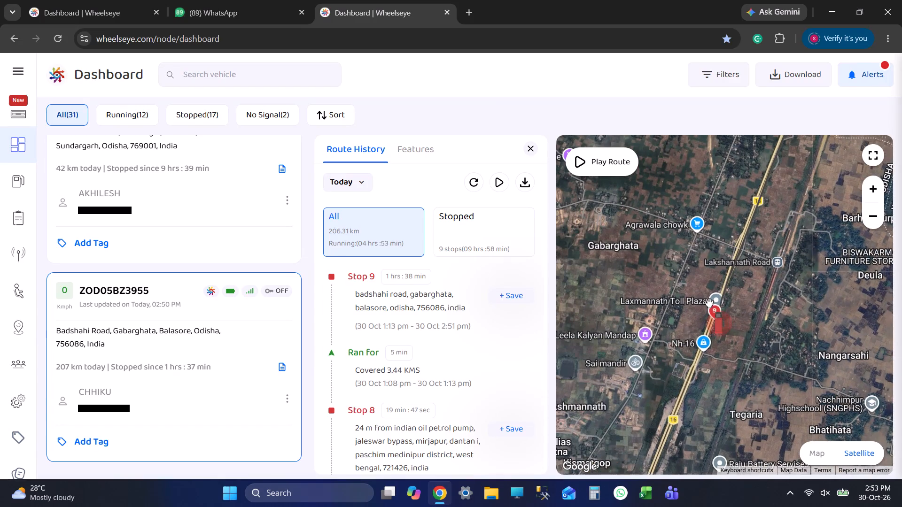
{"action": "scroll", "coordinate": [717, 299], "scroll_direction": "up", "scroll_amount": 3}
{"action": "scroll", "coordinate": [717, 299], "scroll_direction": "down", "scroll_amount": 5}
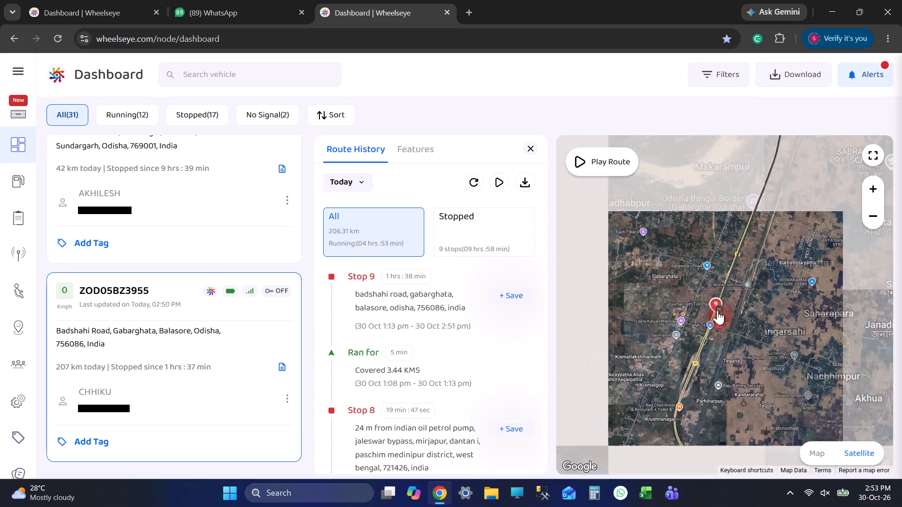
{"action": "scroll", "coordinate": [717, 312], "scroll_direction": "down", "scroll_amount": 2}
{"action": "left_click", "coordinate": [427, 287]}
{"action": "scroll", "coordinate": [724, 307], "scroll_direction": "down", "scroll_amount": 2}
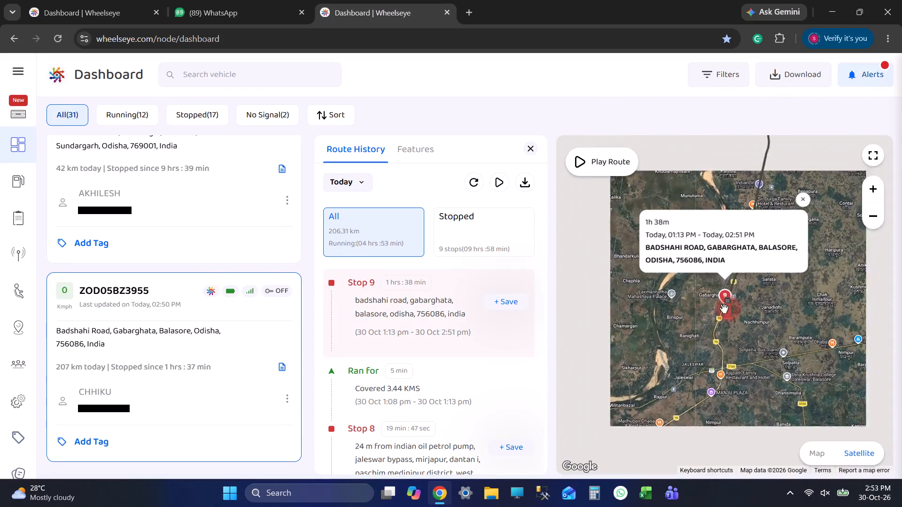
{"action": "scroll", "coordinate": [724, 308], "scroll_direction": "down", "scroll_amount": 1}
{"action": "left_click_drag", "start_coordinate": [637, 331], "coordinate": [682, 305]}
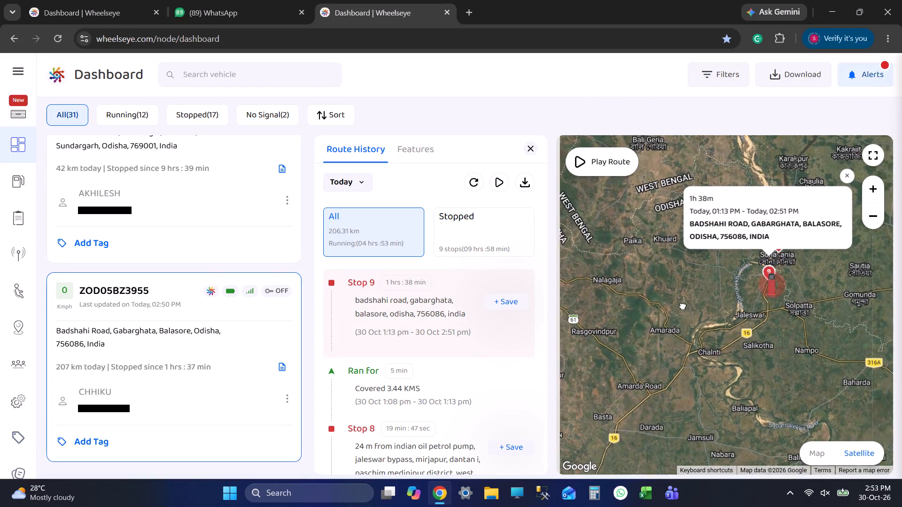
{"action": "left_click_drag", "start_coordinate": [682, 305], "coordinate": [683, 303]}
{"action": "scroll", "coordinate": [693, 301], "scroll_direction": "down", "scroll_amount": 5}
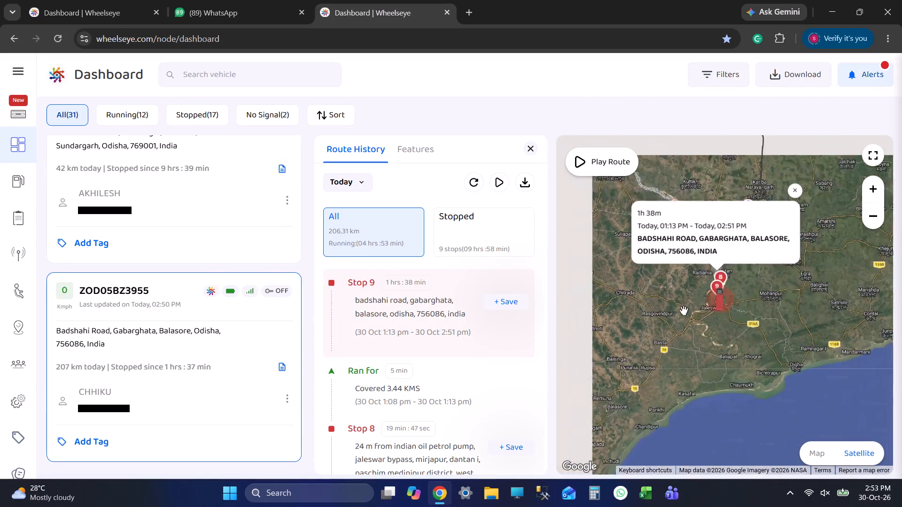
{"action": "scroll", "coordinate": [225, 348], "scroll_direction": "down", "scroll_amount": 4}
{"action": "left_click", "coordinate": [218, 309]}
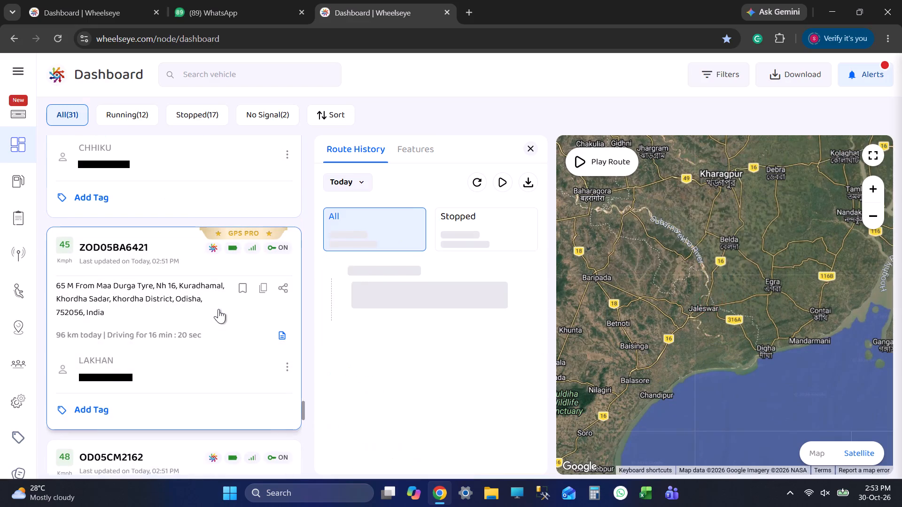
{"action": "left_click_drag", "start_coordinate": [593, 346], "coordinate": [648, 346]}
{"action": "scroll", "coordinate": [648, 346], "scroll_direction": "down", "scroll_amount": 1}
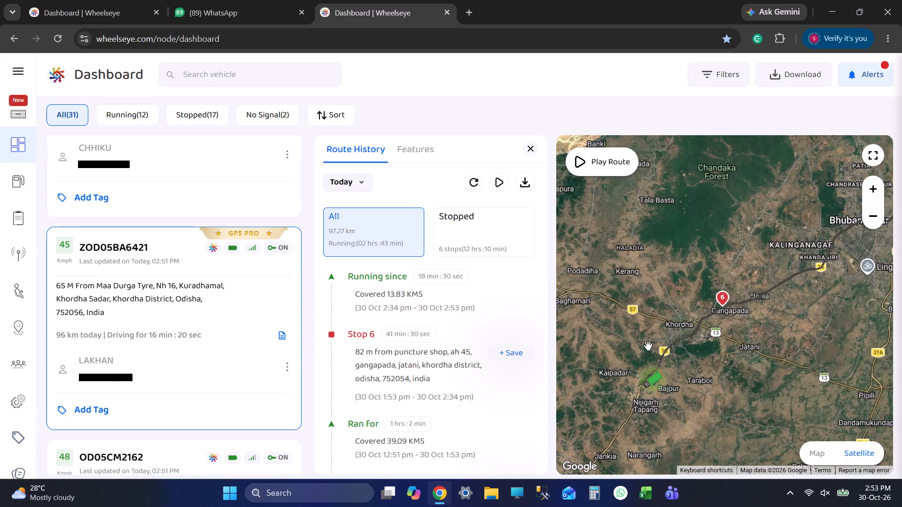
{"action": "scroll", "coordinate": [691, 313], "scroll_direction": "down", "scroll_amount": 1}
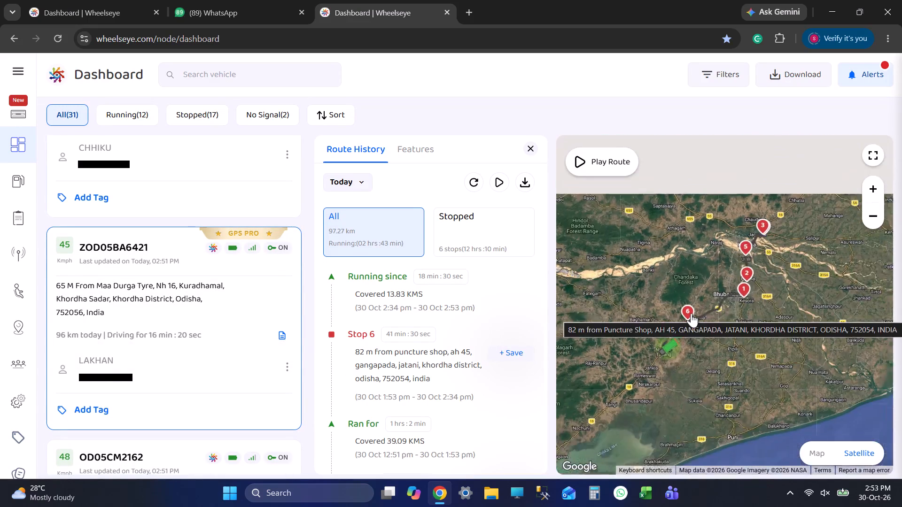
{"action": "scroll", "coordinate": [403, 330], "scroll_direction": "down", "scroll_amount": 12}
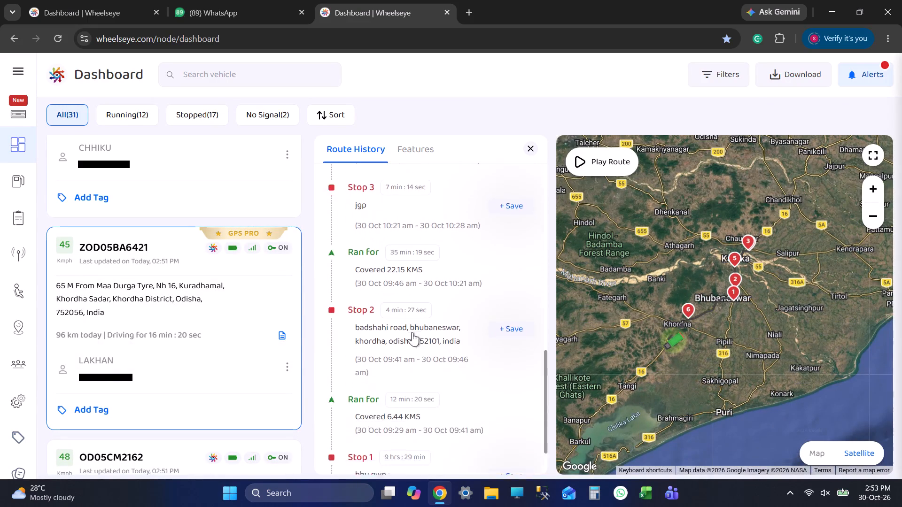
{"action": "left_click", "coordinate": [470, 273]}
{"action": "scroll", "coordinate": [469, 288], "scroll_direction": "down", "scroll_amount": 5}
{"action": "scroll", "coordinate": [466, 304], "scroll_direction": "up", "scroll_amount": 2}
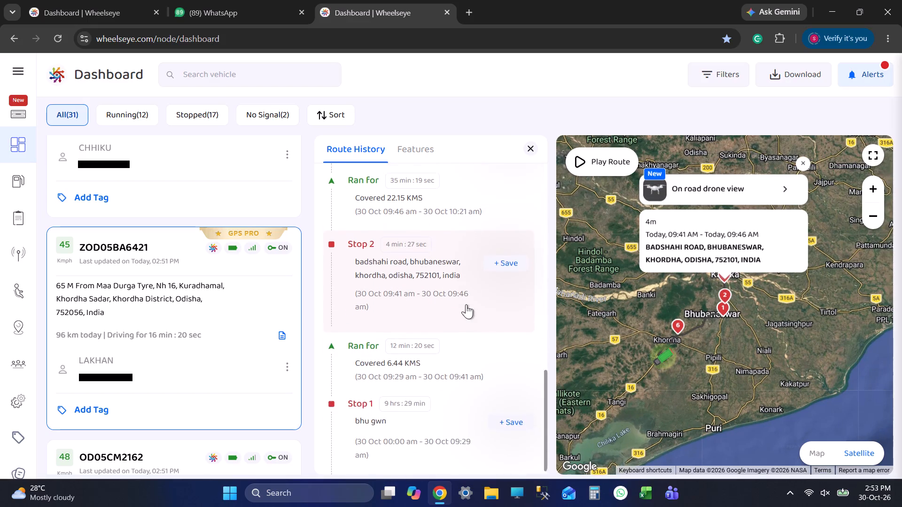
{"action": "scroll", "coordinate": [466, 304], "scroll_direction": "up", "scroll_amount": 1}
{"action": "left_click", "coordinate": [462, 303]}
{"action": "scroll", "coordinate": [462, 303], "scroll_direction": "up", "scroll_amount": 2}
{"action": "left_click", "coordinate": [462, 303]}
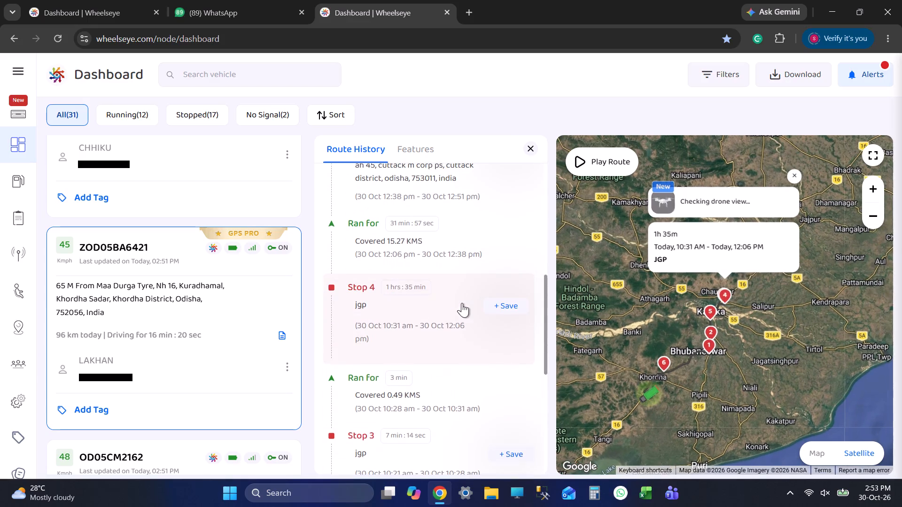
{"action": "scroll", "coordinate": [698, 293], "scroll_direction": "up", "scroll_amount": 5}
{"action": "scroll", "coordinate": [478, 310], "scroll_direction": "up", "scroll_amount": 3}
{"action": "left_click", "coordinate": [404, 299]}
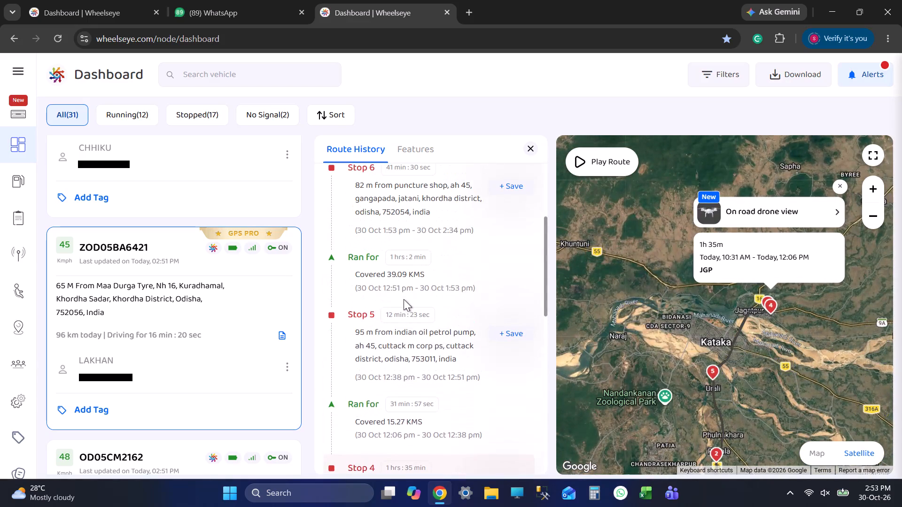
{"action": "left_click", "coordinate": [417, 350]}
{"action": "scroll", "coordinate": [417, 350], "scroll_direction": "up", "scroll_amount": 2}
{"action": "left_click", "coordinate": [435, 270]}
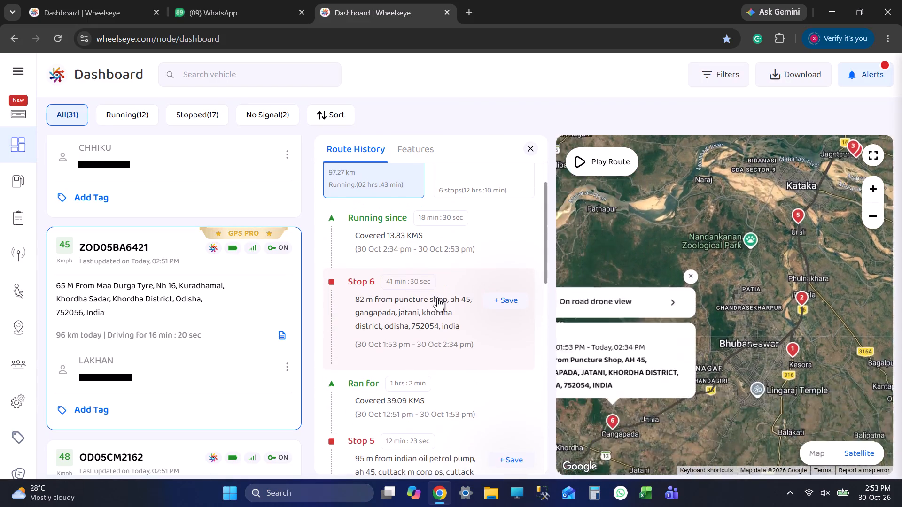
{"action": "scroll", "coordinate": [441, 301], "scroll_direction": "up", "scroll_amount": 3}
{"action": "scroll", "coordinate": [739, 336], "scroll_direction": "down", "scroll_amount": 5}
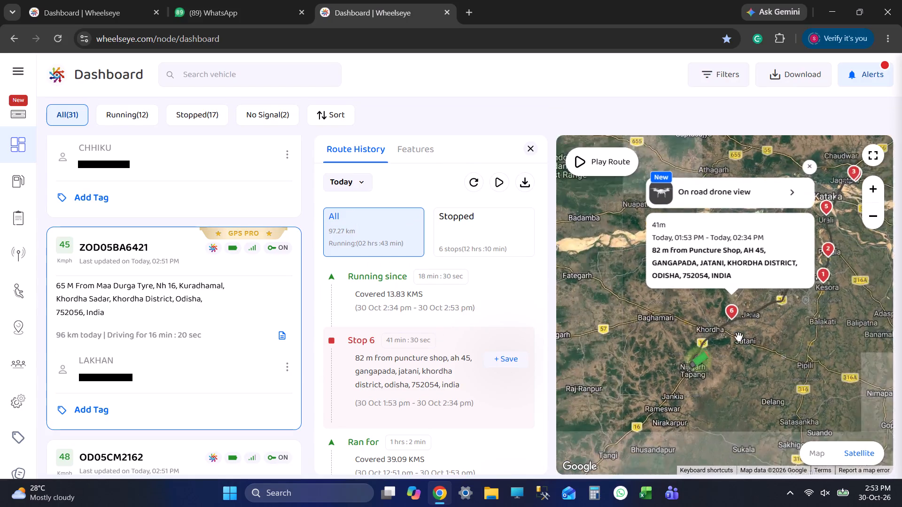
{"action": "scroll", "coordinate": [739, 337], "scroll_direction": "down", "scroll_amount": 4}
{"action": "scroll", "coordinate": [224, 344], "scroll_direction": "down", "scroll_amount": 5}
{"action": "left_click", "coordinate": [179, 226]}
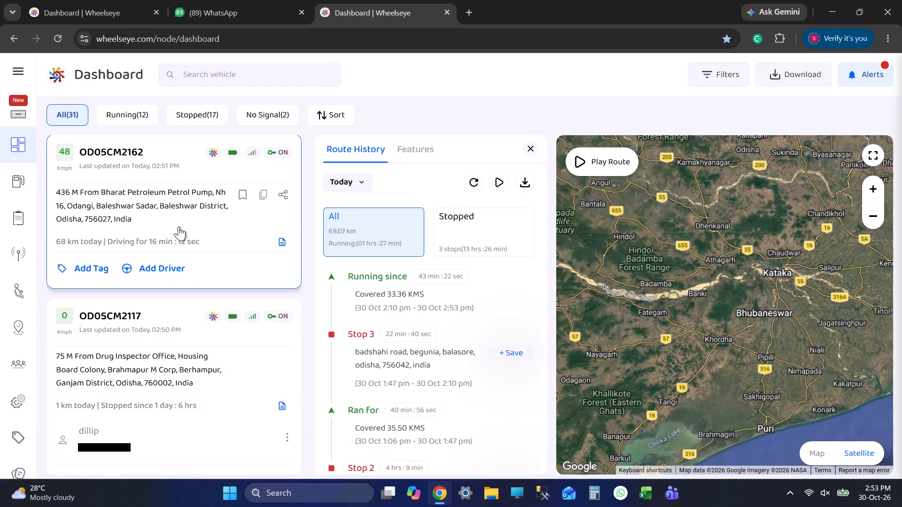
{"action": "left_click_drag", "start_coordinate": [748, 283], "coordinate": [673, 353]}
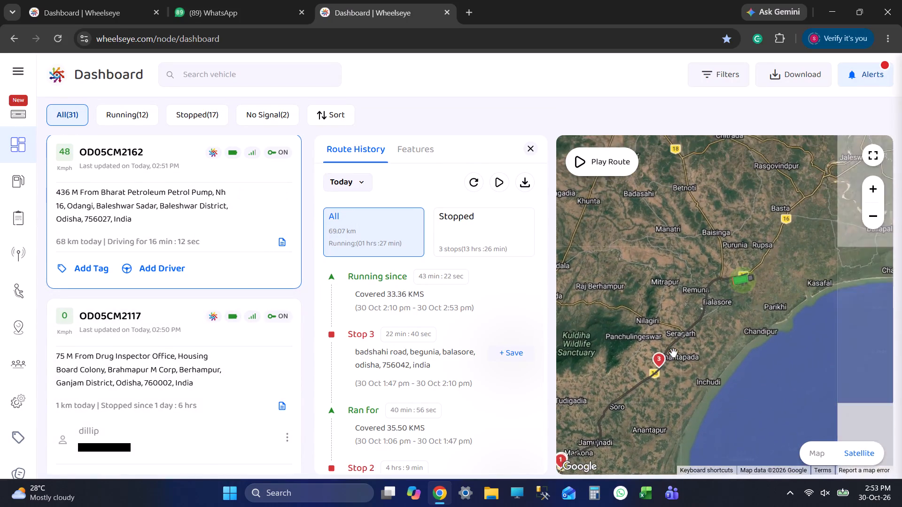
{"action": "scroll", "coordinate": [729, 271], "scroll_direction": "up", "scroll_amount": 1}
{"action": "scroll", "coordinate": [729, 271], "scroll_direction": "down", "scroll_amount": 3}
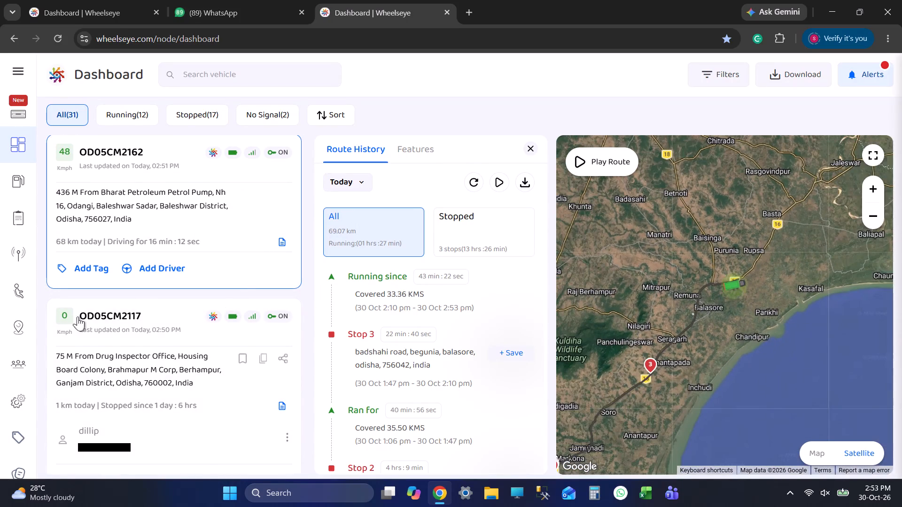
{"action": "scroll", "coordinate": [693, 296], "scroll_direction": "down", "scroll_amount": 3}
{"action": "scroll", "coordinate": [450, 345], "scroll_direction": "down", "scroll_amount": 3}
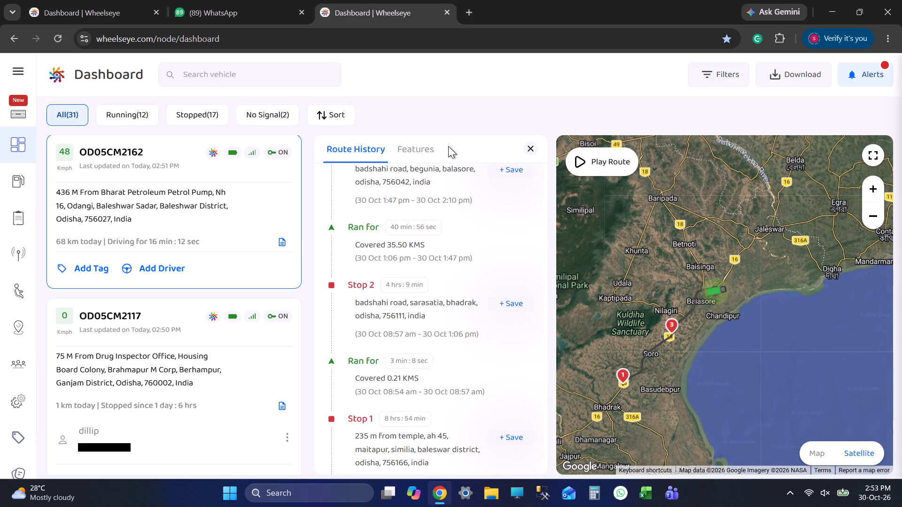
{"action": "scroll", "coordinate": [732, 276], "scroll_direction": "up", "scroll_amount": 2}
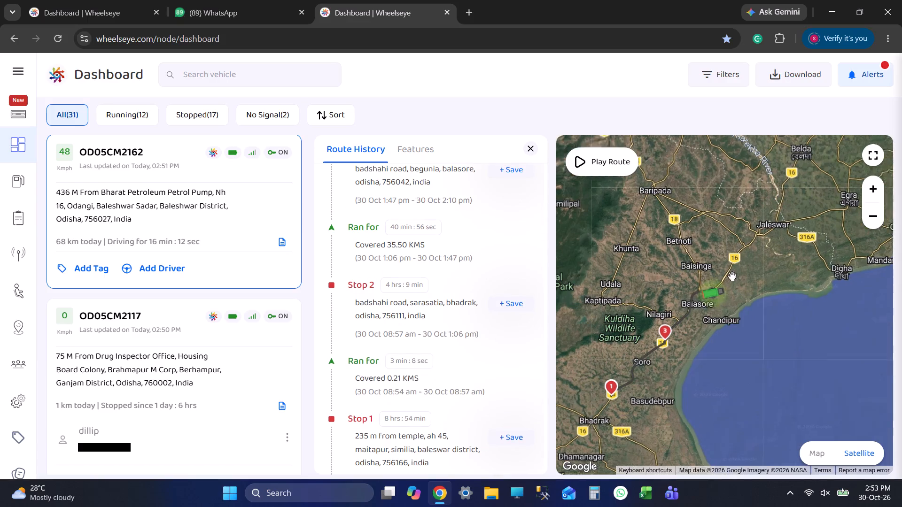
{"action": "scroll", "coordinate": [731, 287], "scroll_direction": "down", "scroll_amount": 3}
{"action": "scroll", "coordinate": [483, 314], "scroll_direction": "down", "scroll_amount": 2}
{"action": "scroll", "coordinate": [486, 317], "scroll_direction": "up", "scroll_amount": 2}
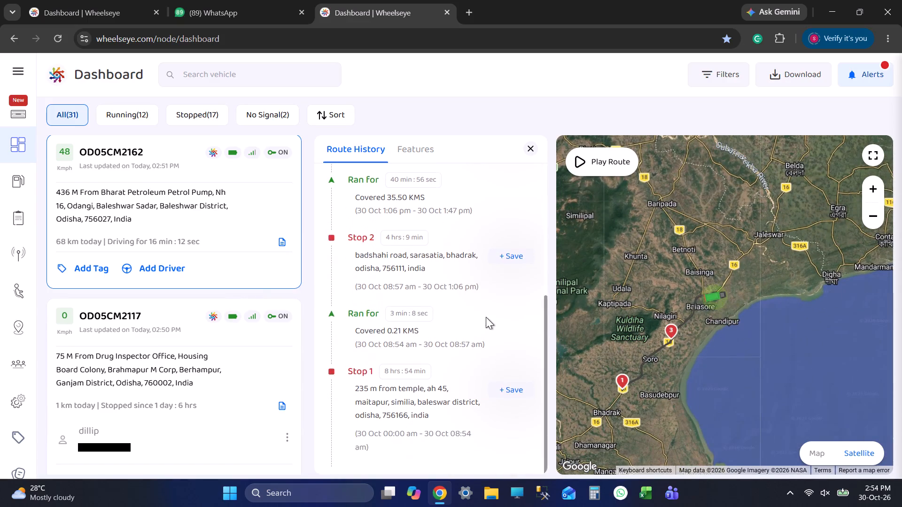
{"action": "scroll", "coordinate": [486, 317], "scroll_direction": "up", "scroll_amount": 8}
{"action": "scroll", "coordinate": [669, 336], "scroll_direction": "down", "scroll_amount": 6}
{"action": "scroll", "coordinate": [673, 336], "scroll_direction": "up", "scroll_amount": 4}
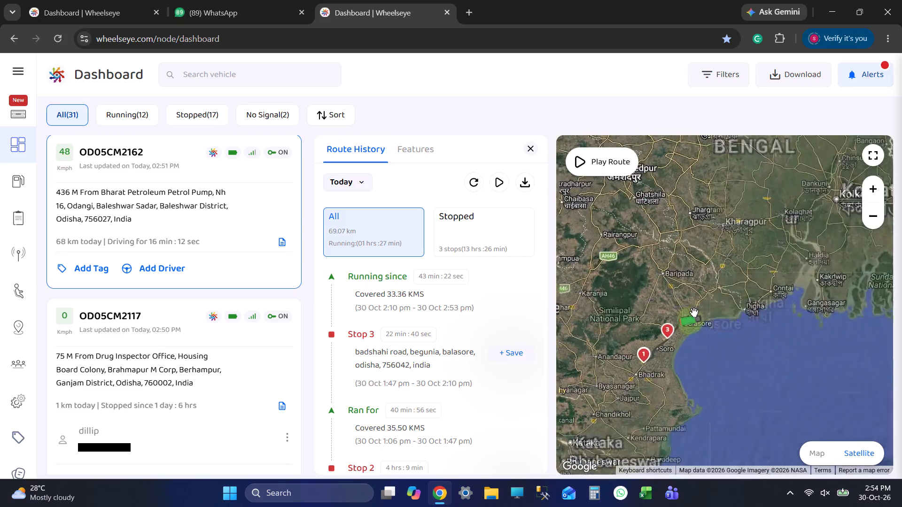
{"action": "scroll", "coordinate": [694, 312], "scroll_direction": "up", "scroll_amount": 3}
{"action": "scroll", "coordinate": [677, 349], "scroll_direction": "up", "scroll_amount": 3}
{"action": "scroll", "coordinate": [677, 300], "scroll_direction": "up", "scroll_amount": 2}
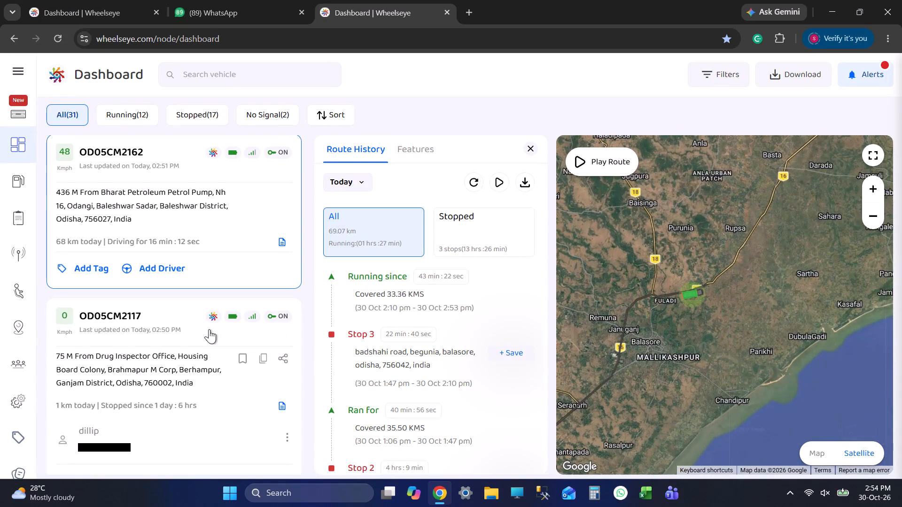
{"action": "scroll", "coordinate": [208, 309], "scroll_direction": "down", "scroll_amount": 2}
{"action": "left_click", "coordinate": [151, 259]}
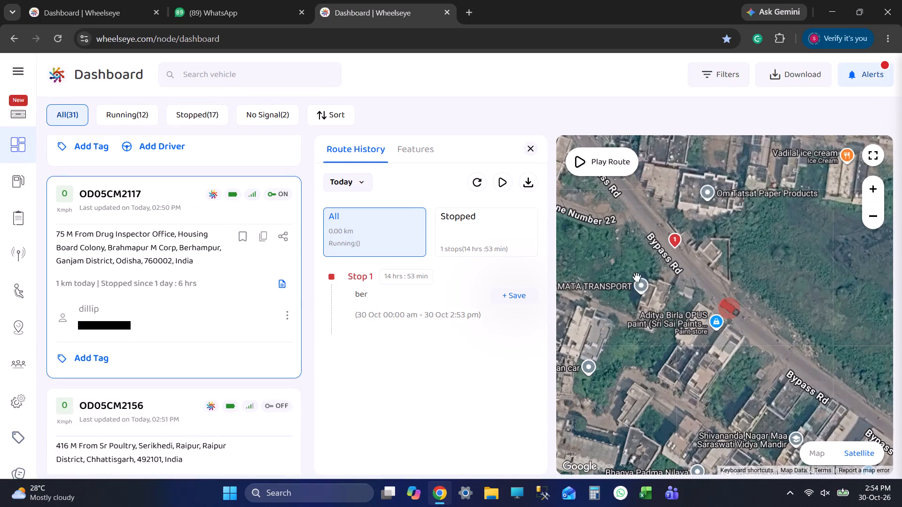
{"action": "scroll", "coordinate": [746, 288], "scroll_direction": "down", "scroll_amount": 2}
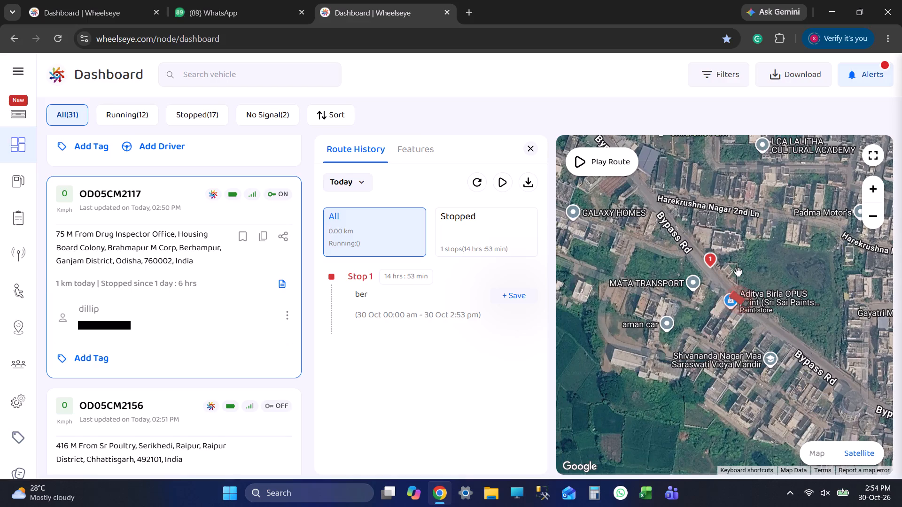
{"action": "scroll", "coordinate": [738, 289], "scroll_direction": "down", "scroll_amount": 3}
{"action": "scroll", "coordinate": [101, 357], "scroll_direction": "down", "scroll_amount": 3}
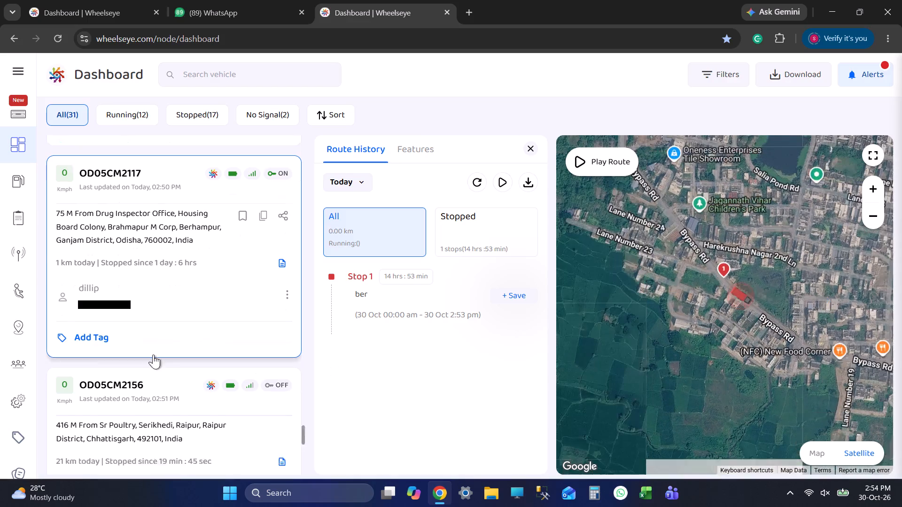
{"action": "left_click", "coordinate": [160, 311]}
{"action": "scroll", "coordinate": [636, 291], "scroll_direction": "up", "scroll_amount": 1}
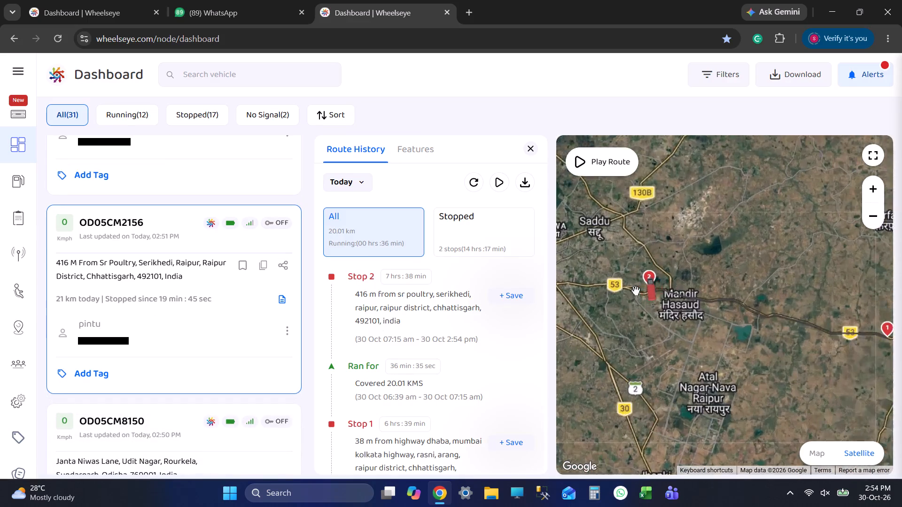
{"action": "scroll", "coordinate": [596, 335], "scroll_direction": "down", "scroll_amount": 3}
{"action": "scroll", "coordinate": [116, 344], "scroll_direction": "up", "scroll_amount": 3}
{"action": "left_click", "coordinate": [148, 271]}
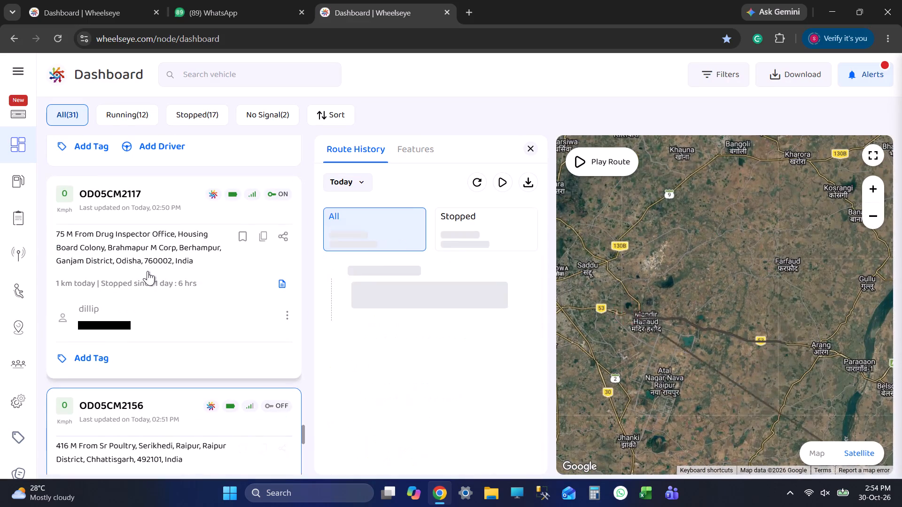
{"action": "scroll", "coordinate": [744, 295], "scroll_direction": "up", "scroll_amount": 2}
{"action": "scroll", "coordinate": [717, 319], "scroll_direction": "down", "scroll_amount": 3}
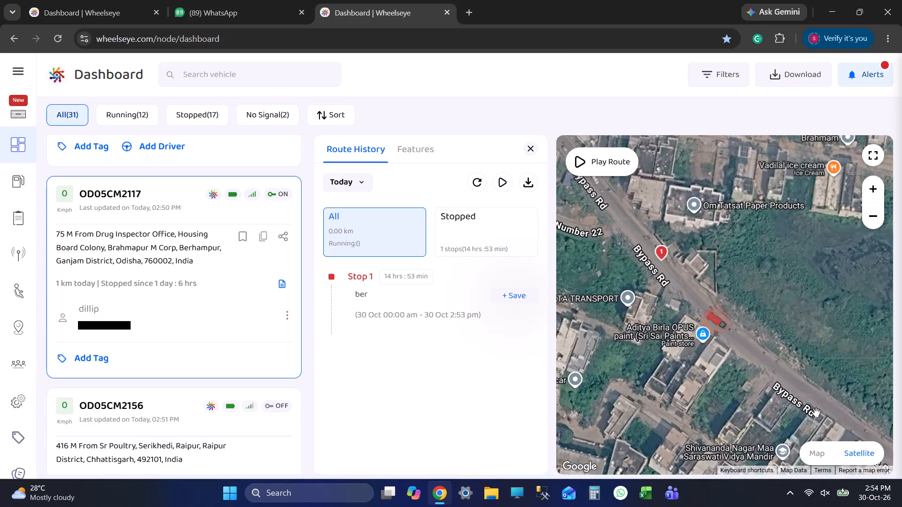
{"action": "left_click", "coordinate": [858, 459]}
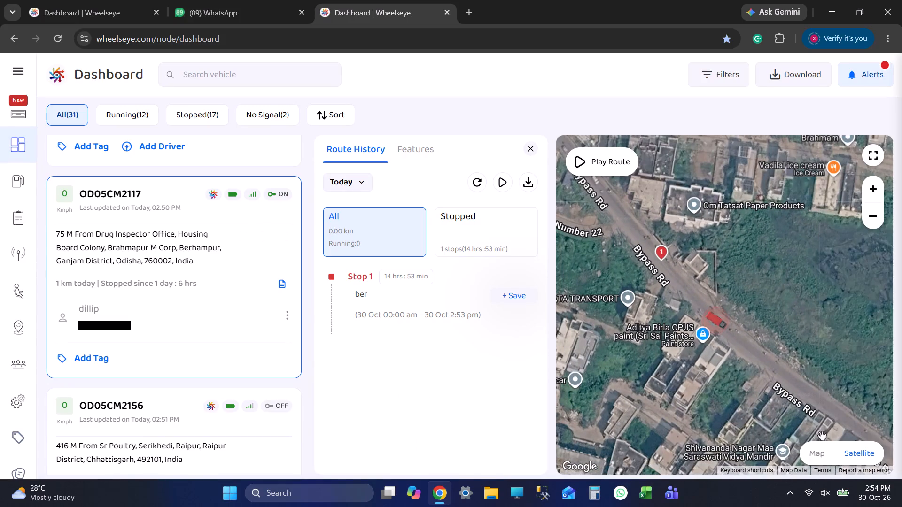
{"action": "left_click", "coordinate": [822, 436]}
{"action": "left_click", "coordinate": [817, 441]}
{"action": "left_click", "coordinate": [817, 456]}
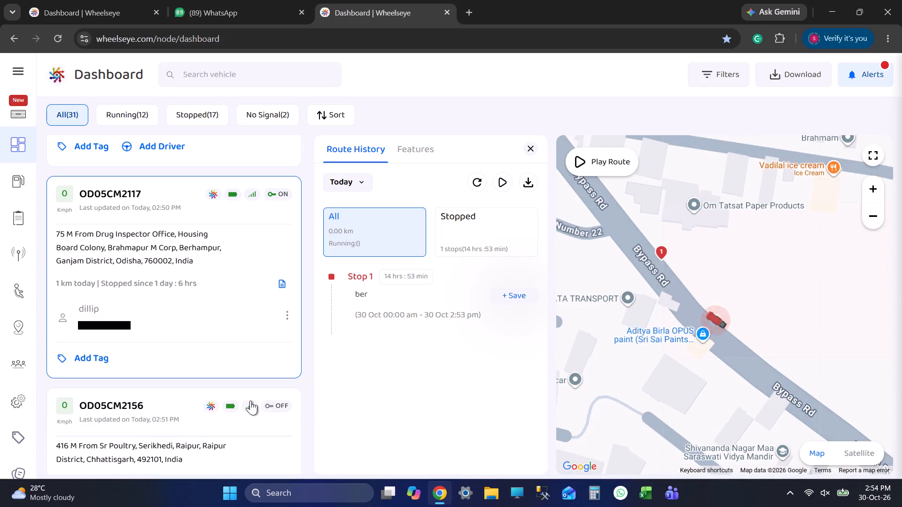
{"action": "scroll", "coordinate": [204, 353], "scroll_direction": "down", "scroll_amount": 3}
{"action": "left_click", "coordinate": [170, 309]}
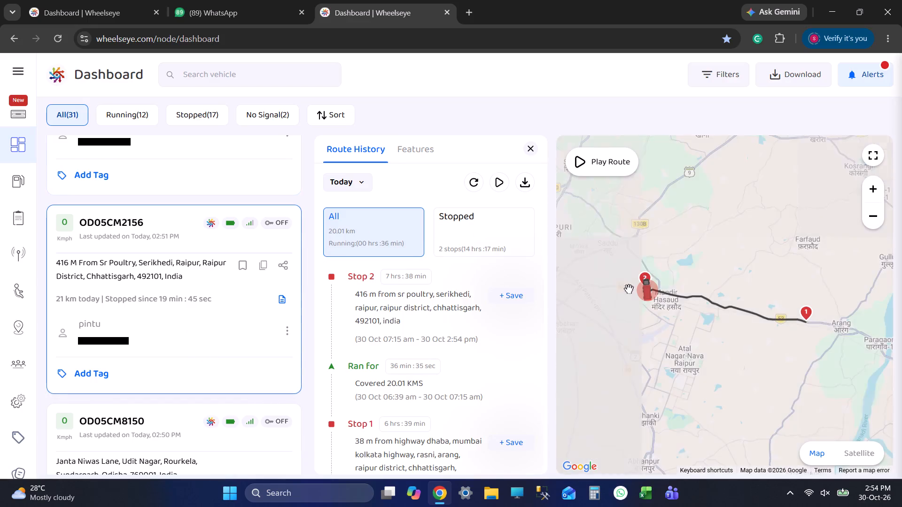
{"action": "scroll", "coordinate": [657, 290], "scroll_direction": "down", "scroll_amount": 2}
{"action": "scroll", "coordinate": [651, 292], "scroll_direction": "up", "scroll_amount": 2}
{"action": "left_click_drag", "start_coordinate": [602, 305], "coordinate": [733, 329]}
{"action": "scroll", "coordinate": [739, 306], "scroll_direction": "up", "scroll_amount": 2}
{"action": "left_click_drag", "start_coordinate": [770, 307], "coordinate": [747, 313]}
{"action": "scroll", "coordinate": [747, 313], "scroll_direction": "down", "scroll_amount": 3}
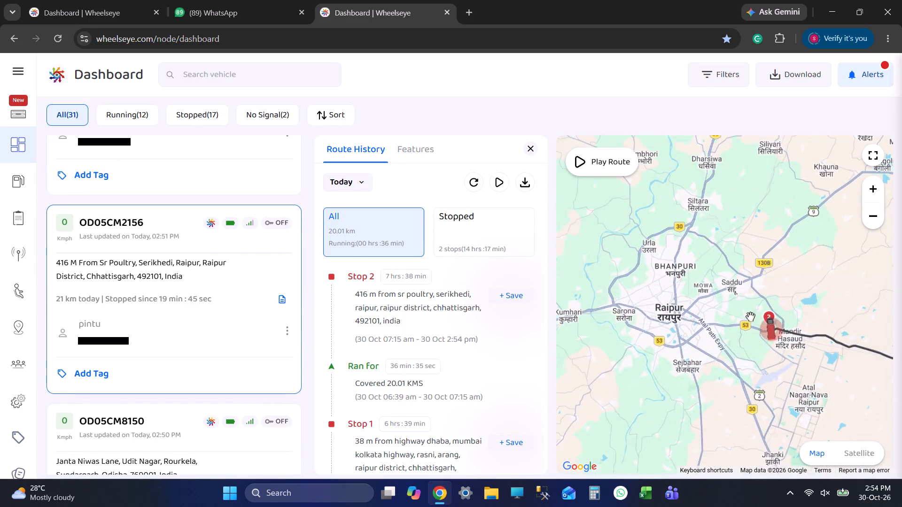
{"action": "scroll", "coordinate": [206, 313], "scroll_direction": "down", "scroll_amount": 3}
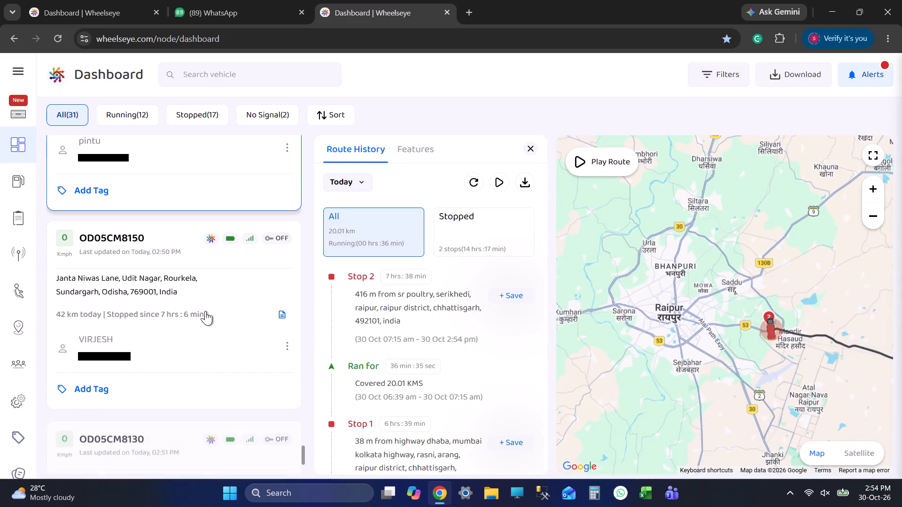
{"action": "left_click", "coordinate": [201, 302]}
{"action": "scroll", "coordinate": [201, 302], "scroll_direction": "down", "scroll_amount": 3}
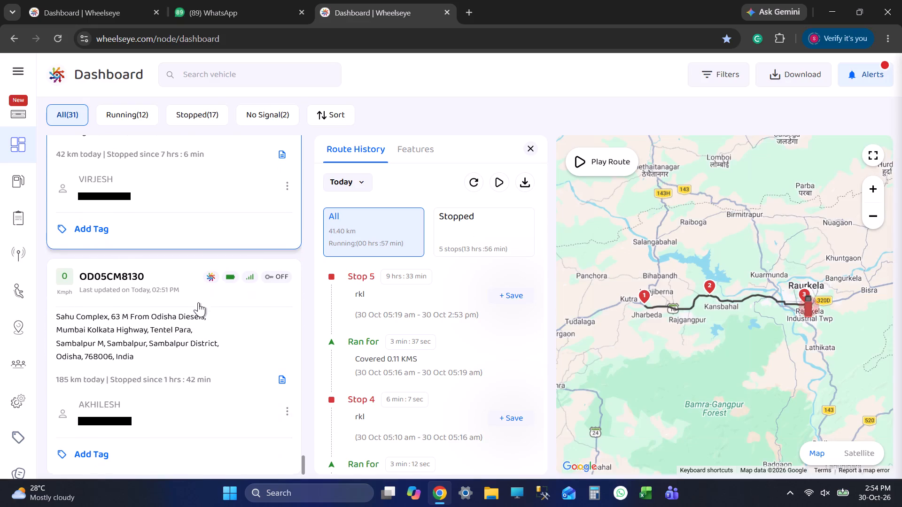
{"action": "left_click", "coordinate": [167, 315]}
{"action": "scroll", "coordinate": [171, 316], "scroll_direction": "down", "scroll_amount": 11}
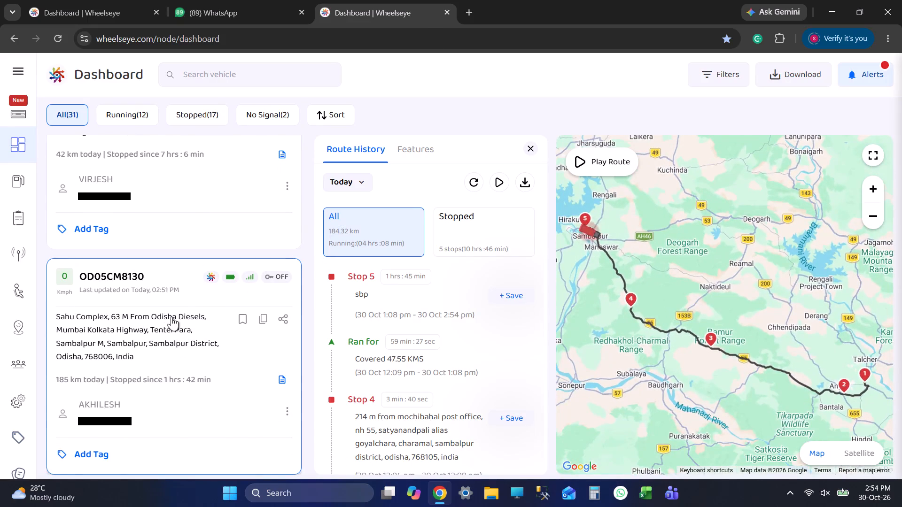
{"action": "left_click_drag", "start_coordinate": [592, 262], "coordinate": [689, 300]}
{"action": "scroll", "coordinate": [688, 273], "scroll_direction": "up", "scroll_amount": 5}
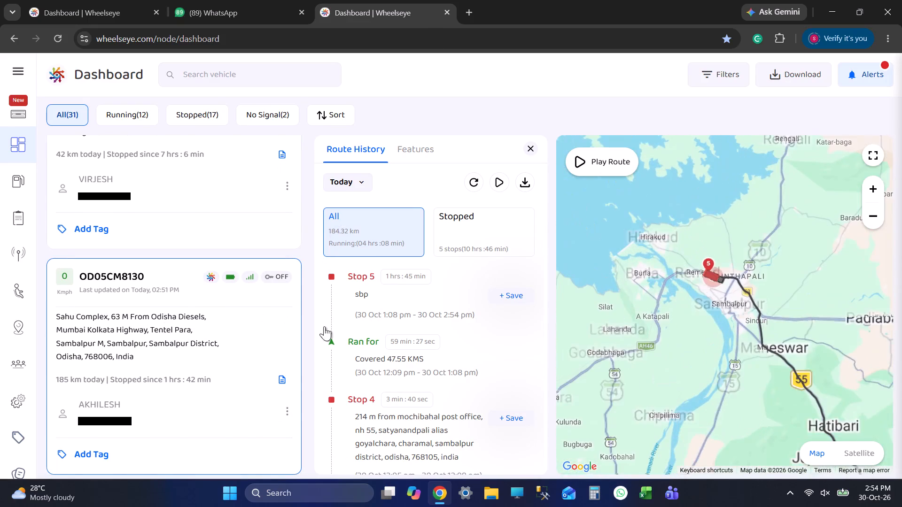
{"action": "scroll", "coordinate": [205, 337], "scroll_direction": "up", "scroll_amount": 3}
{"action": "left_click", "coordinate": [151, 321]}
{"action": "scroll", "coordinate": [169, 326], "scroll_direction": "up", "scroll_amount": 3}
{"action": "left_click", "coordinate": [171, 298]}
{"action": "scroll", "coordinate": [203, 314], "scroll_direction": "up", "scroll_amount": 2}
{"action": "left_click", "coordinate": [223, 278]}
{"action": "scroll", "coordinate": [224, 284], "scroll_direction": "up", "scroll_amount": 3}
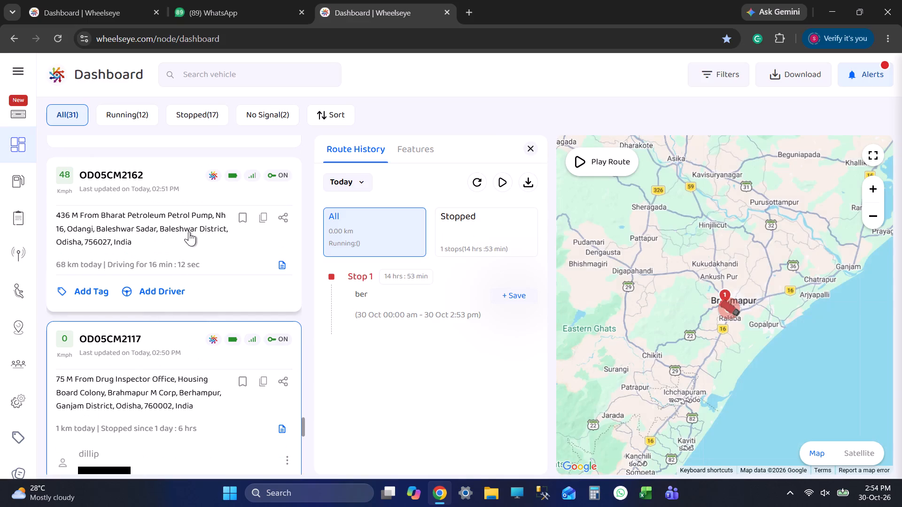
{"action": "left_click", "coordinate": [363, 191]}
{"action": "left_click", "coordinate": [371, 260]}
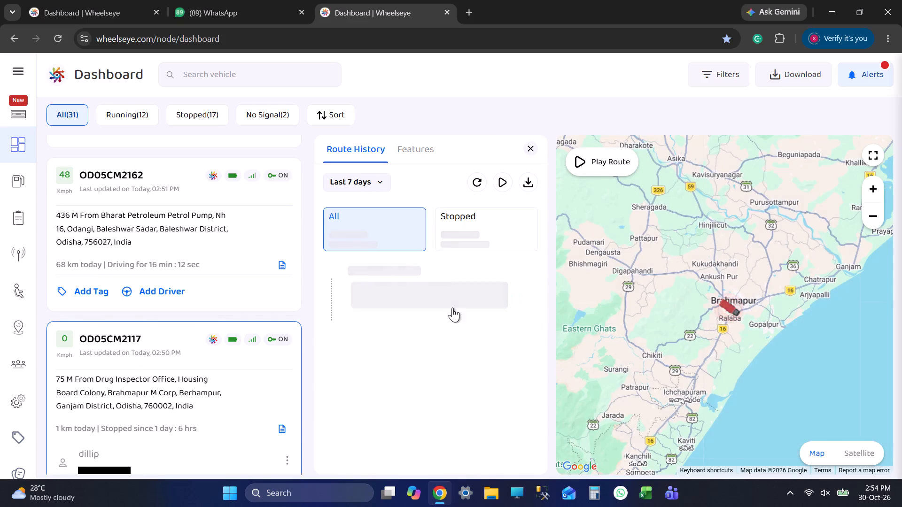
{"action": "left_click", "coordinate": [435, 286]}
{"action": "scroll", "coordinate": [738, 314], "scroll_direction": "up", "scroll_amount": 3}
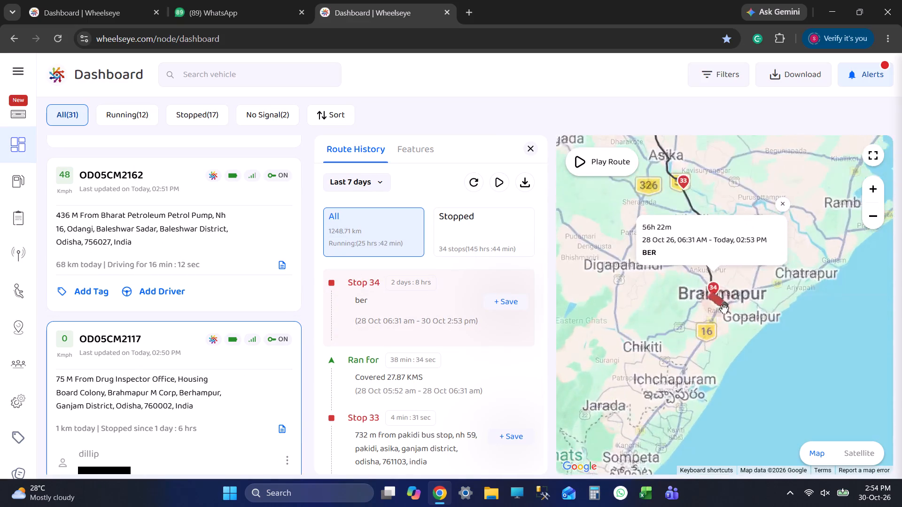
{"action": "scroll", "coordinate": [724, 309], "scroll_direction": "up", "scroll_amount": 8}
{"action": "left_click_drag", "start_coordinate": [702, 275], "coordinate": [703, 332]}
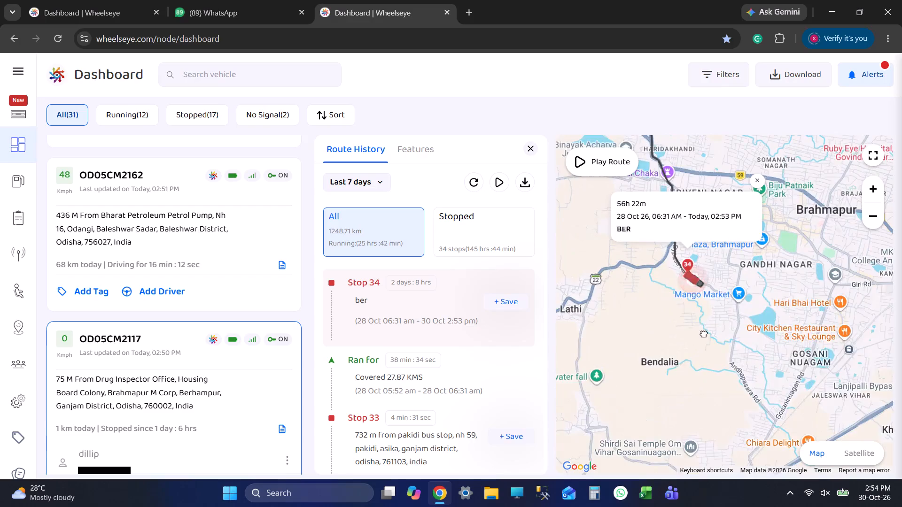
{"action": "left_click_drag", "start_coordinate": [703, 332], "coordinate": [703, 337]}
{"action": "scroll", "coordinate": [684, 319], "scroll_direction": "up", "scroll_amount": 7}
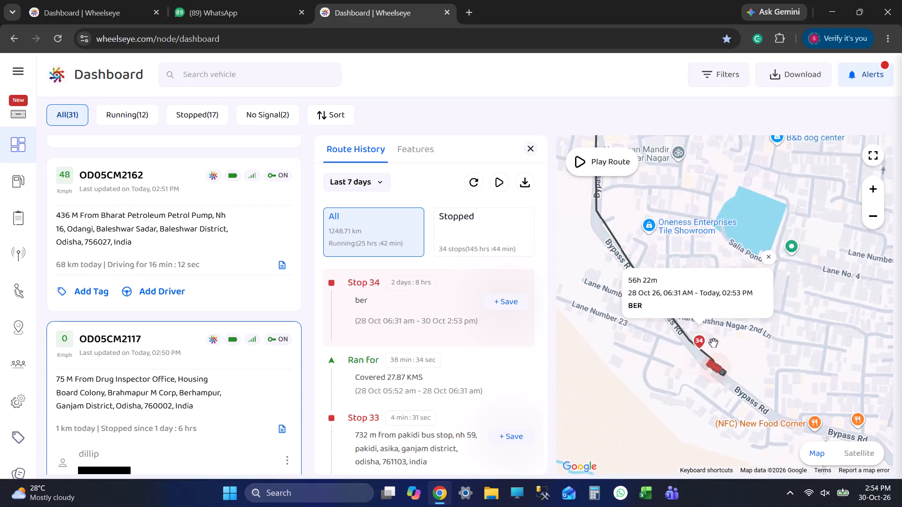
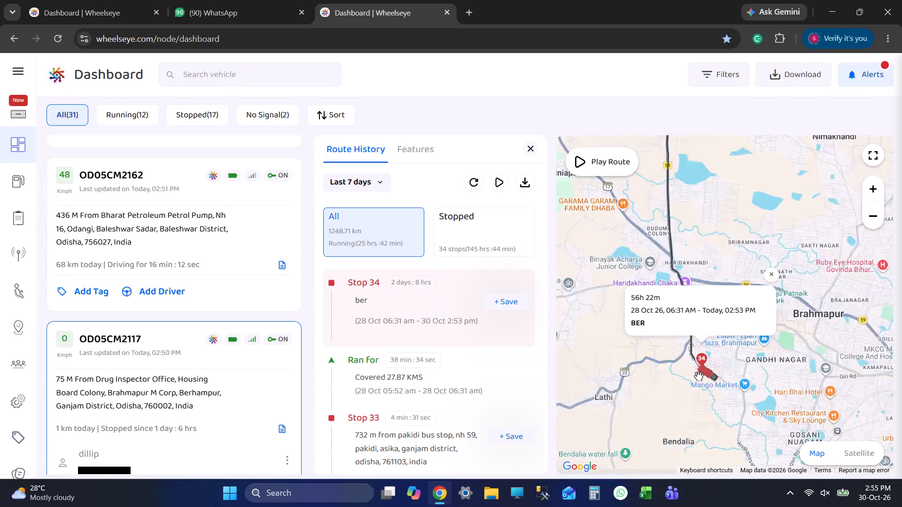
{"action": "scroll", "coordinate": [699, 376], "scroll_direction": "down", "scroll_amount": 2}
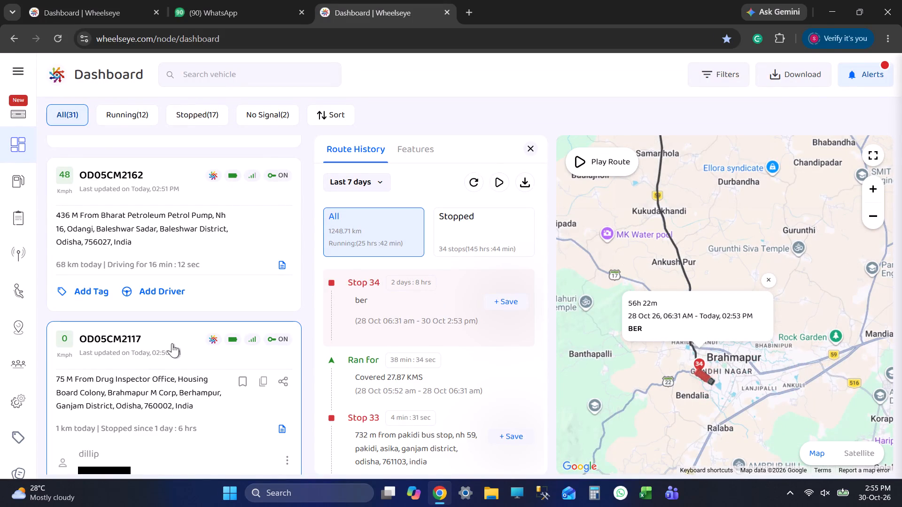
{"action": "scroll", "coordinate": [669, 377], "scroll_direction": "up", "scroll_amount": 2}
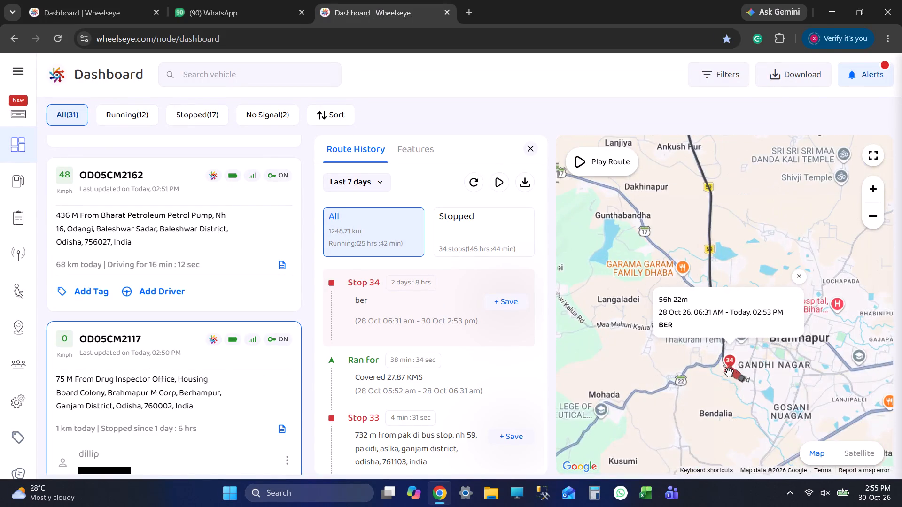
{"action": "scroll", "coordinate": [740, 375], "scroll_direction": "up", "scroll_amount": 2}
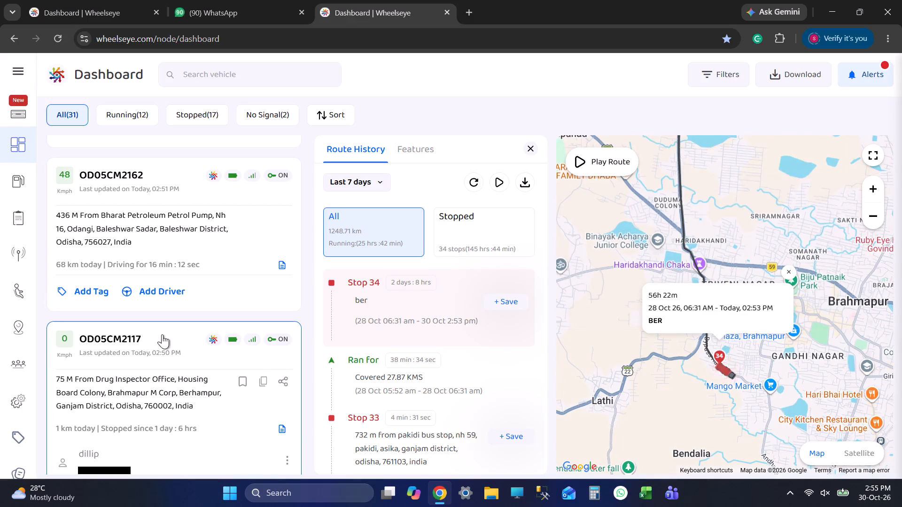
{"action": "scroll", "coordinate": [162, 334], "scroll_direction": "up", "scroll_amount": 2}
{"action": "left_click", "coordinate": [162, 334]}
{"action": "left_click_drag", "start_coordinate": [780, 263], "coordinate": [705, 338]}
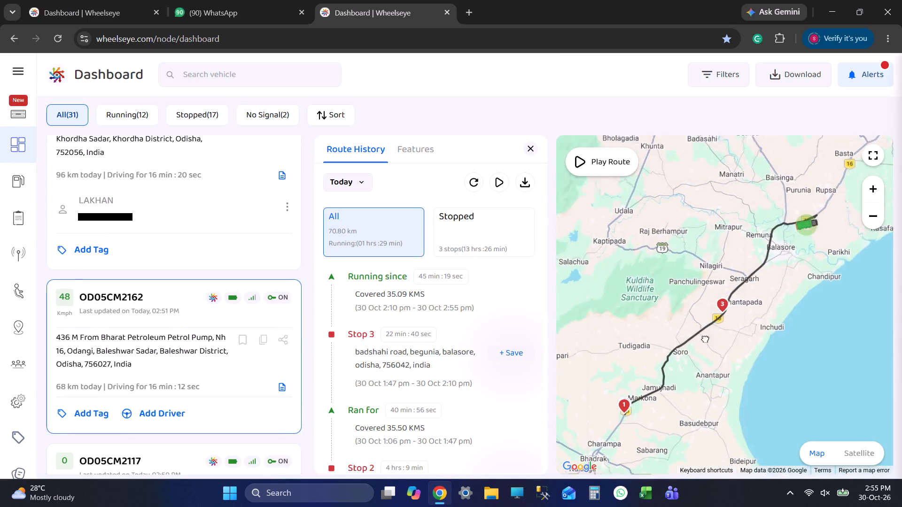
{"action": "left_click_drag", "start_coordinate": [705, 338], "coordinate": [704, 338]}
{"action": "scroll", "coordinate": [739, 297], "scroll_direction": "up", "scroll_amount": 7}
{"action": "left_click_drag", "start_coordinate": [739, 297], "coordinate": [699, 351]}
{"action": "scroll", "coordinate": [722, 305], "scroll_direction": "up", "scroll_amount": 3}
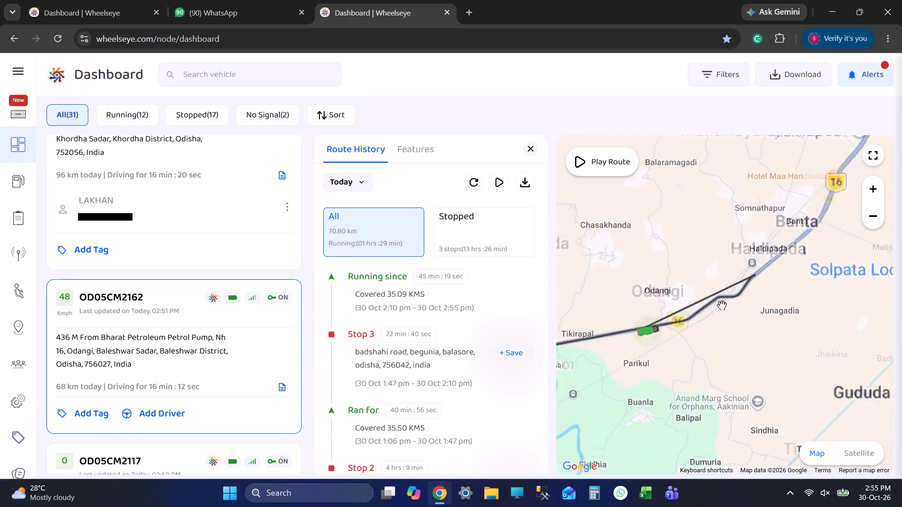
{"action": "scroll", "coordinate": [723, 314], "scroll_direction": "down", "scroll_amount": 11}
{"action": "left_click_drag", "start_coordinate": [748, 338], "coordinate": [734, 361]}
{"action": "scroll", "coordinate": [719, 347], "scroll_direction": "up", "scroll_amount": 1}
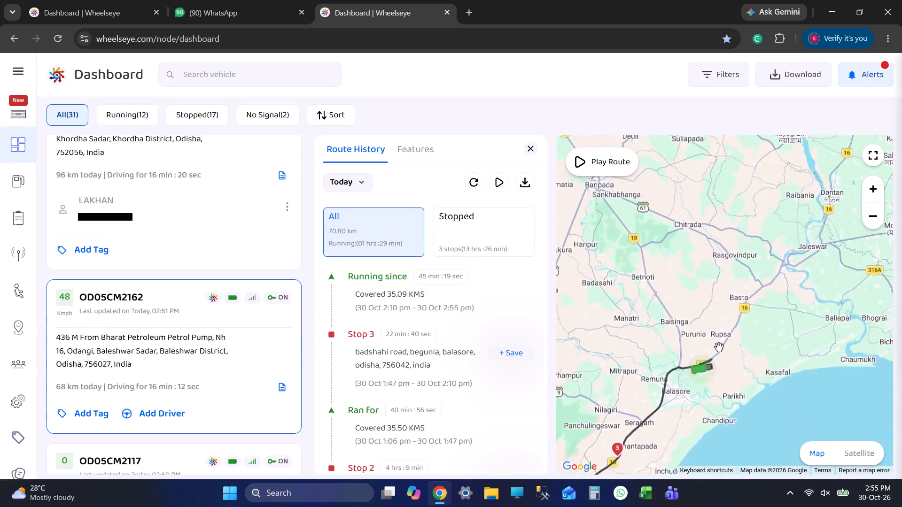
{"action": "scroll", "coordinate": [719, 347], "scroll_direction": "up", "scroll_amount": 6}
{"action": "scroll", "coordinate": [714, 348], "scroll_direction": "down", "scroll_amount": 6}
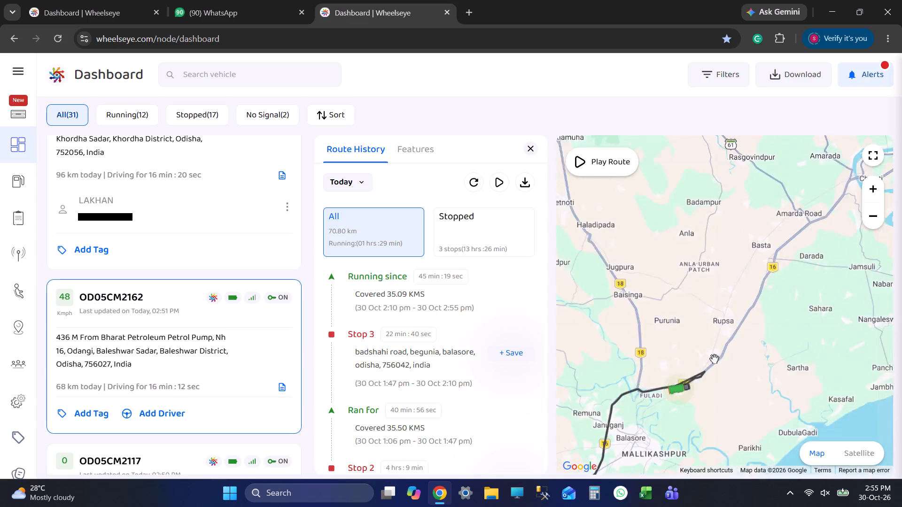
{"action": "scroll", "coordinate": [714, 359], "scroll_direction": "down", "scroll_amount": 2}
{"action": "left_click_drag", "start_coordinate": [714, 347], "coordinate": [708, 364]}
{"action": "scroll", "coordinate": [708, 364], "scroll_direction": "down", "scroll_amount": 2}
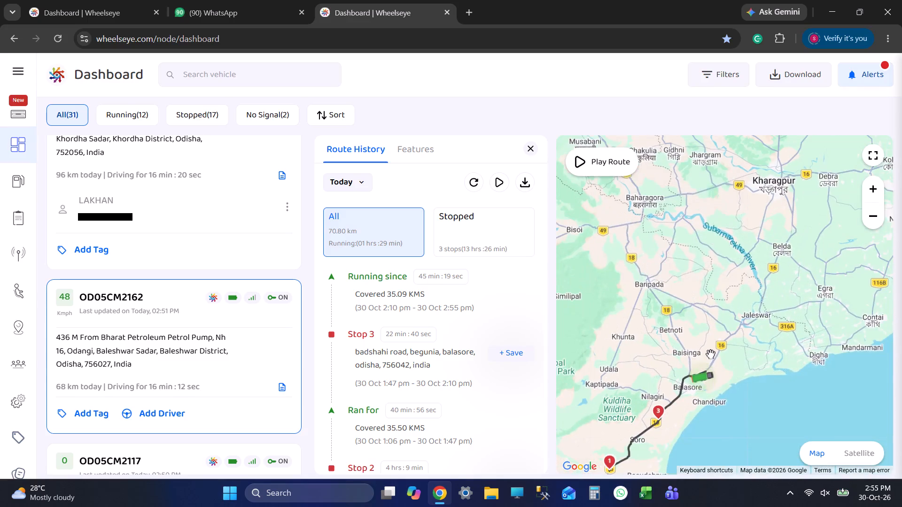
{"action": "left_click_drag", "start_coordinate": [710, 354], "coordinate": [694, 359]}
{"action": "scroll", "coordinate": [694, 359], "scroll_direction": "down", "scroll_amount": 1}
{"action": "scroll", "coordinate": [694, 359], "scroll_direction": "up", "scroll_amount": 4}
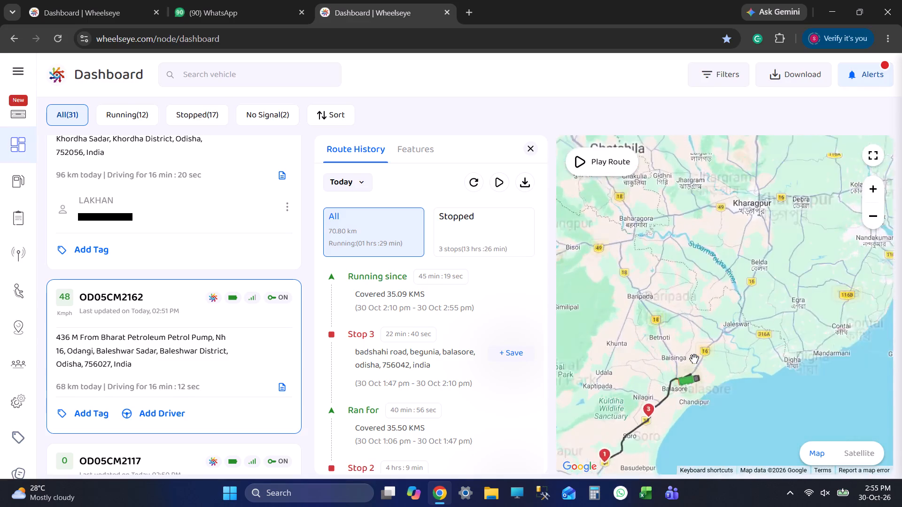
{"action": "scroll", "coordinate": [694, 359], "scroll_direction": "up", "scroll_amount": 5}
{"action": "left_click_drag", "start_coordinate": [674, 404], "coordinate": [721, 260]}
{"action": "scroll", "coordinate": [169, 326], "scroll_direction": "down", "scroll_amount": 2}
{"action": "scroll", "coordinate": [168, 326], "scroll_direction": "up", "scroll_amount": 5}
{"action": "left_click", "coordinate": [168, 326]}
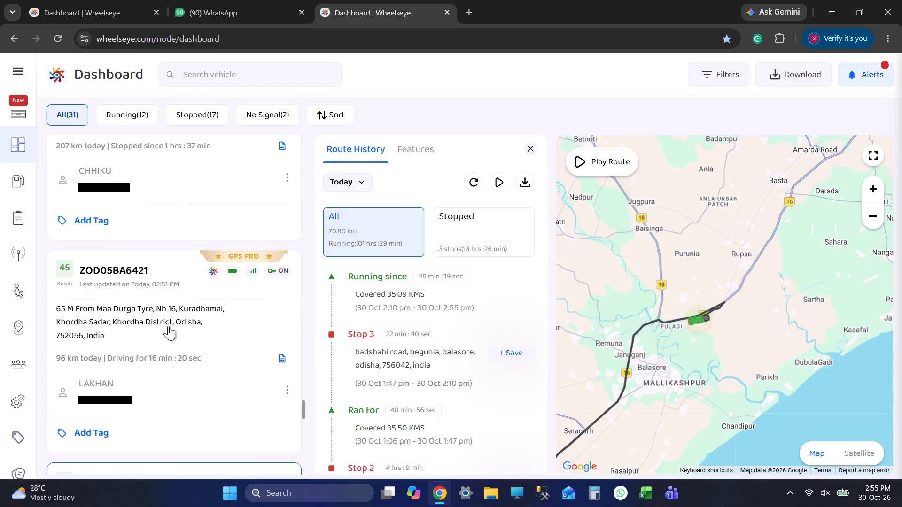
{"action": "left_click_drag", "start_coordinate": [593, 394], "coordinate": [696, 308]}
{"action": "scroll", "coordinate": [696, 313], "scroll_direction": "down", "scroll_amount": 4}
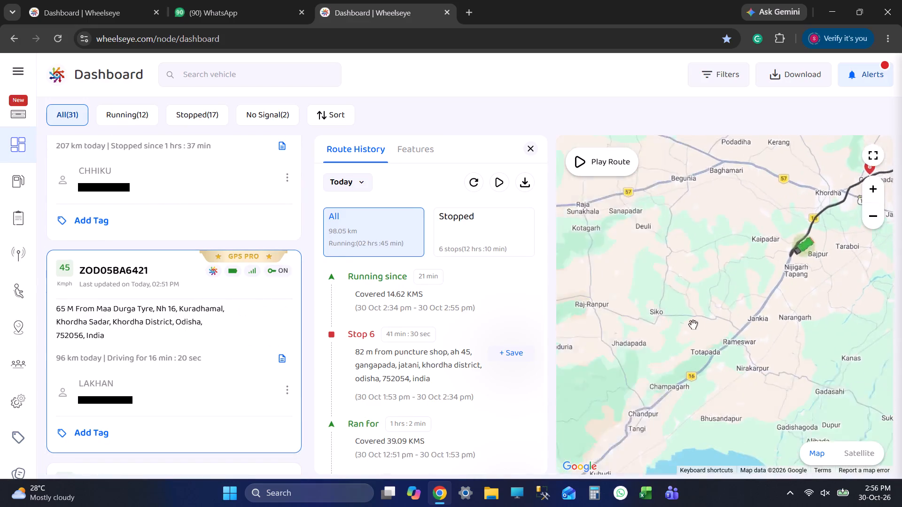
{"action": "scroll", "coordinate": [693, 324], "scroll_direction": "down", "scroll_amount": 6}
{"action": "scroll", "coordinate": [109, 332], "scroll_direction": "up", "scroll_amount": 3}
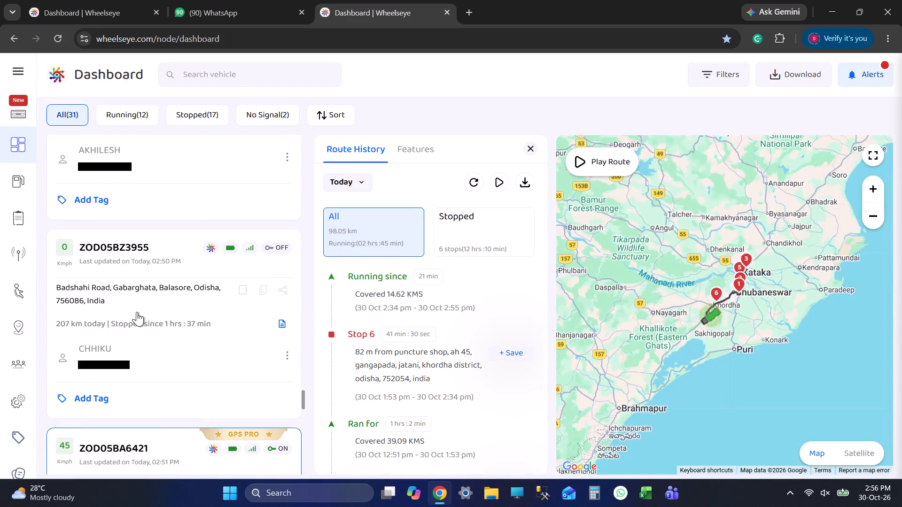
{"action": "left_click", "coordinate": [137, 312]}
{"action": "left_click_drag", "start_coordinate": [645, 306], "coordinate": [632, 334]}
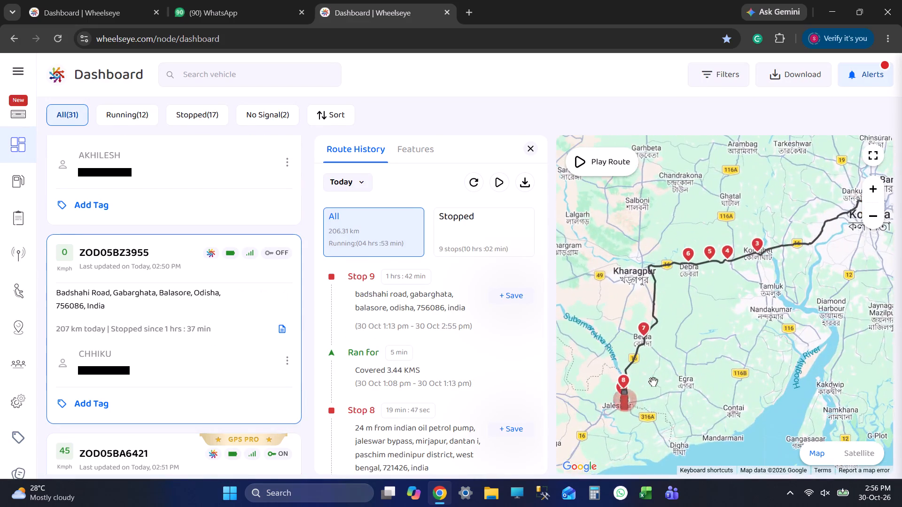
{"action": "left_click_drag", "start_coordinate": [653, 383], "coordinate": [688, 322]}
{"action": "scroll", "coordinate": [659, 324], "scroll_direction": "up", "scroll_amount": 5}
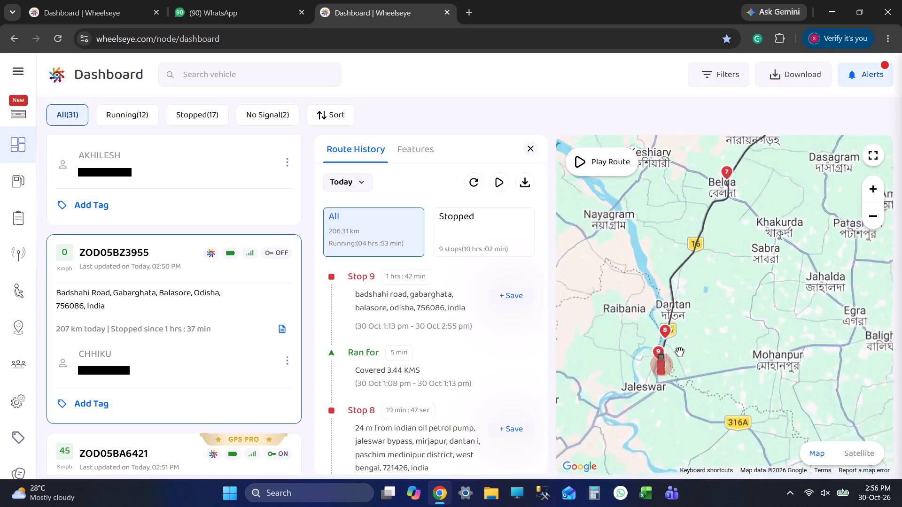
{"action": "scroll", "coordinate": [682, 359], "scroll_direction": "up", "scroll_amount": 3}
{"action": "scroll", "coordinate": [658, 362], "scroll_direction": "down", "scroll_amount": 4}
Reload the vehicle dashboard to update the fleet positions.
{"action": "left_click", "coordinate": [51, 38]}
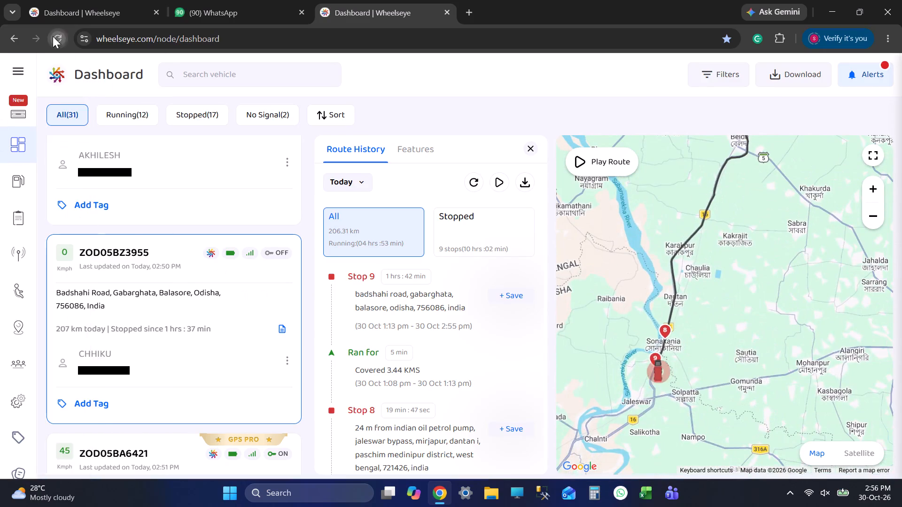
Examine the fleet's vehicle positions on the overview map from Bhubaneswar and Kataka northeast towards Balasore.
{"action": "left_click", "coordinate": [614, 301]}
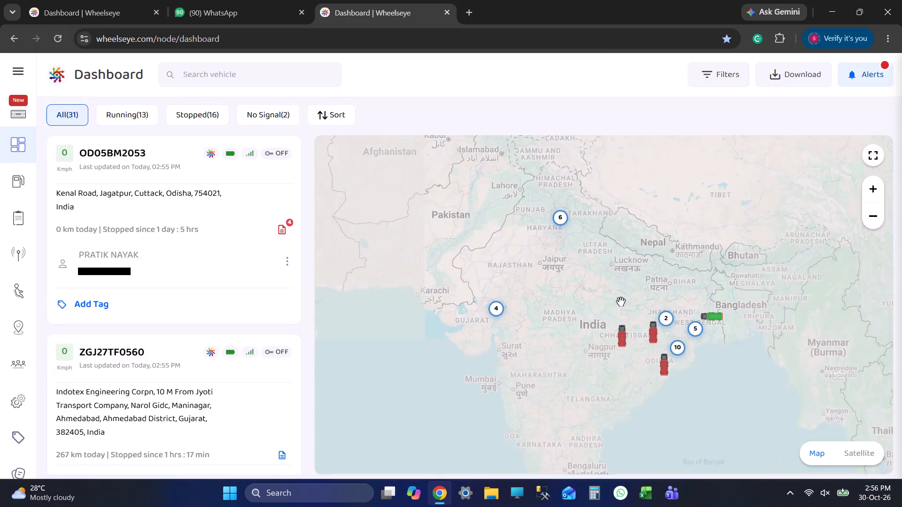
{"action": "scroll", "coordinate": [692, 361], "scroll_direction": "up", "scroll_amount": 17}
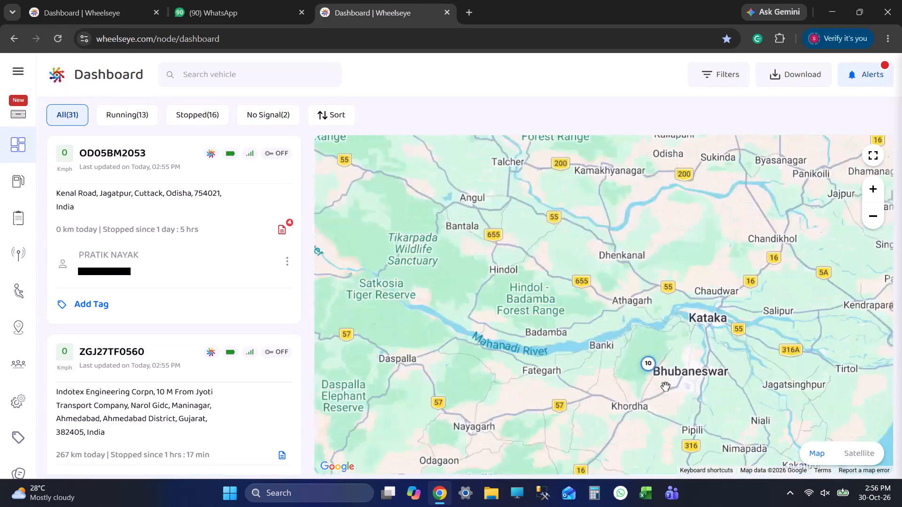
{"action": "scroll", "coordinate": [665, 386], "scroll_direction": "up", "scroll_amount": 2}
{"action": "scroll", "coordinate": [673, 370], "scroll_direction": "down", "scroll_amount": 4}
{"action": "left_click_drag", "start_coordinate": [719, 332], "coordinate": [681, 343]}
{"action": "left_click_drag", "start_coordinate": [689, 312], "coordinate": [703, 291]}
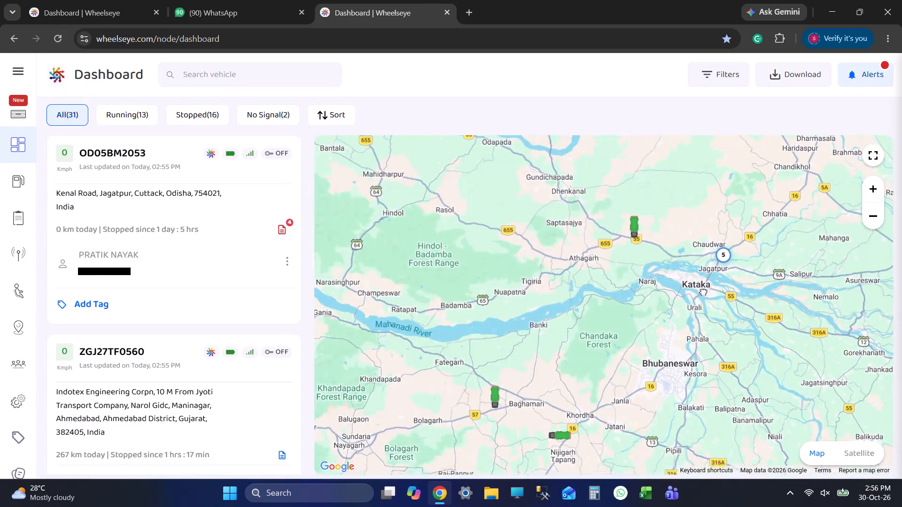
{"action": "left_click_drag", "start_coordinate": [703, 291], "coordinate": [596, 329]}
{"action": "left_click_drag", "start_coordinate": [662, 256], "coordinate": [622, 348]}
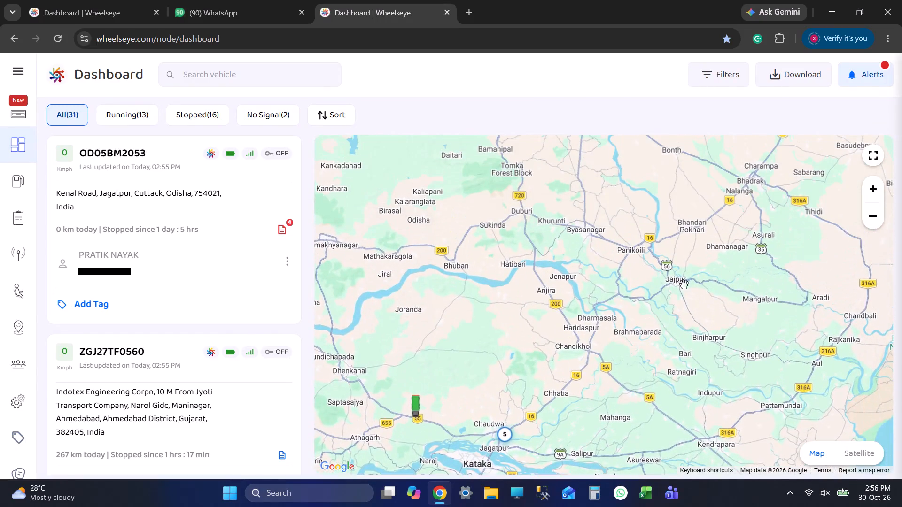
{"action": "left_click_drag", "start_coordinate": [703, 260], "coordinate": [633, 334]}
{"action": "scroll", "coordinate": [676, 278], "scroll_direction": "down", "scroll_amount": 2}
{"action": "left_click_drag", "start_coordinate": [683, 279], "coordinate": [625, 350]}
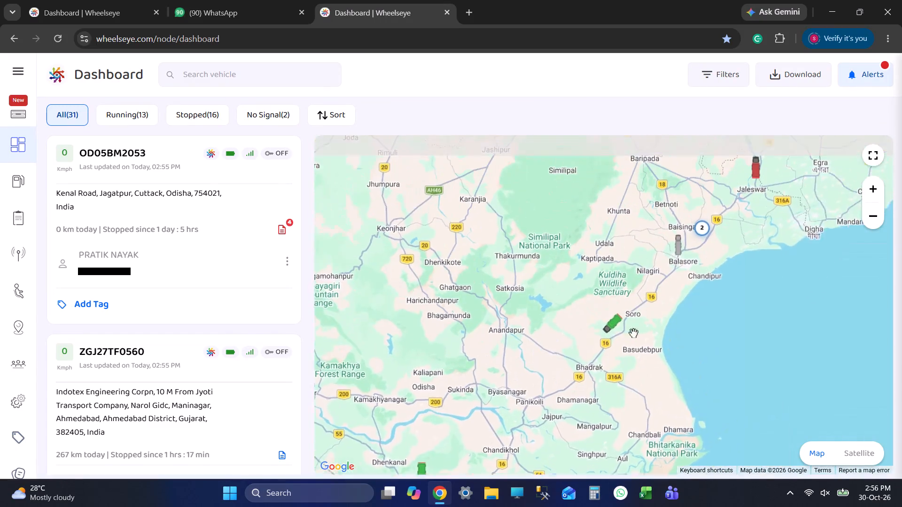
Identify the vehicles in the cluster of two northeast of Balasore and examine their positions along highway 16.
{"action": "scroll", "coordinate": [681, 273], "scroll_direction": "up", "scroll_amount": 6}
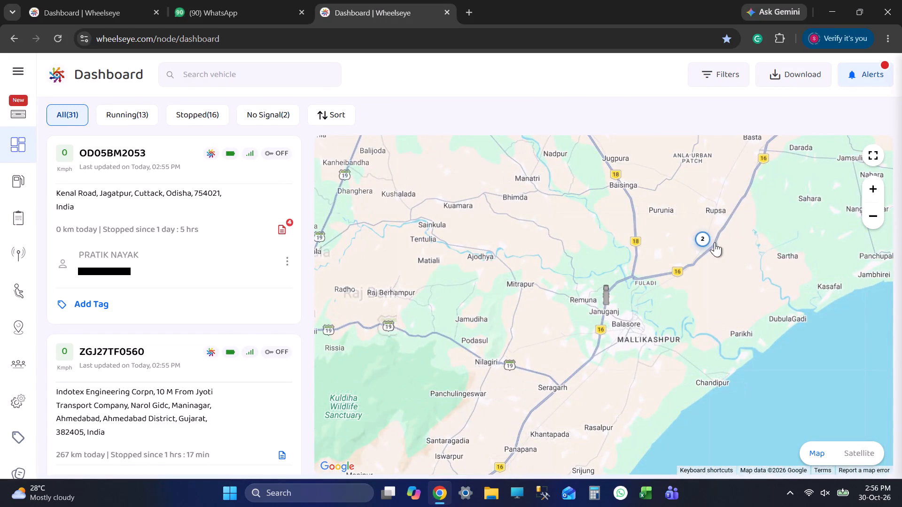
{"action": "left_click", "coordinate": [709, 242]}
{"action": "left_click", "coordinate": [700, 256]}
{"action": "scroll", "coordinate": [707, 281], "scroll_direction": "up", "scroll_amount": 2}
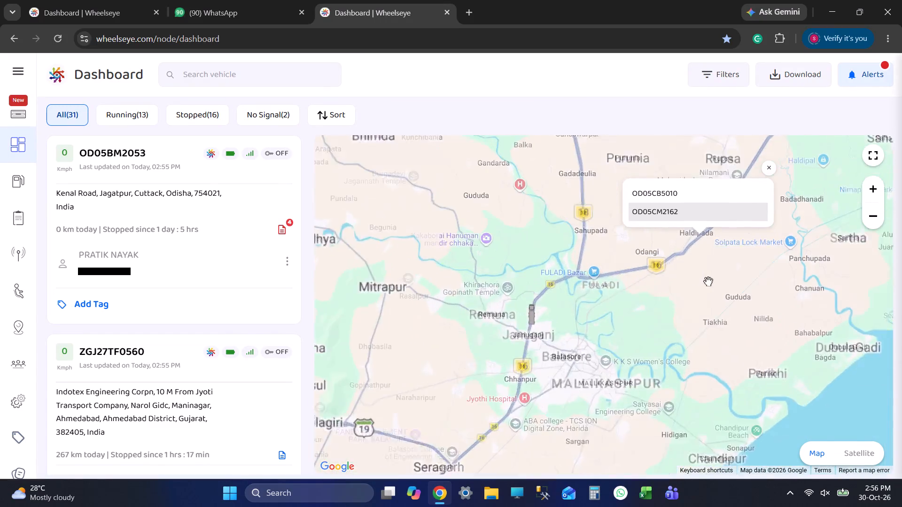
{"action": "left_click_drag", "start_coordinate": [708, 281], "coordinate": [684, 367]}
{"action": "scroll", "coordinate": [685, 337], "scroll_direction": "up", "scroll_amount": 4}
{"action": "left_click", "coordinate": [727, 253]}
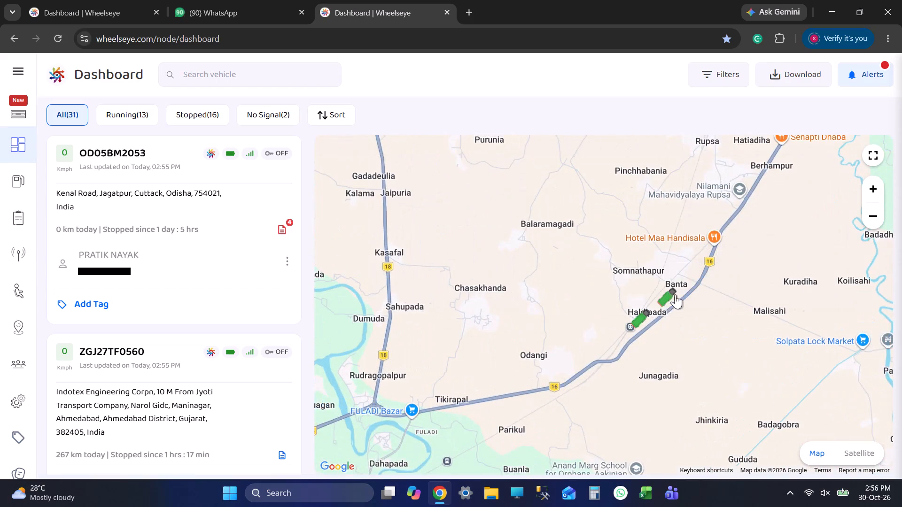
{"action": "scroll", "coordinate": [671, 300], "scroll_direction": "up", "scroll_amount": 2}
{"action": "scroll", "coordinate": [670, 346], "scroll_direction": "down", "scroll_amount": 2}
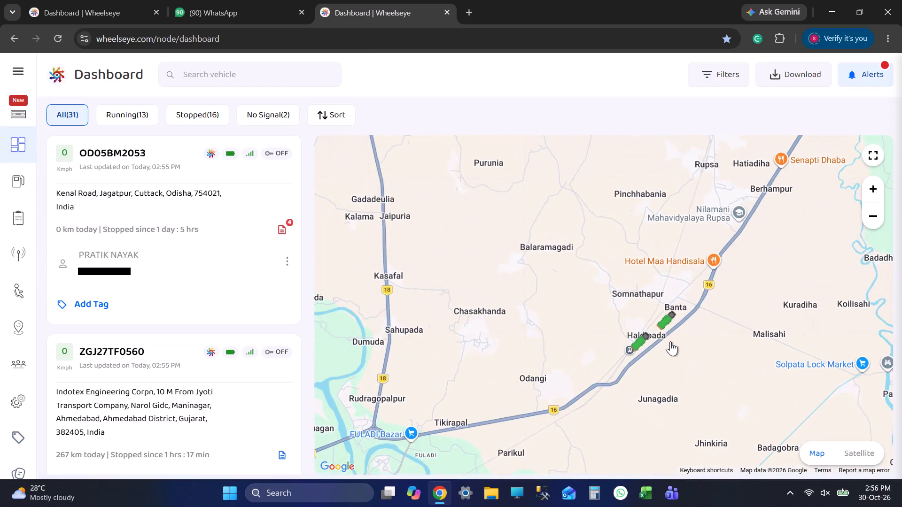
{"action": "scroll", "coordinate": [681, 341], "scroll_direction": "down", "scroll_amount": 2}
{"action": "left_click_drag", "start_coordinate": [651, 345], "coordinate": [646, 347]}
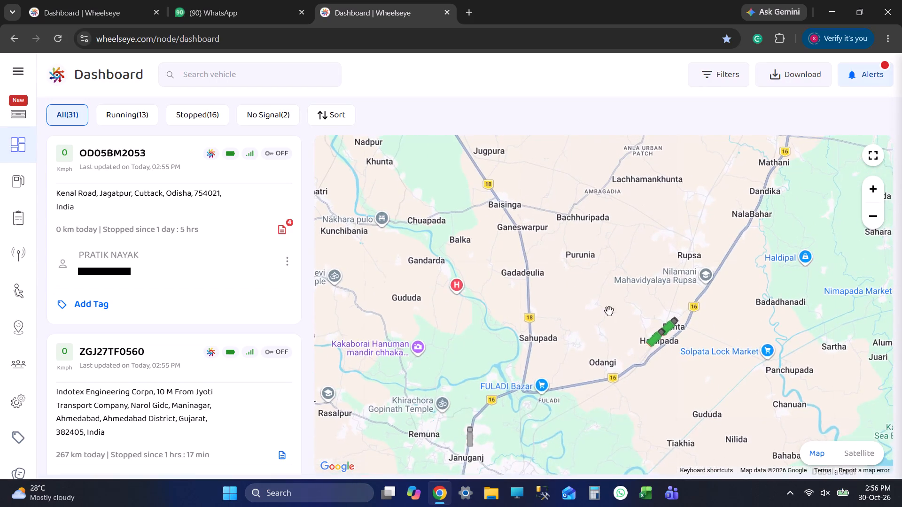
Identify the red vehicle marker near Jaleswar and examine its surroundings on the map.
{"action": "scroll", "coordinate": [599, 293], "scroll_direction": "down", "scroll_amount": 4}
{"action": "left_click_drag", "start_coordinate": [613, 282], "coordinate": [610, 402]}
{"action": "scroll", "coordinate": [629, 332], "scroll_direction": "down", "scroll_amount": 3}
{"action": "left_click_drag", "start_coordinate": [711, 292], "coordinate": [682, 344]}
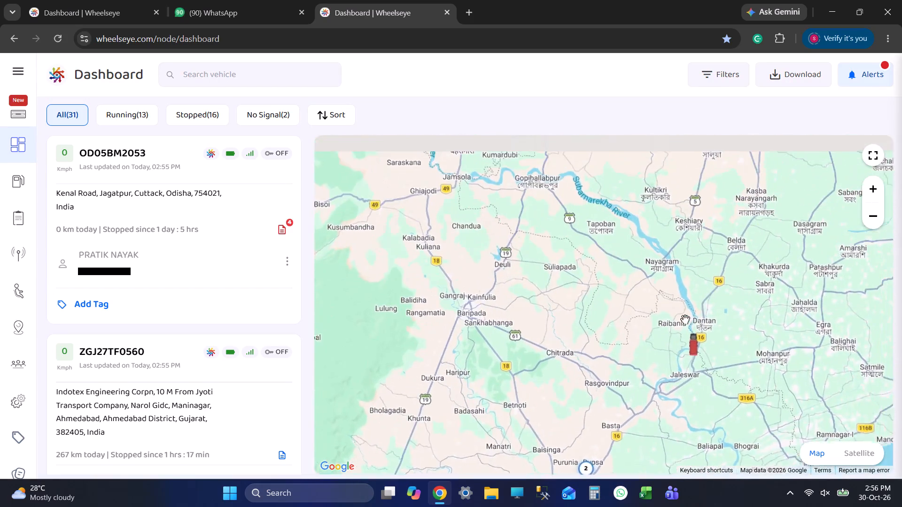
{"action": "scroll", "coordinate": [695, 340], "scroll_direction": "up", "scroll_amount": 7}
{"action": "left_click", "coordinate": [684, 411]}
{"action": "left_click", "coordinate": [671, 422]}
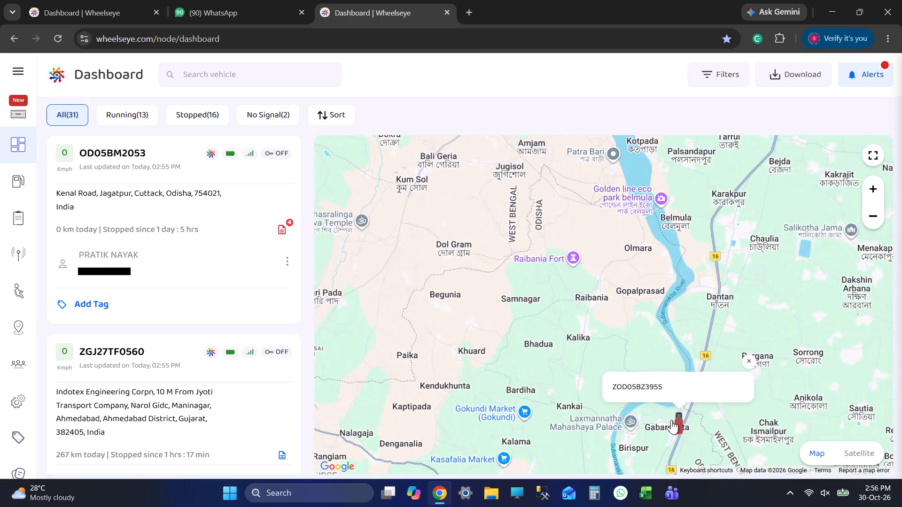
{"action": "left_click_drag", "start_coordinate": [634, 421], "coordinate": [629, 315]}
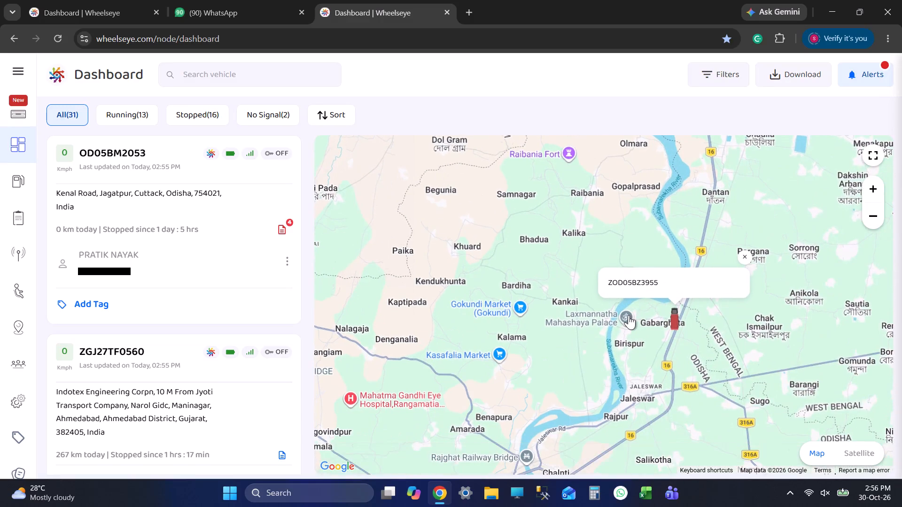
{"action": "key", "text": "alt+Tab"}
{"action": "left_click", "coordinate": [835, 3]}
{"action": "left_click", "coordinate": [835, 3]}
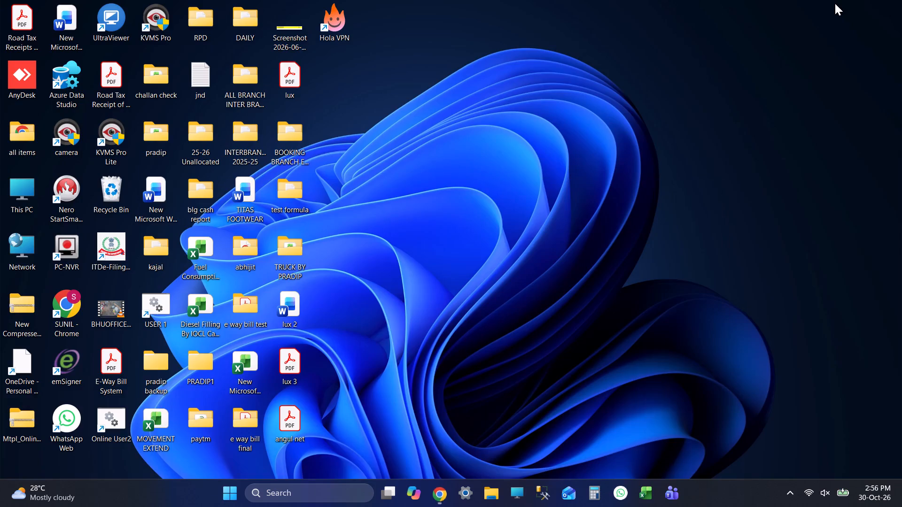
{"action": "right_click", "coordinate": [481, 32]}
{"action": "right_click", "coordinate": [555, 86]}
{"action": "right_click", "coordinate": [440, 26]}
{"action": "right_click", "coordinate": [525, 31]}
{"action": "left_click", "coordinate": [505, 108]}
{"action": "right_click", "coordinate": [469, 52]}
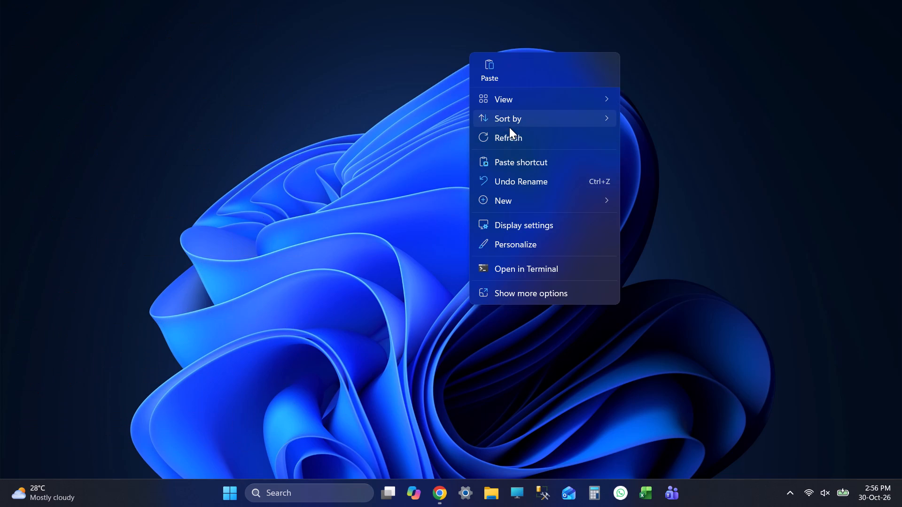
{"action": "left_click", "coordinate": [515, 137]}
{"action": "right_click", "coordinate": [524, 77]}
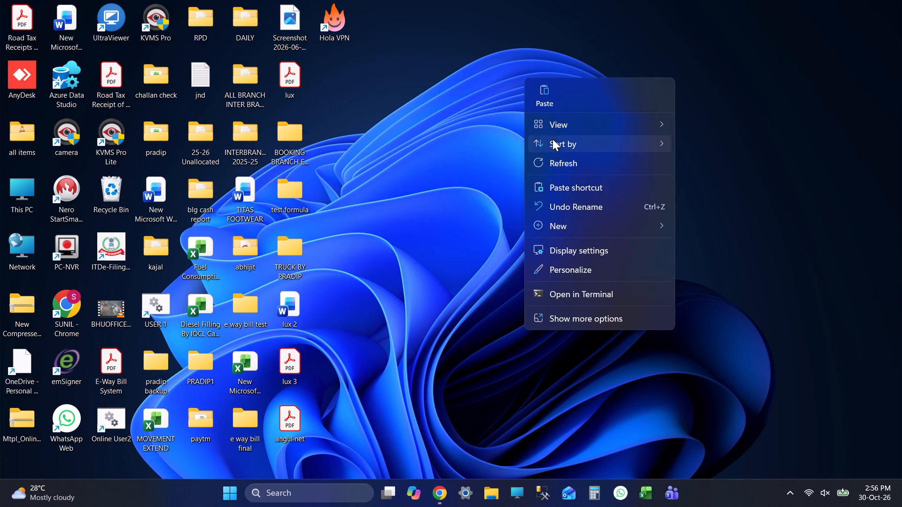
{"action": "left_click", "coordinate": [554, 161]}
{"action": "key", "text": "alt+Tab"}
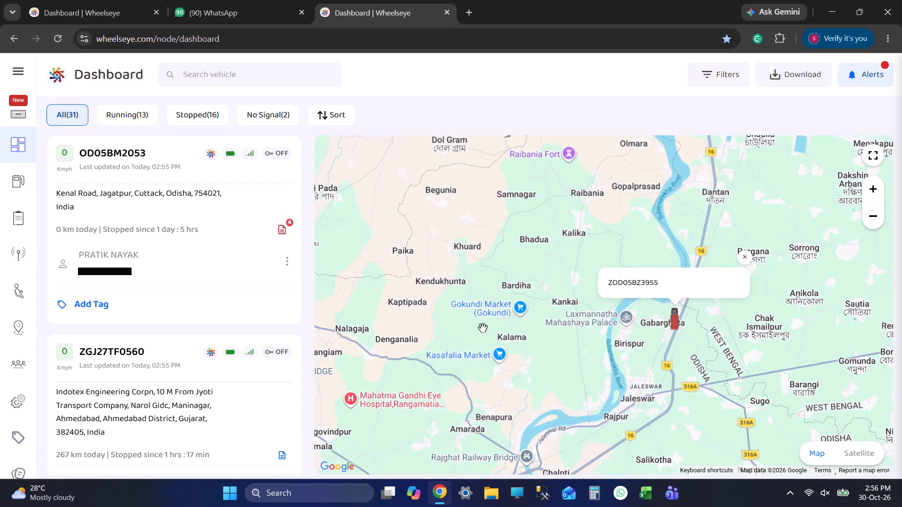
Refresh the desktop and open the TRUCK BY PRADIP folder in File Explorer.
{"action": "key", "text": "alt+Tab"}
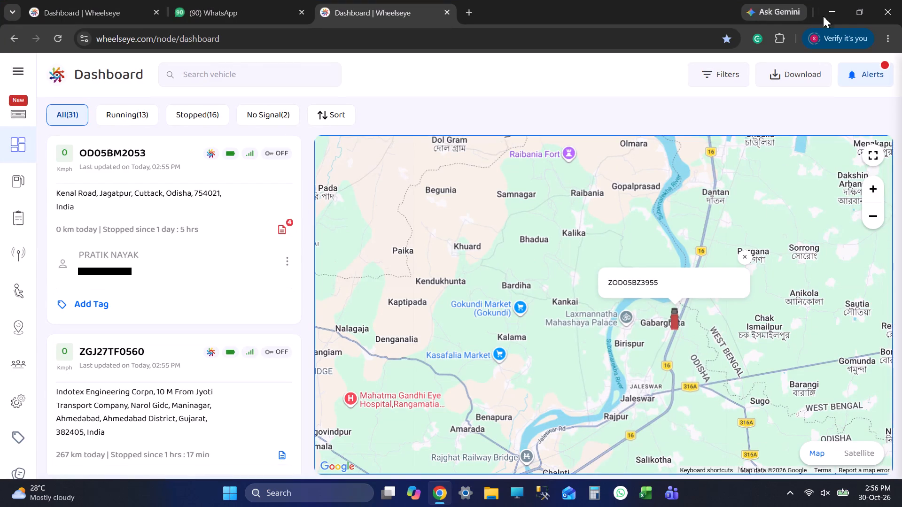
{"action": "left_click", "coordinate": [828, 3]}
{"action": "right_click", "coordinate": [541, 17]}
{"action": "left_click", "coordinate": [577, 102]}
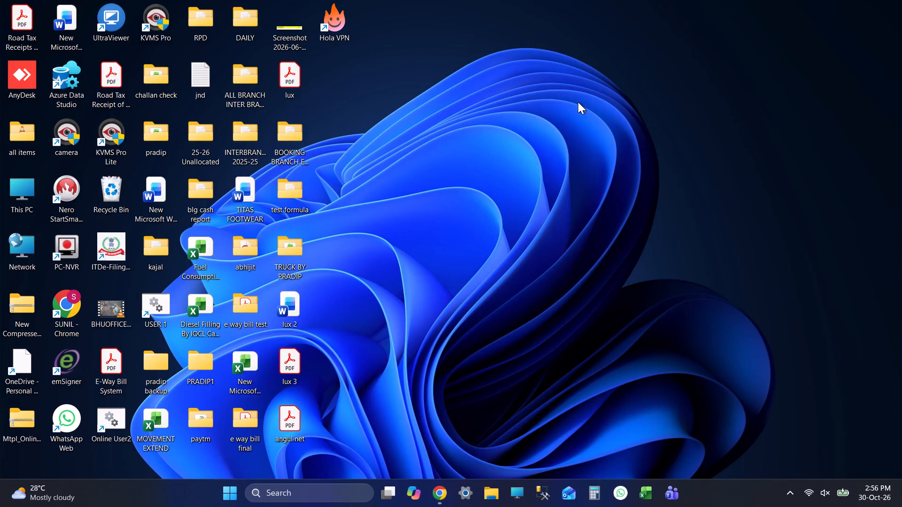
{"action": "double_click", "coordinate": [294, 242]}
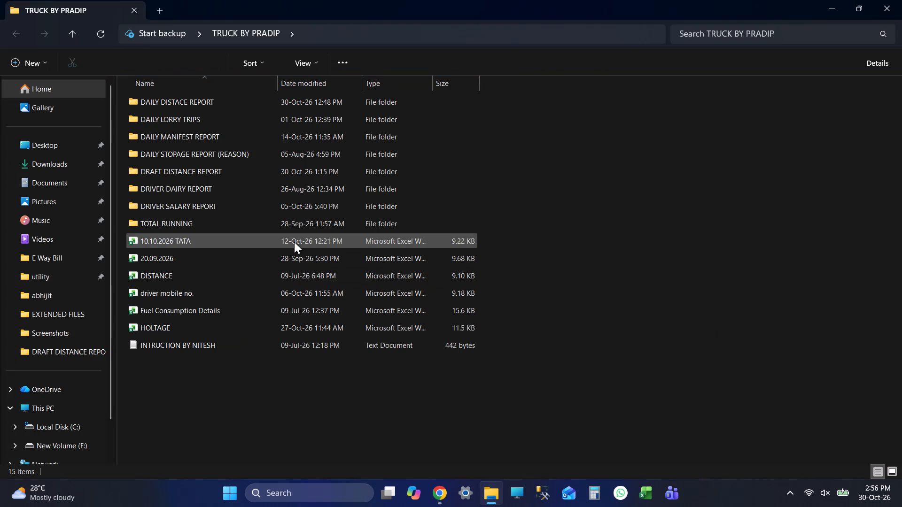
{"action": "key", "text": "alt+Tab"}
{"action": "scroll", "coordinate": [669, 329], "scroll_direction": "down", "scroll_amount": 2}
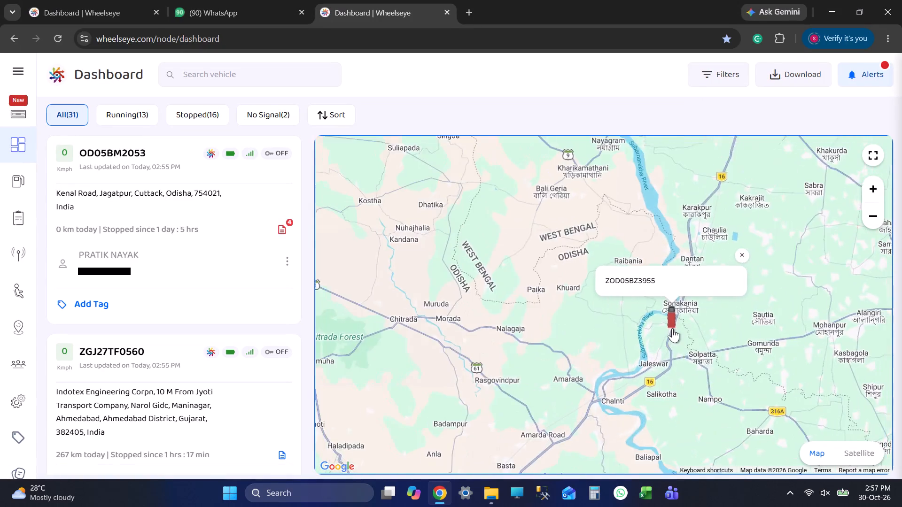
{"action": "scroll", "coordinate": [672, 328], "scroll_direction": "up", "scroll_amount": 6}
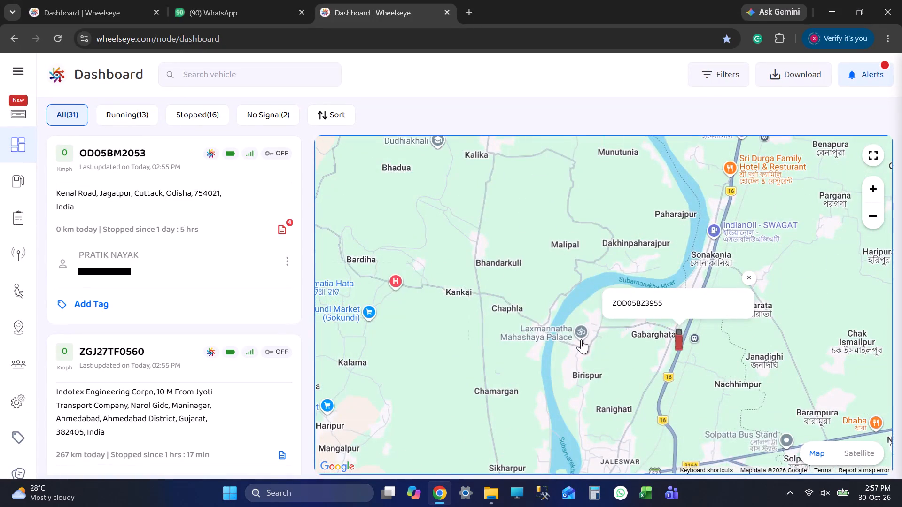
Open the mtpl_daily_trip_updated 30 oct workbook from the oct folder inside DAILY MANIFEST REPORT.
{"action": "key", "text": "alt+Tab"}
{"action": "left_click", "coordinate": [795, 490]}
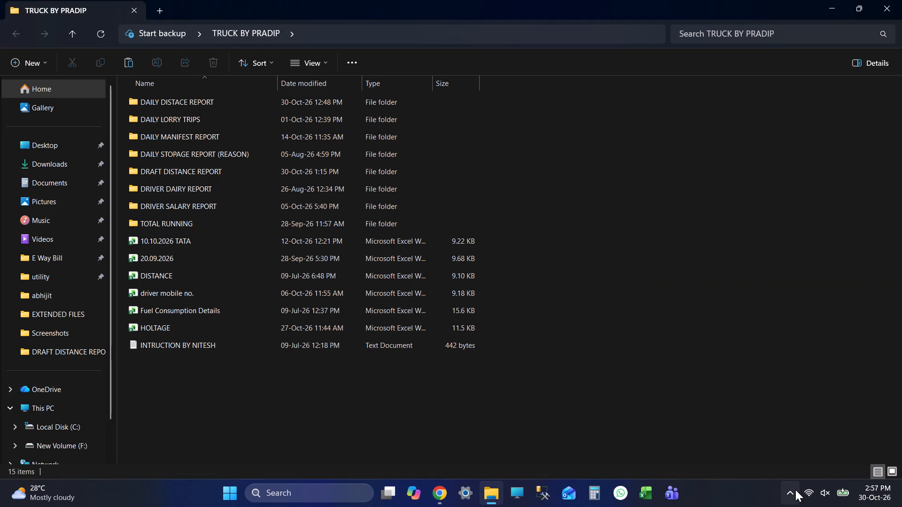
{"action": "left_click", "coordinate": [795, 490]}
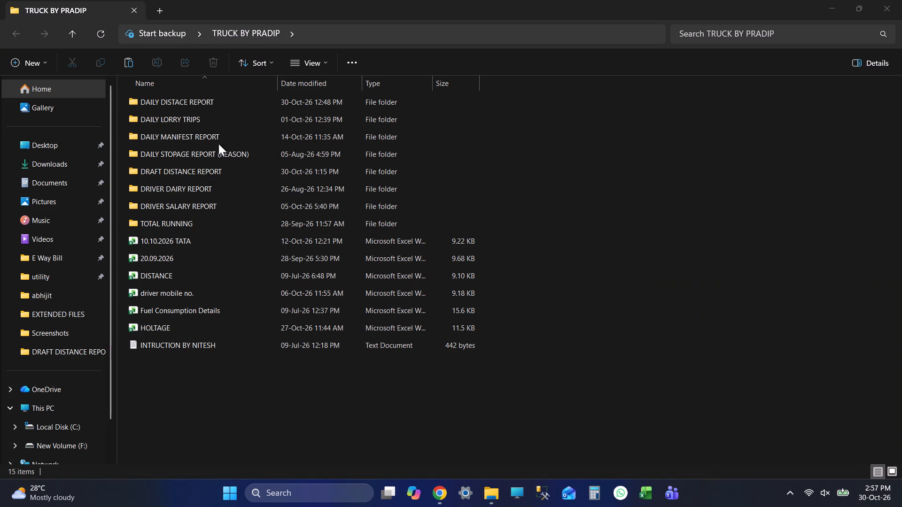
{"action": "double_click", "coordinate": [218, 105]}
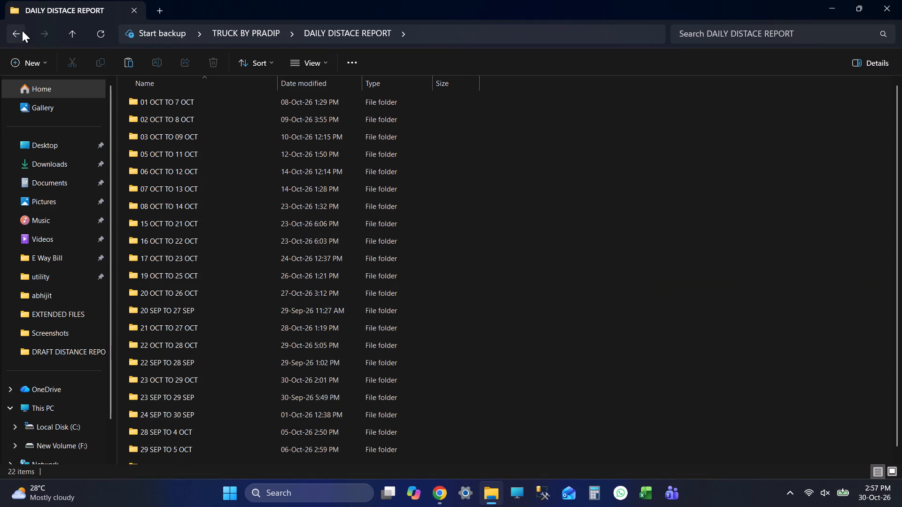
{"action": "left_click", "coordinate": [22, 31]}
{"action": "double_click", "coordinate": [233, 139]}
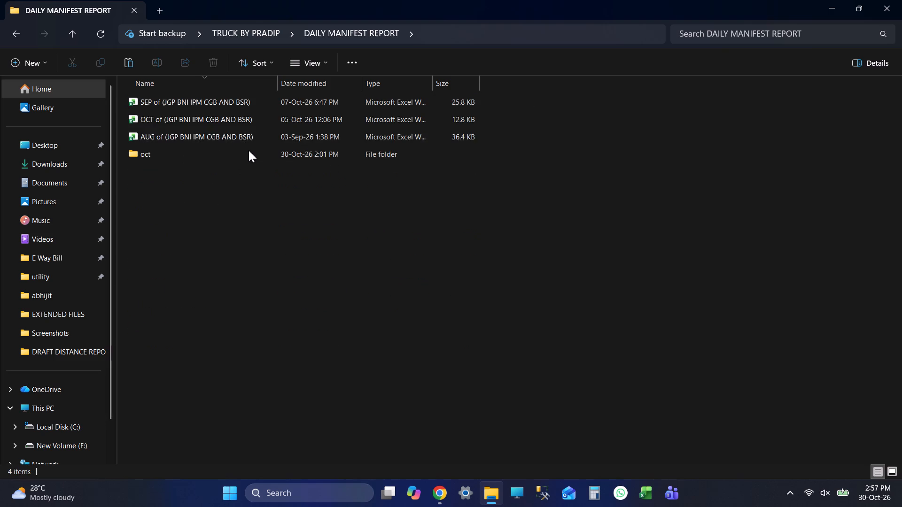
{"action": "double_click", "coordinate": [206, 152]}
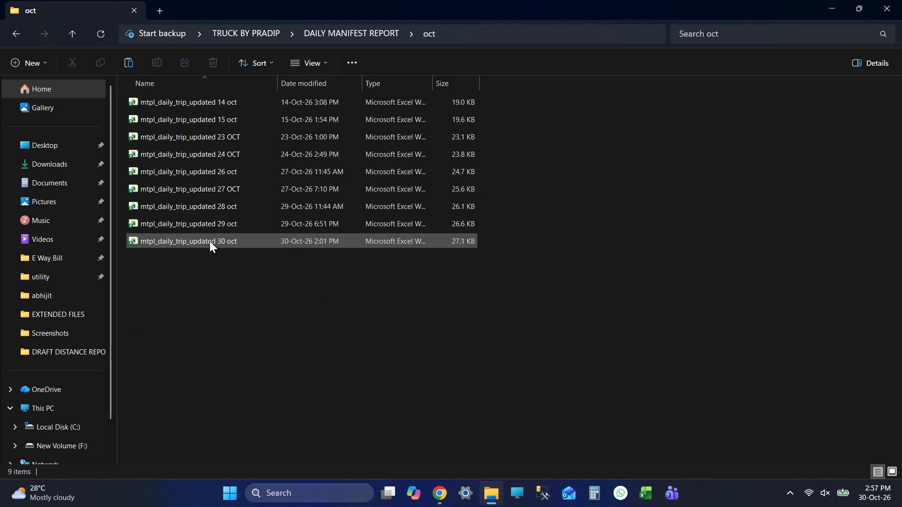
{"action": "double_click", "coordinate": [210, 241]}
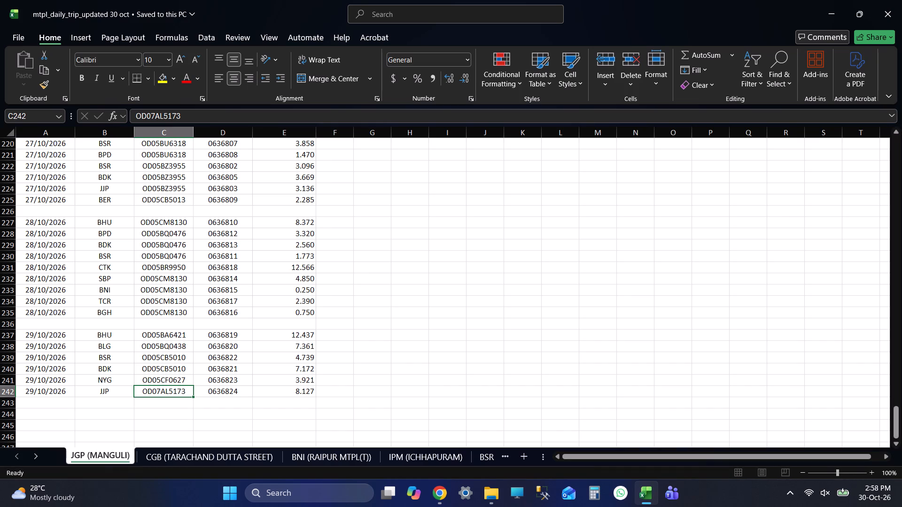
Examine the latest trip entries on the JGP (MANGULI) sheet.
{"action": "scroll", "coordinate": [374, 372], "scroll_direction": "down", "scroll_amount": 1}
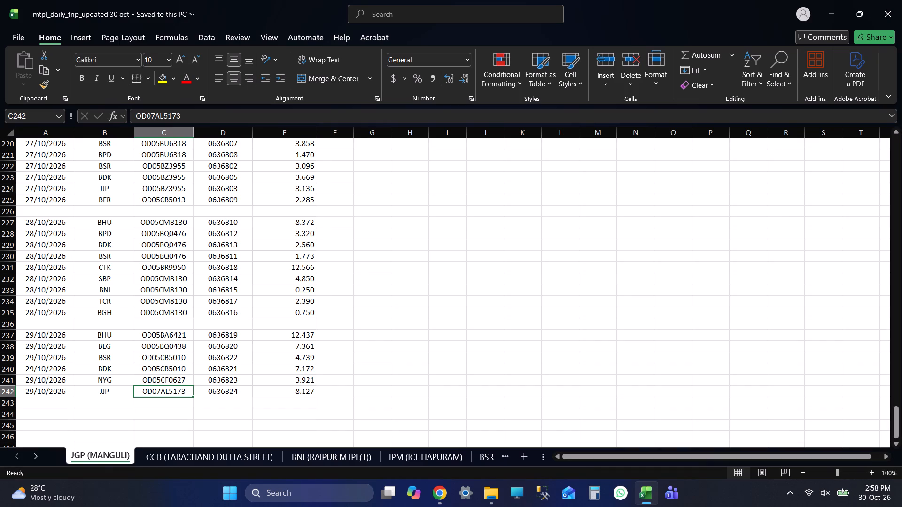
{"action": "scroll", "coordinate": [238, 383], "scroll_direction": "down", "scroll_amount": 2}
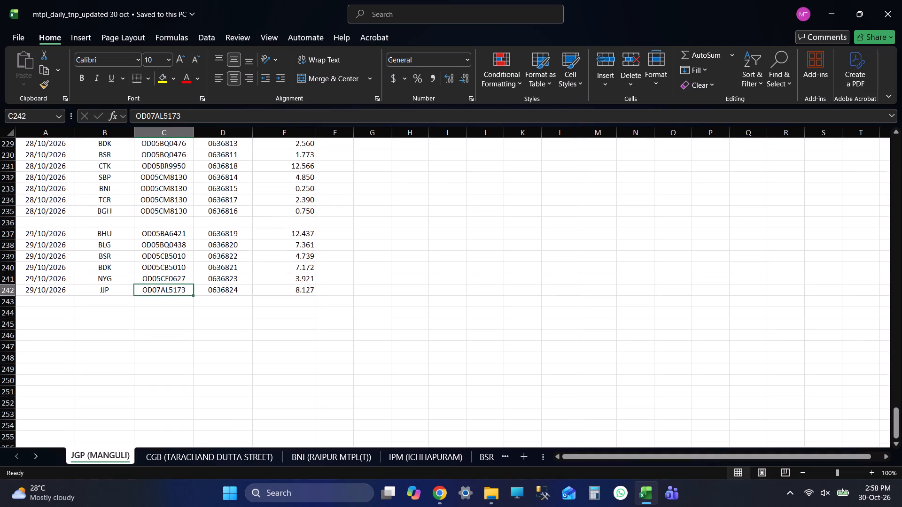
Close the oct folder window and return to the daily trip workbook in Excel.
{"action": "key", "text": "alt+Tab"}
{"action": "key", "text": "alt+Tab"}
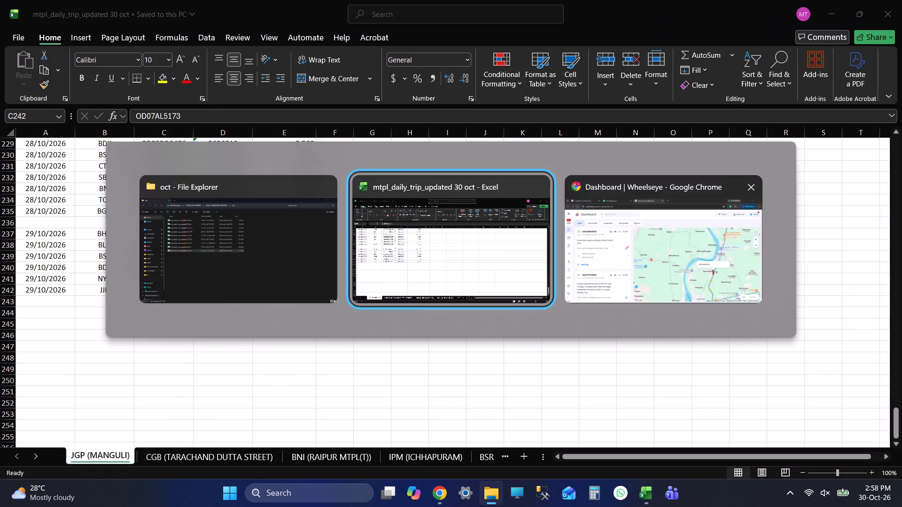
{"action": "key", "text": "alt+Tab"}
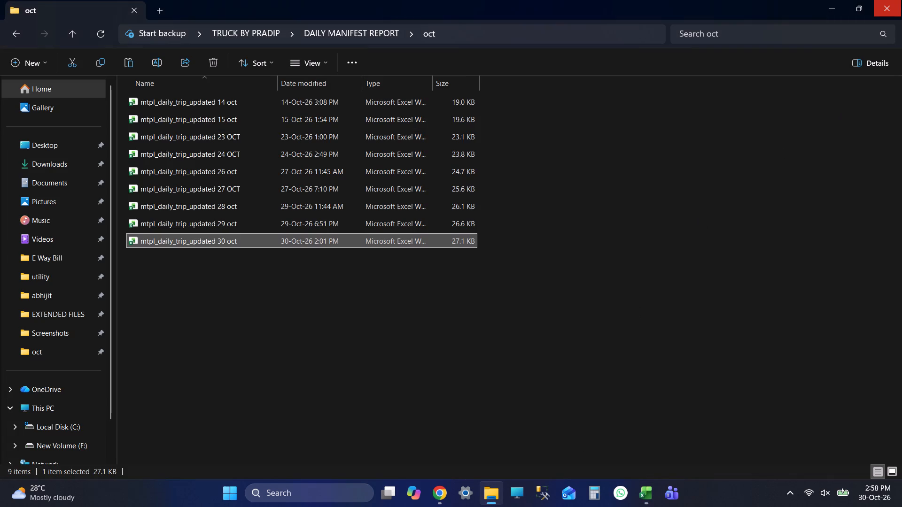
{"action": "left_click", "coordinate": [901, 0]}
{"action": "key", "text": "alt+Tab"}
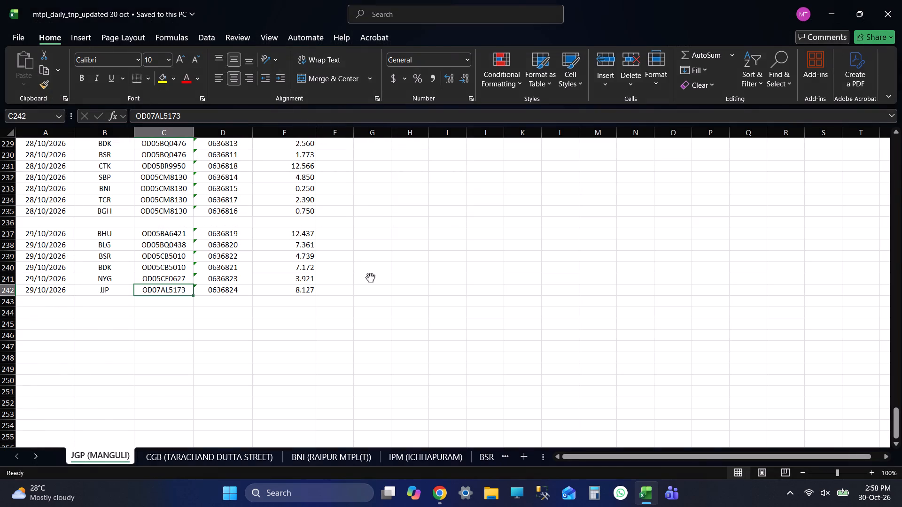
{"action": "key", "text": "alt+Tab"}
{"action": "key", "text": "alt+Tab"}
{"action": "key", "text": "alt+Tab"}
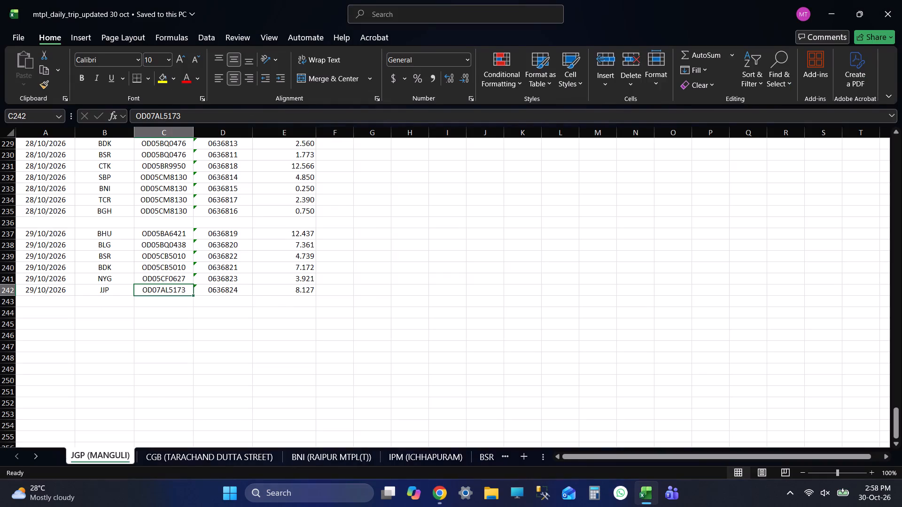
{"action": "left_click", "coordinate": [162, 456]}
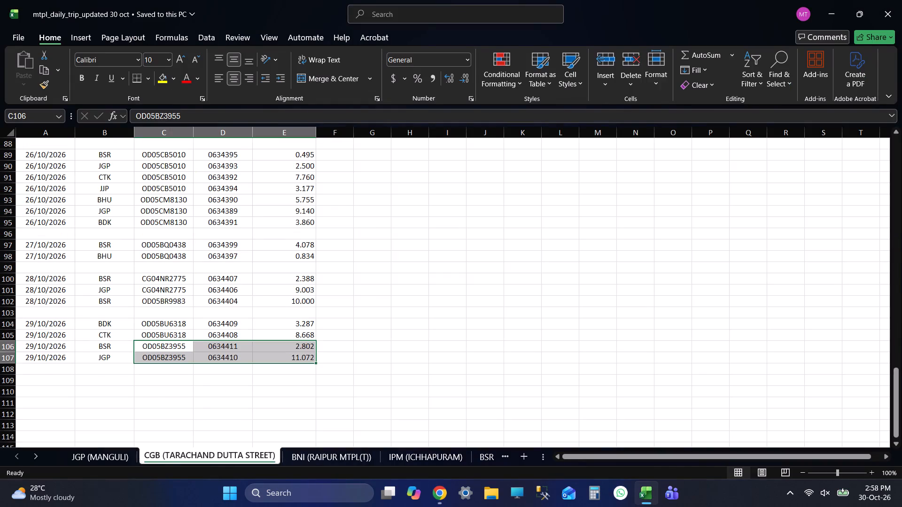
{"action": "left_click_drag", "start_coordinate": [32, 350], "coordinate": [225, 363]}
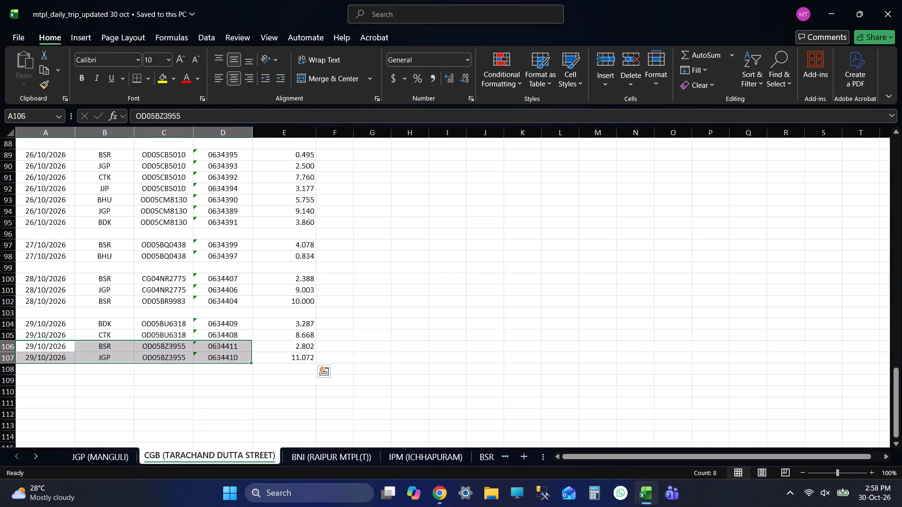
{"action": "left_click_drag", "start_coordinate": [225, 363], "coordinate": [285, 353]}
{"action": "left_click", "coordinate": [306, 348]}
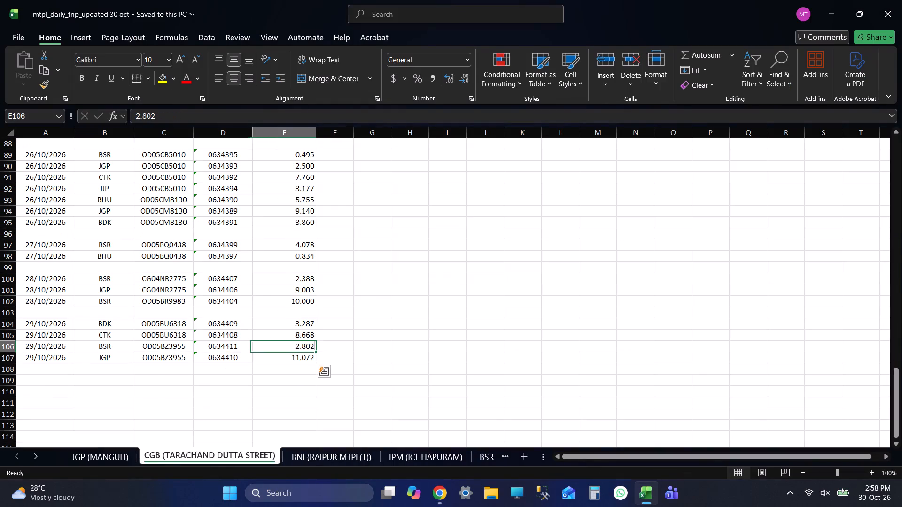
{"action": "key", "text": "alt+Tab"}
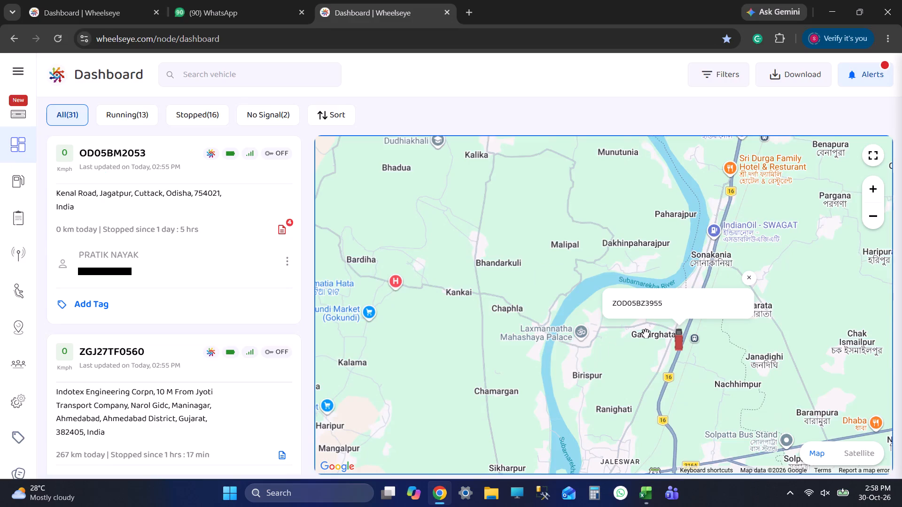
{"action": "key", "text": "alt+Tab"}
Search the Wheelseye dashboard for vehicle 3955 and open its route history for today.
{"action": "key", "text": "alt+Tab"}
{"action": "left_click", "coordinate": [207, 77]}
{"action": "type", "text": "3955"}
{"action": "key", "text": "Return"}
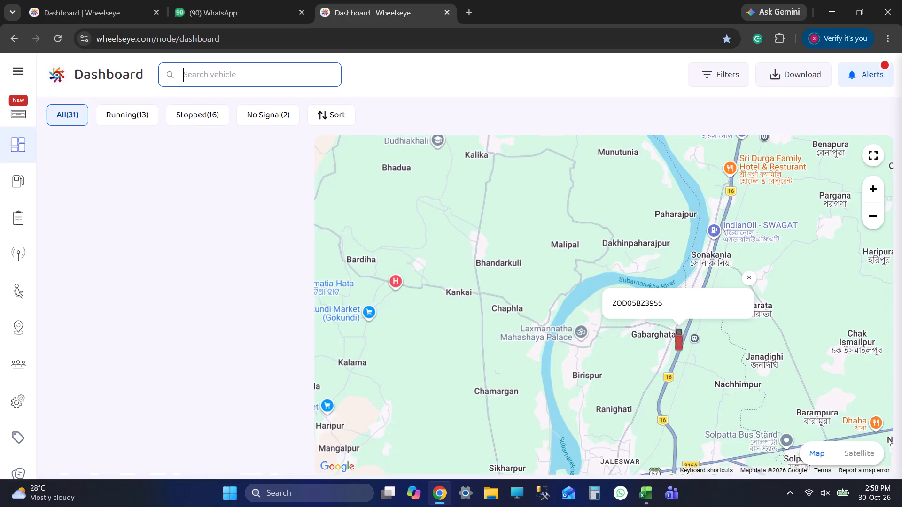
{"action": "left_click", "coordinate": [127, 189]}
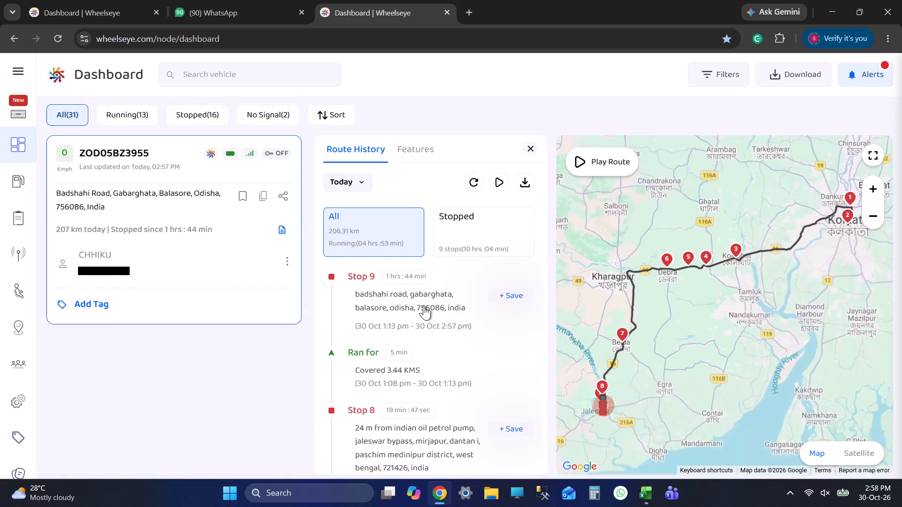
Locate Stop 9 at Badshahi Road, Gabarghata on the map and examine its surroundings up close.
{"action": "left_click", "coordinate": [424, 306]}
{"action": "scroll", "coordinate": [700, 313], "scroll_direction": "up", "scroll_amount": 3}
{"action": "scroll", "coordinate": [754, 335], "scroll_direction": "up", "scroll_amount": 2}
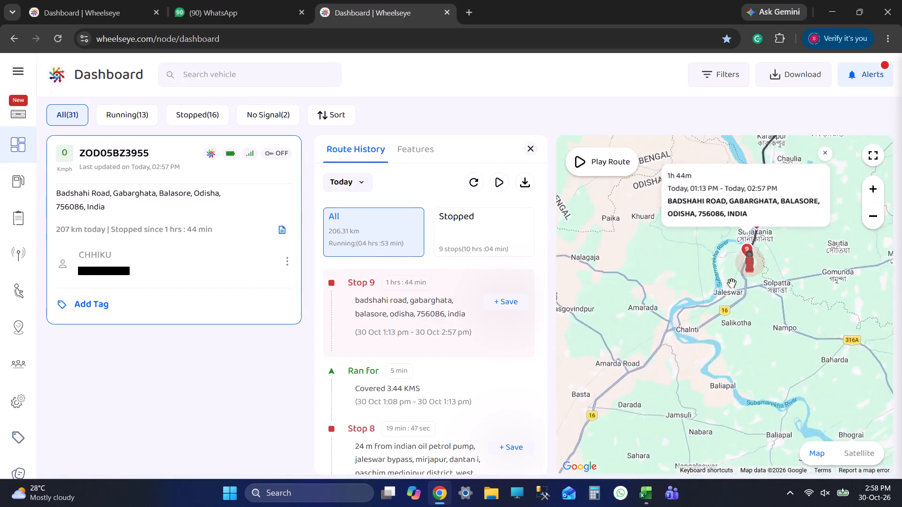
{"action": "scroll", "coordinate": [733, 280], "scroll_direction": "up", "scroll_amount": 6}
{"action": "scroll", "coordinate": [767, 227], "scroll_direction": "up", "scroll_amount": 14}
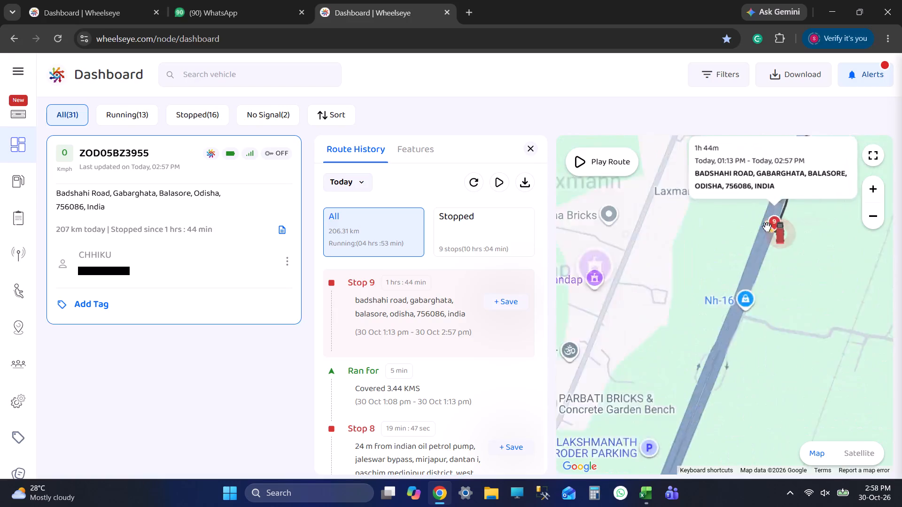
{"action": "left_click_drag", "start_coordinate": [771, 227], "coordinate": [730, 250]}
{"action": "scroll", "coordinate": [731, 251], "scroll_direction": "up", "scroll_amount": 6}
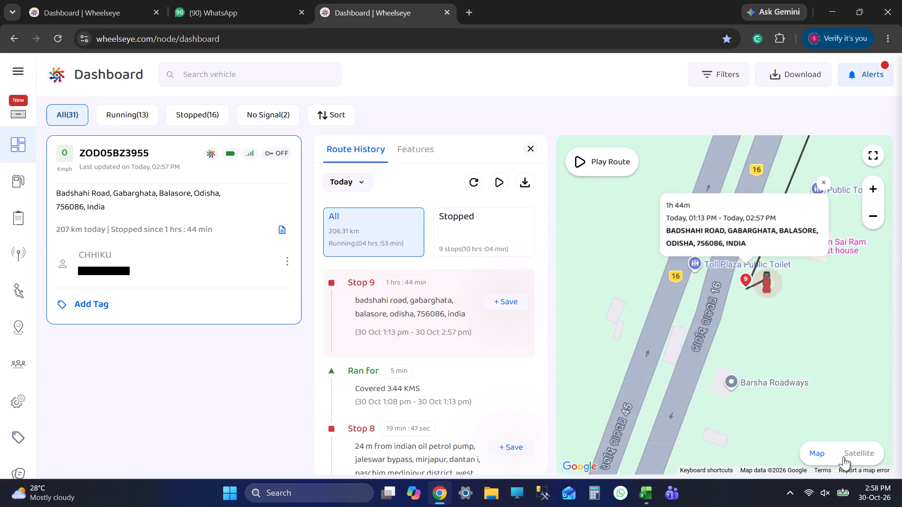
Examine the Stop 9 location and the surrounding highway 16 toll plaza area in satellite view.
{"action": "left_click", "coordinate": [855, 457]}
{"action": "scroll", "coordinate": [764, 278], "scroll_direction": "up", "scroll_amount": 3}
{"action": "left_click_drag", "start_coordinate": [767, 301], "coordinate": [761, 337]}
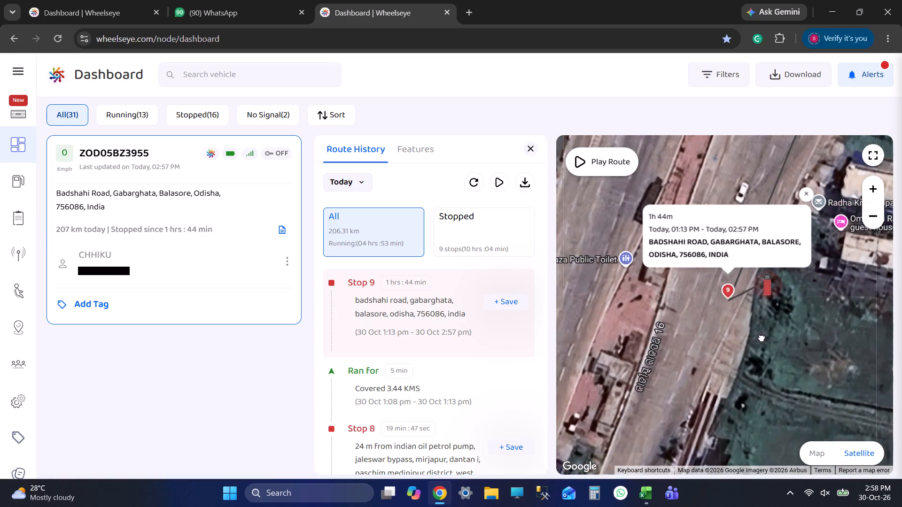
{"action": "left_click_drag", "start_coordinate": [761, 337], "coordinate": [755, 355]}
{"action": "left_click", "coordinate": [789, 260]}
{"action": "scroll", "coordinate": [777, 312], "scroll_direction": "down", "scroll_amount": 3}
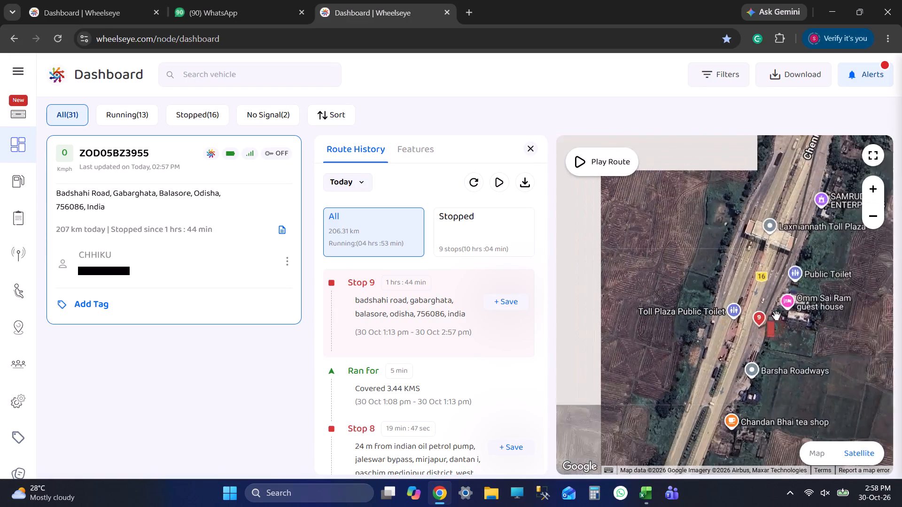
{"action": "scroll", "coordinate": [776, 315], "scroll_direction": "up", "scroll_amount": 6}
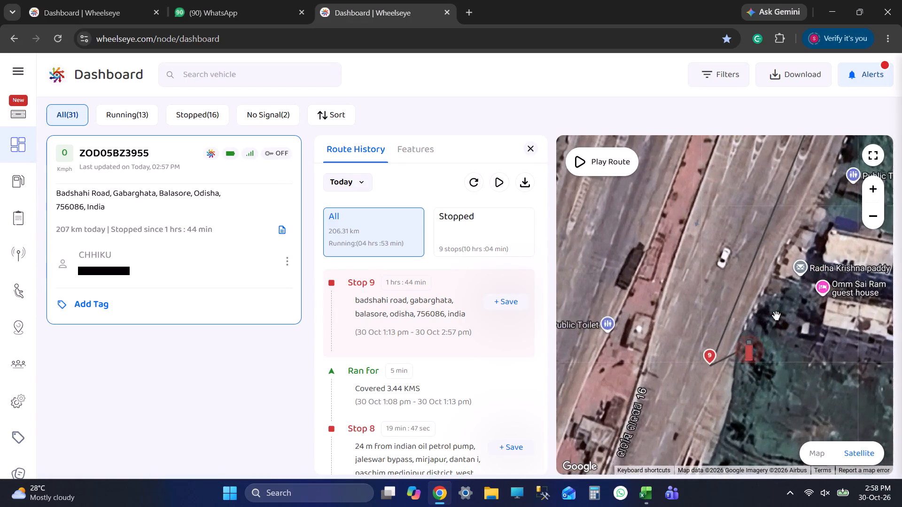
{"action": "scroll", "coordinate": [776, 315], "scroll_direction": "down", "scroll_amount": 5}
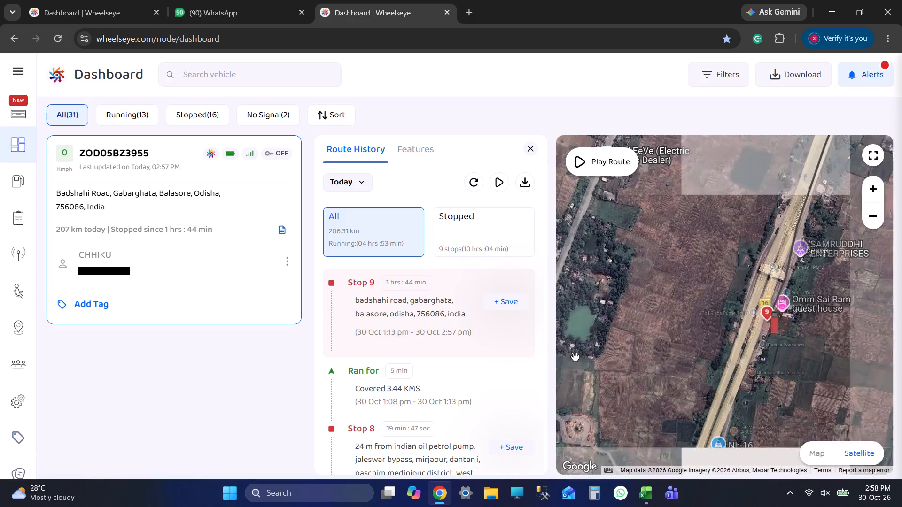
{"action": "left_click", "coordinate": [407, 309]}
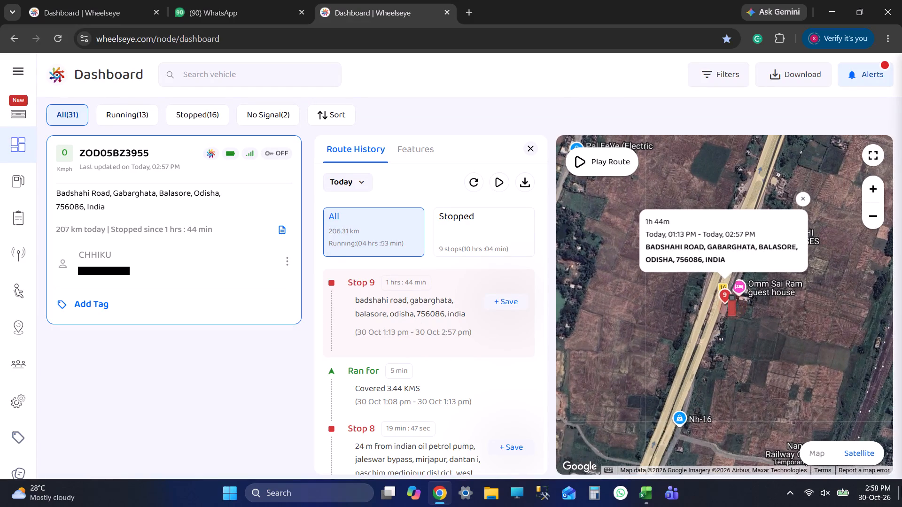